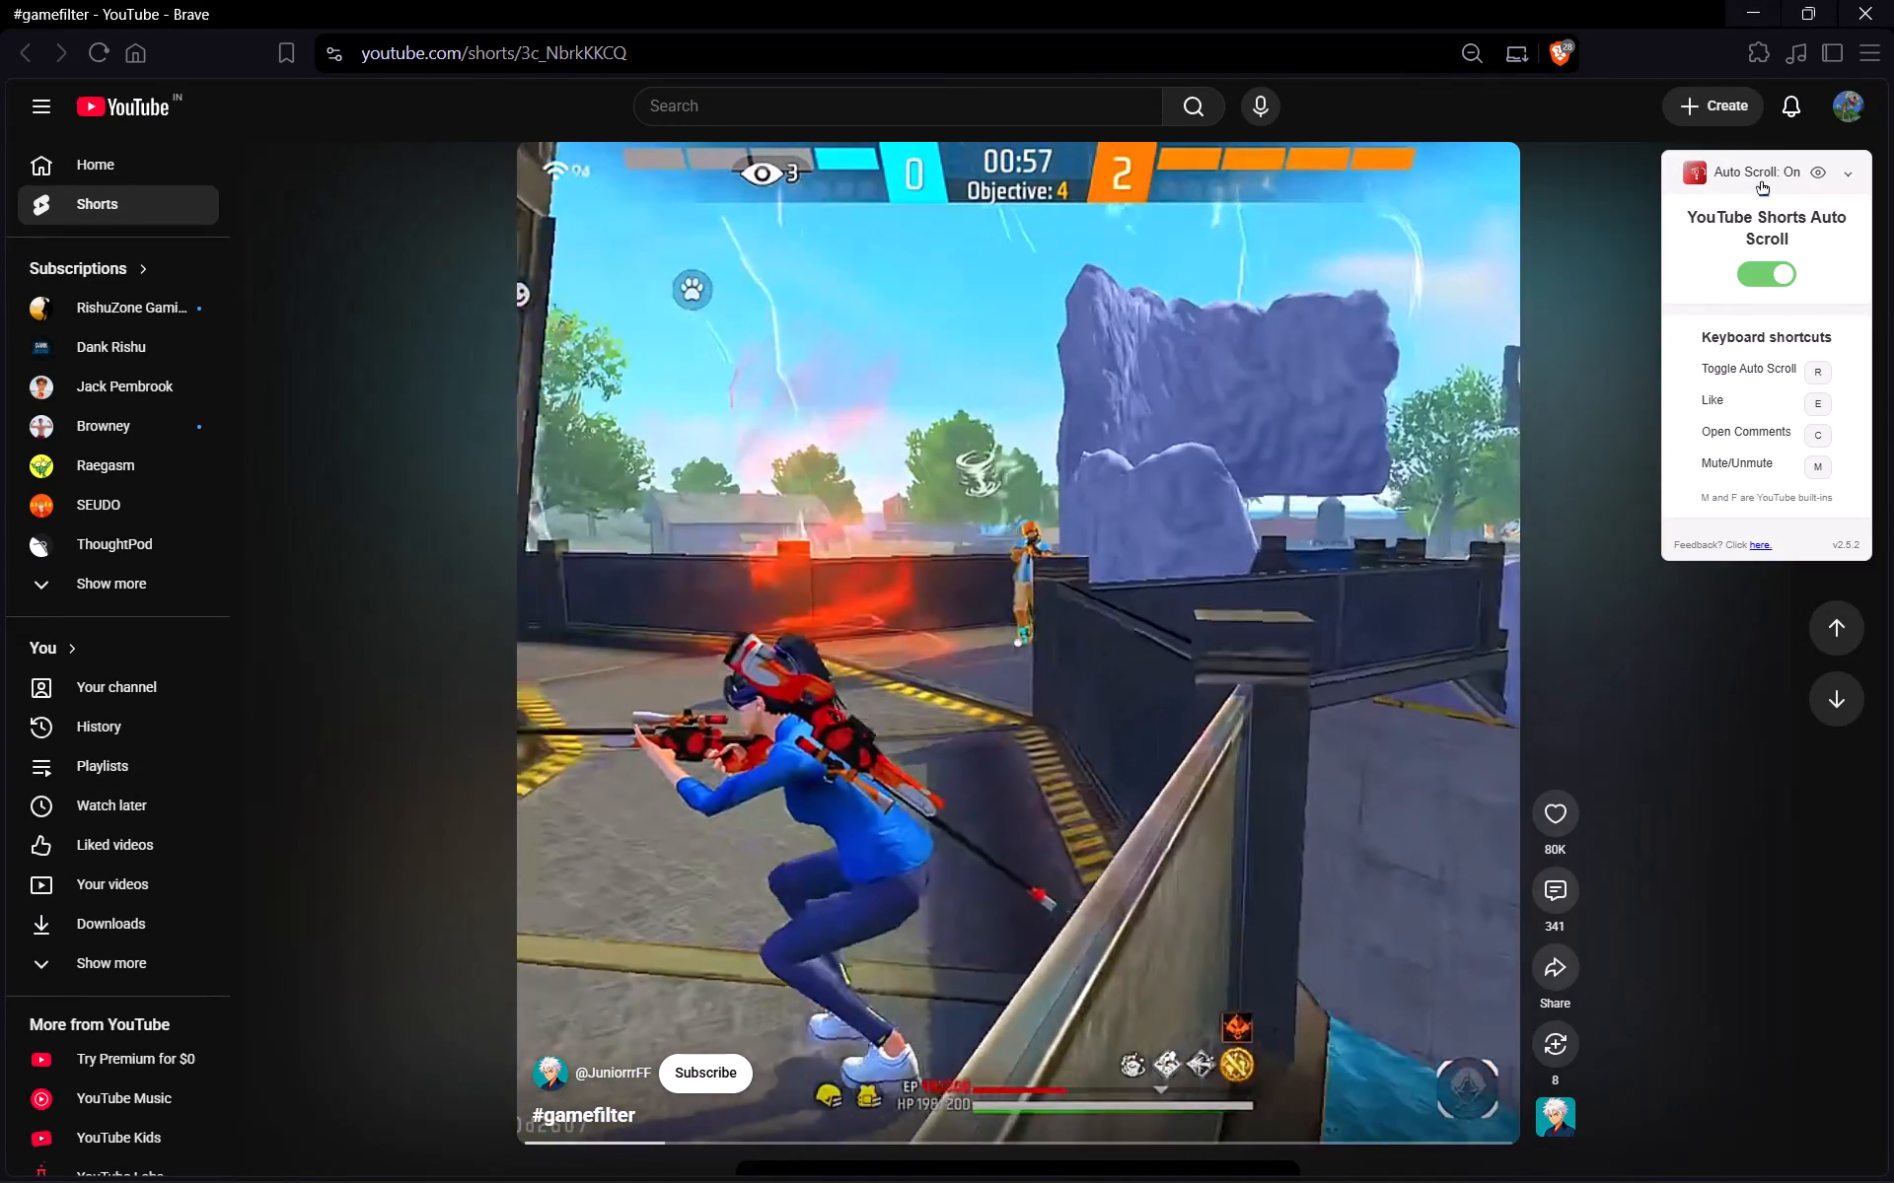
Close the browser tab playing the #gamefilter Short.
{"action": "key", "text": "c"}
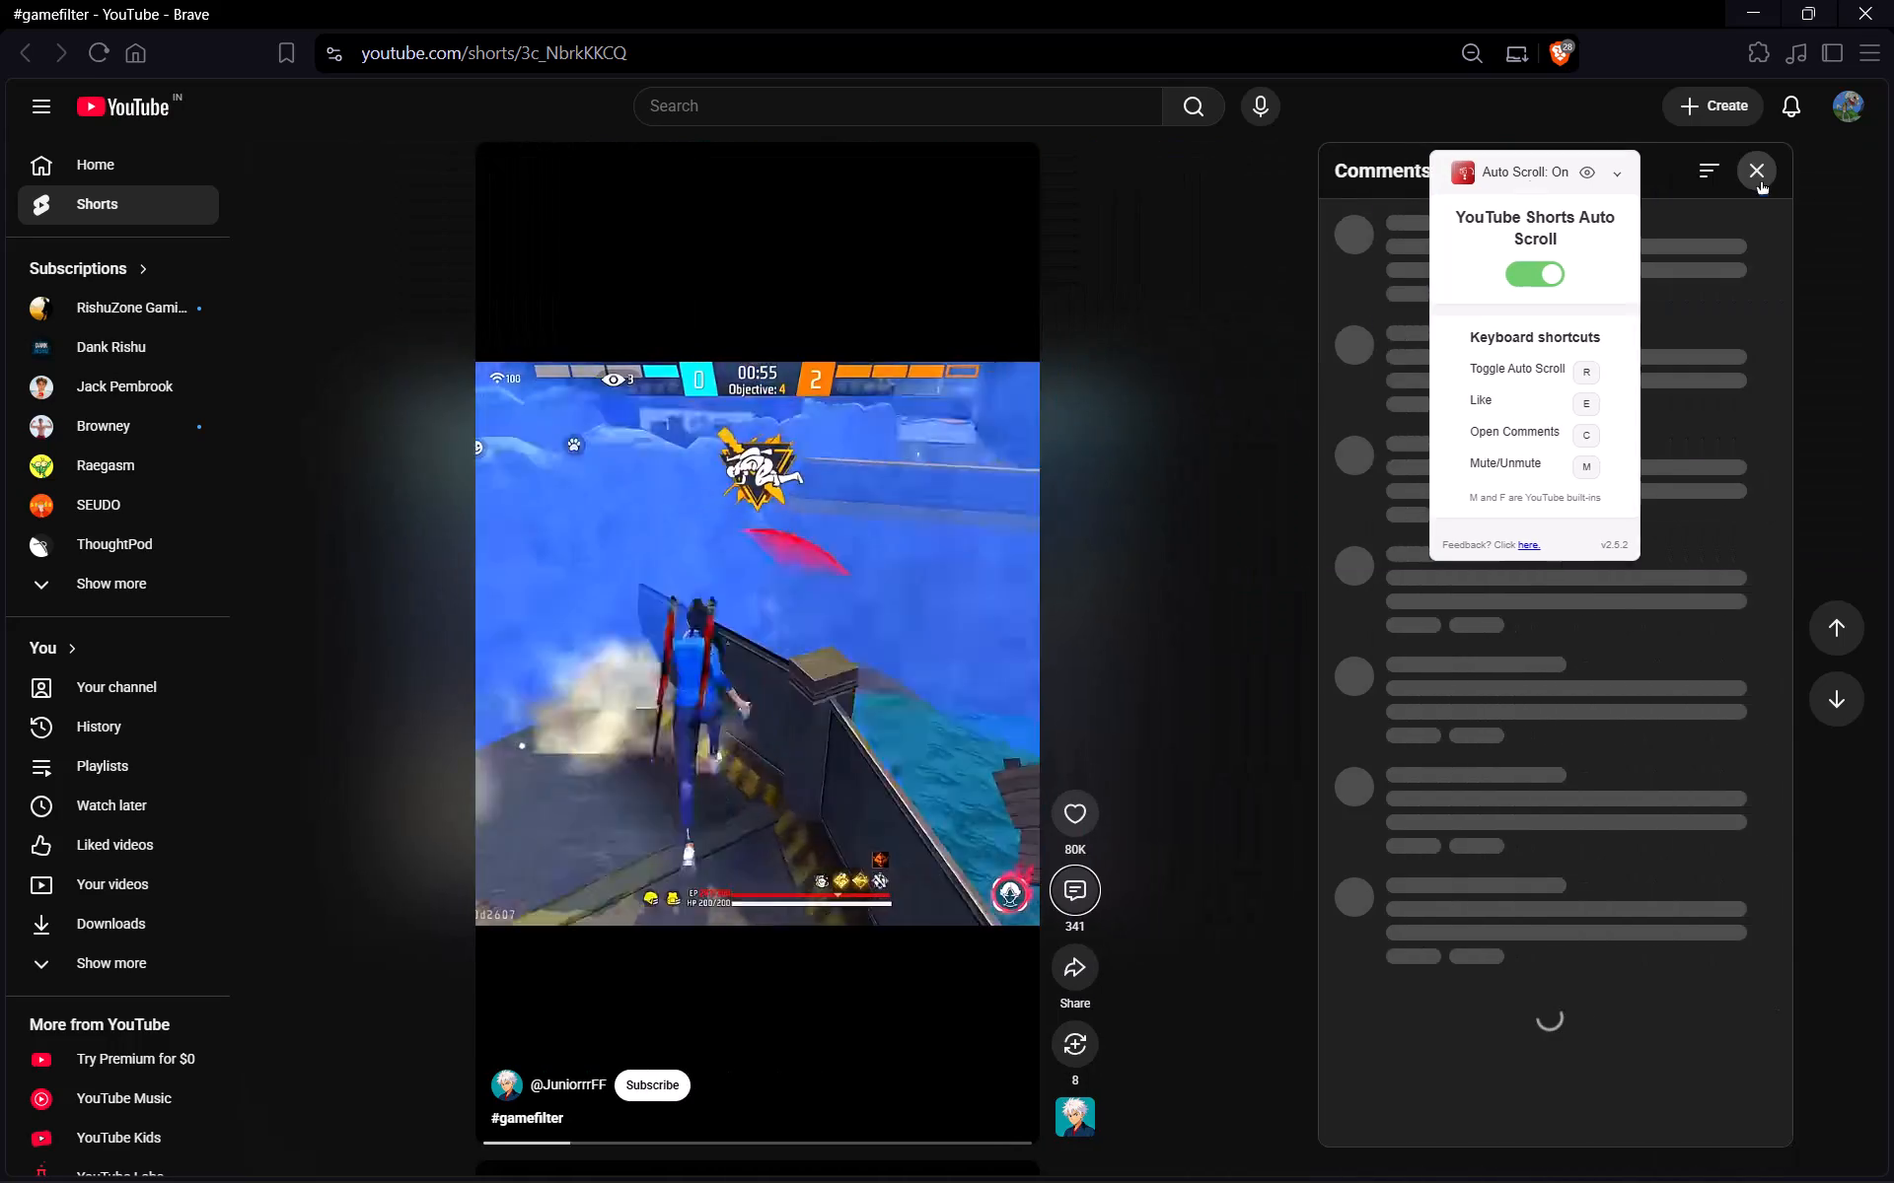
{"action": "key", "text": "c"}
{"action": "key", "text": "ctrl+w"}
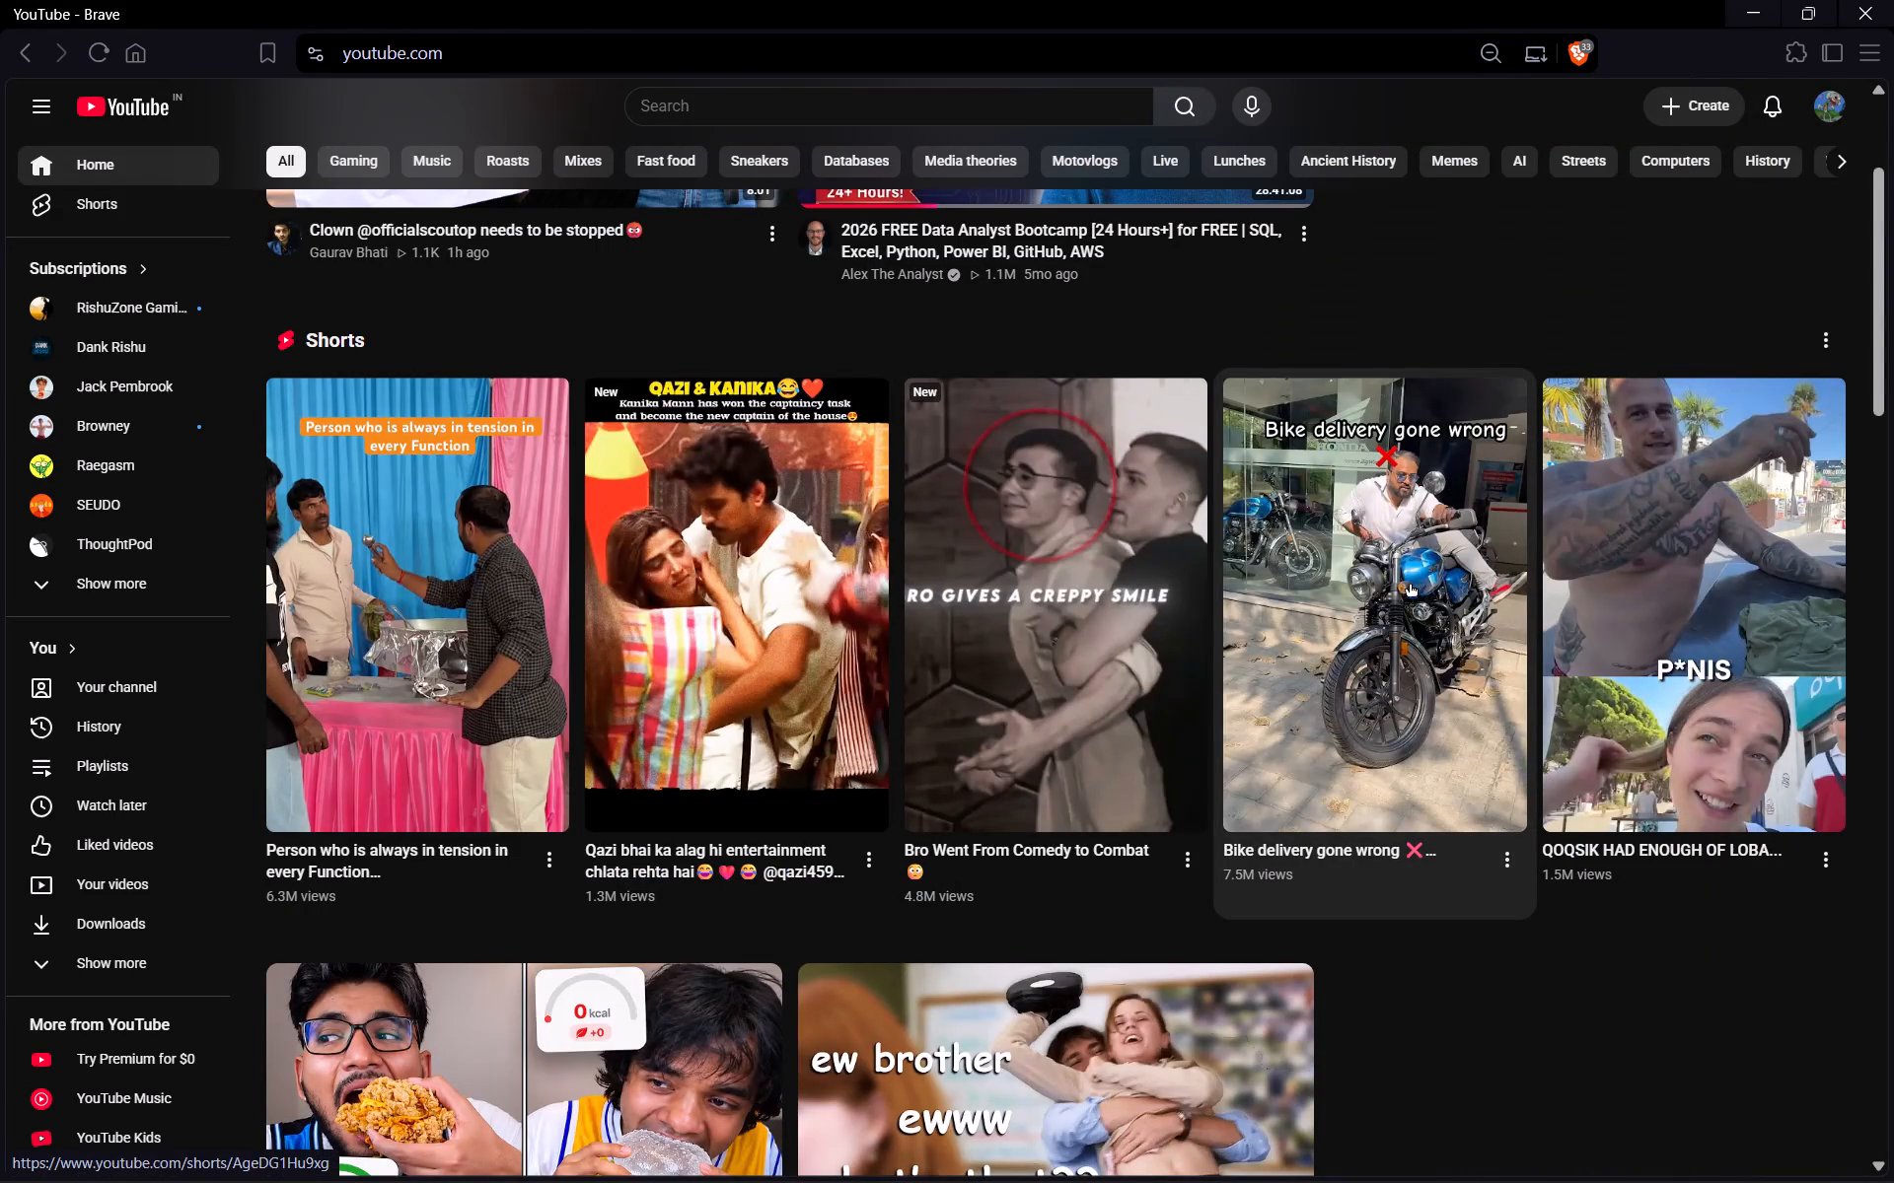
Open the "2026 FREE Data Analyst Bootcamp" video from the YouTube home feed and set its playback speed to 1.60.
{"action": "scroll", "coordinate": [1411, 583], "scroll_direction": "up", "scroll_amount": 1}
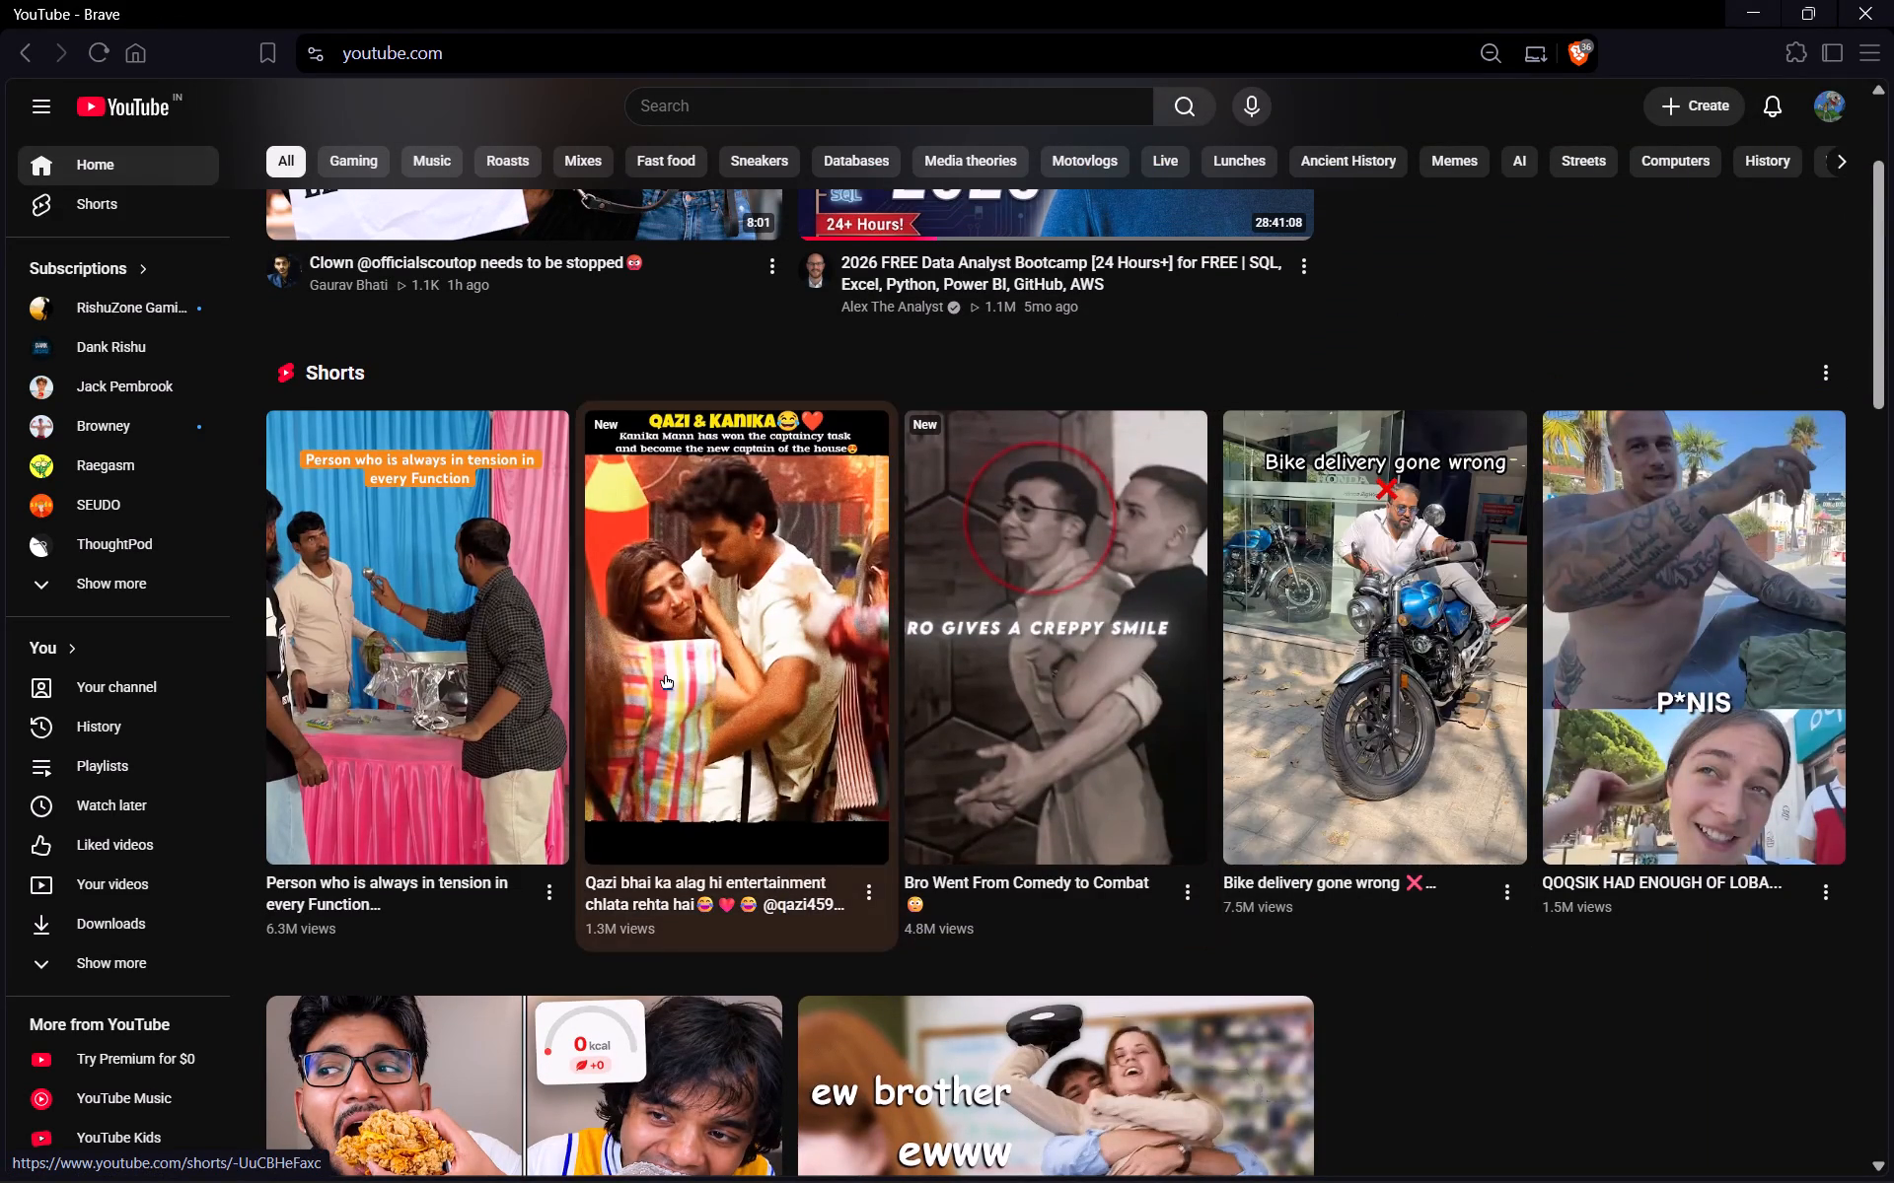
{"action": "scroll", "coordinate": [357, 623], "scroll_direction": "down", "scroll_amount": 4}
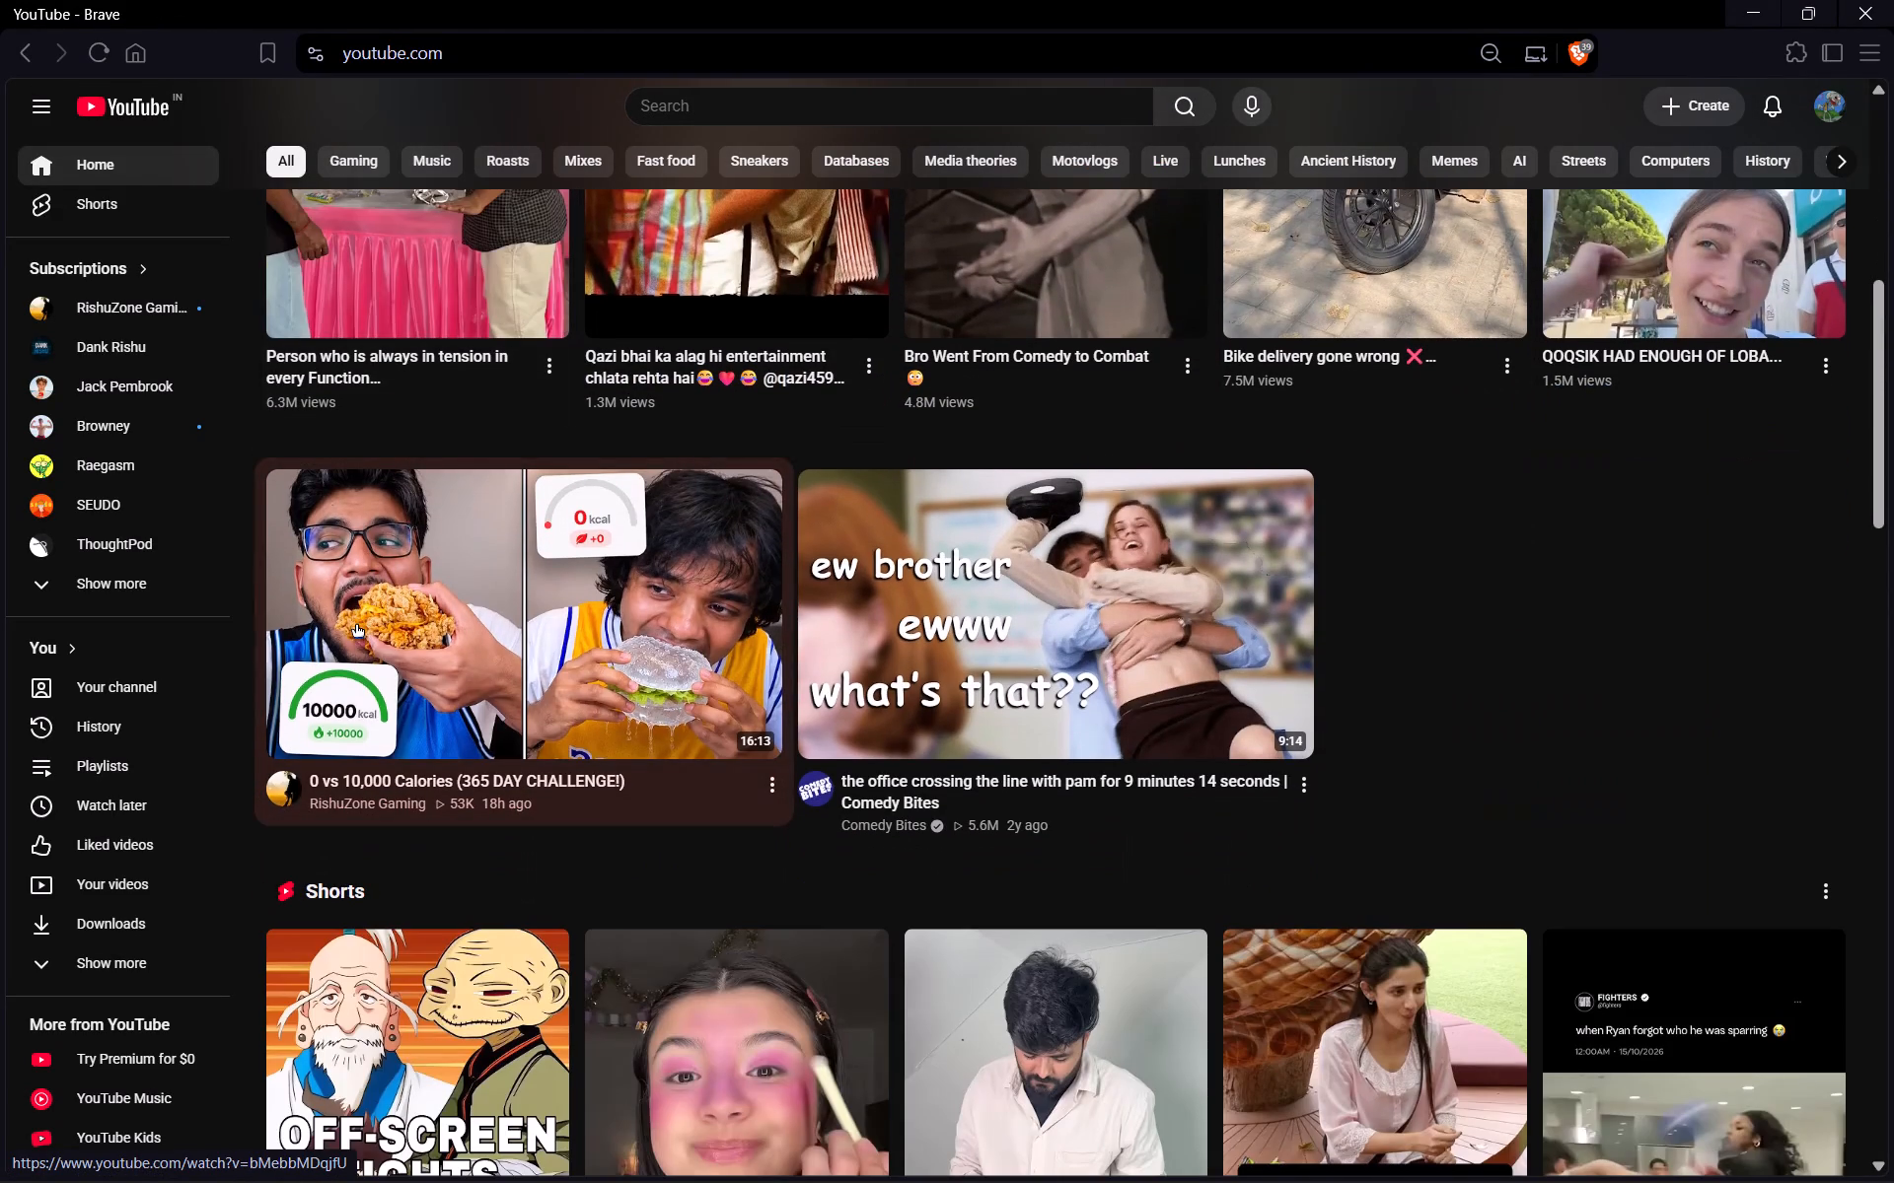
{"action": "scroll", "coordinate": [636, 730], "scroll_direction": "up", "scroll_amount": 2}
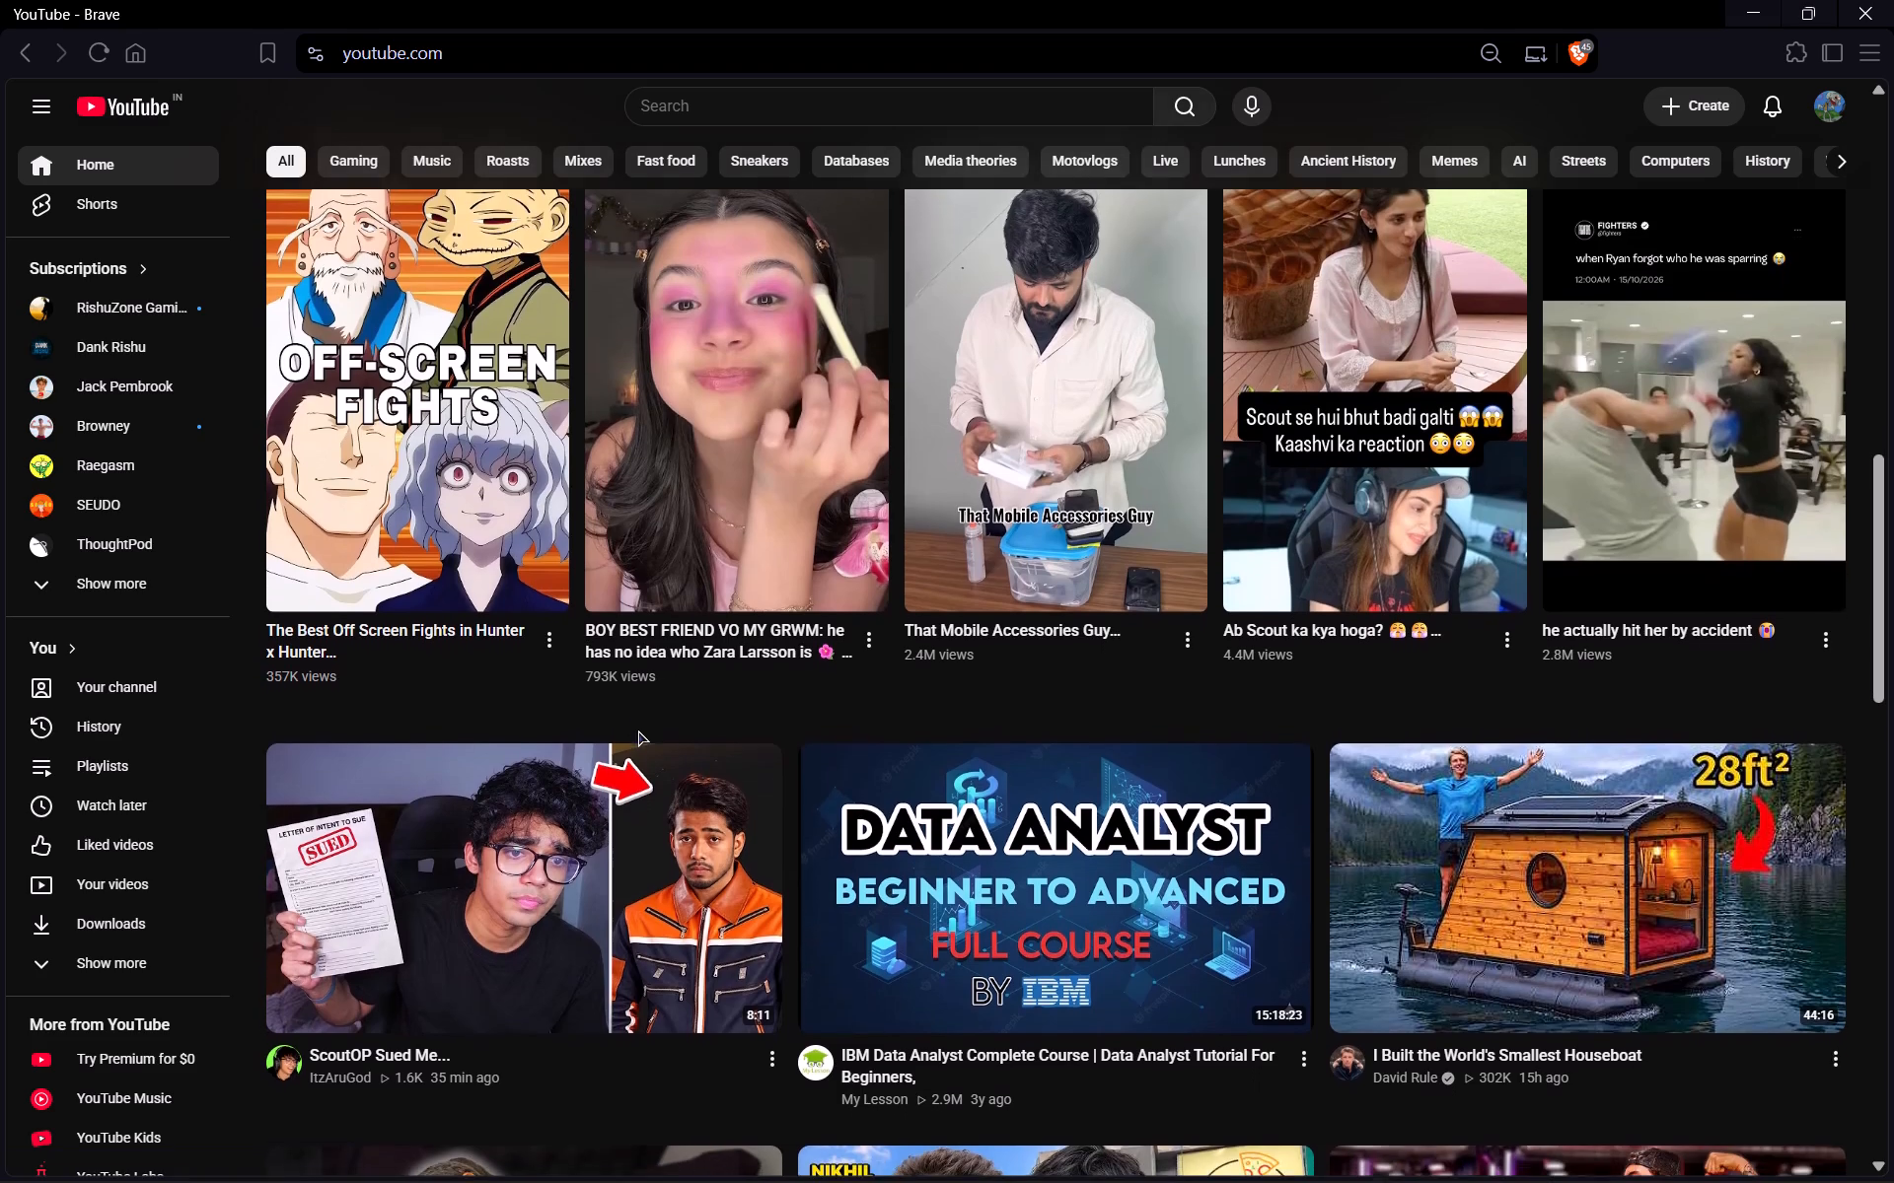
{"action": "scroll", "coordinate": [636, 730], "scroll_direction": "up", "scroll_amount": 3}
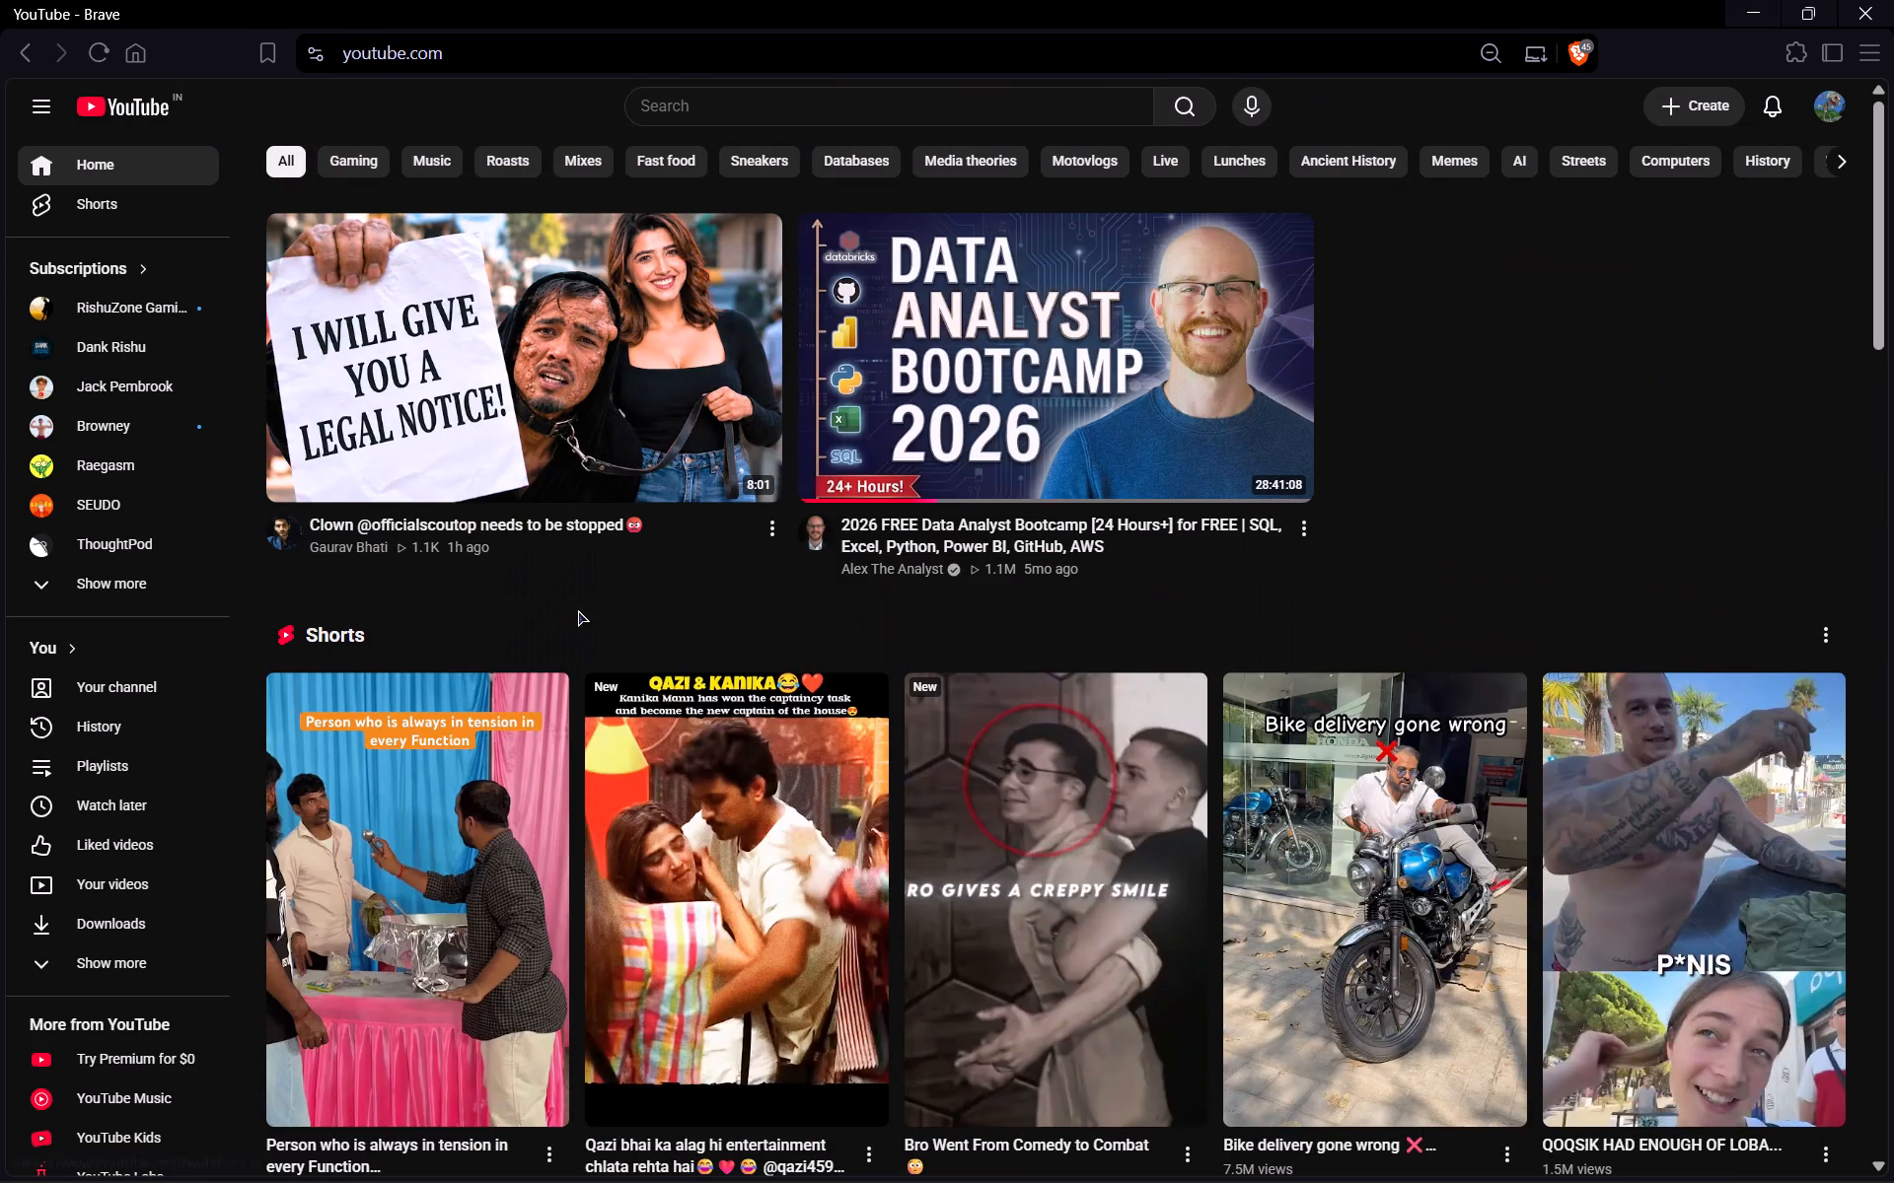
{"action": "left_click", "coordinate": [1133, 384]}
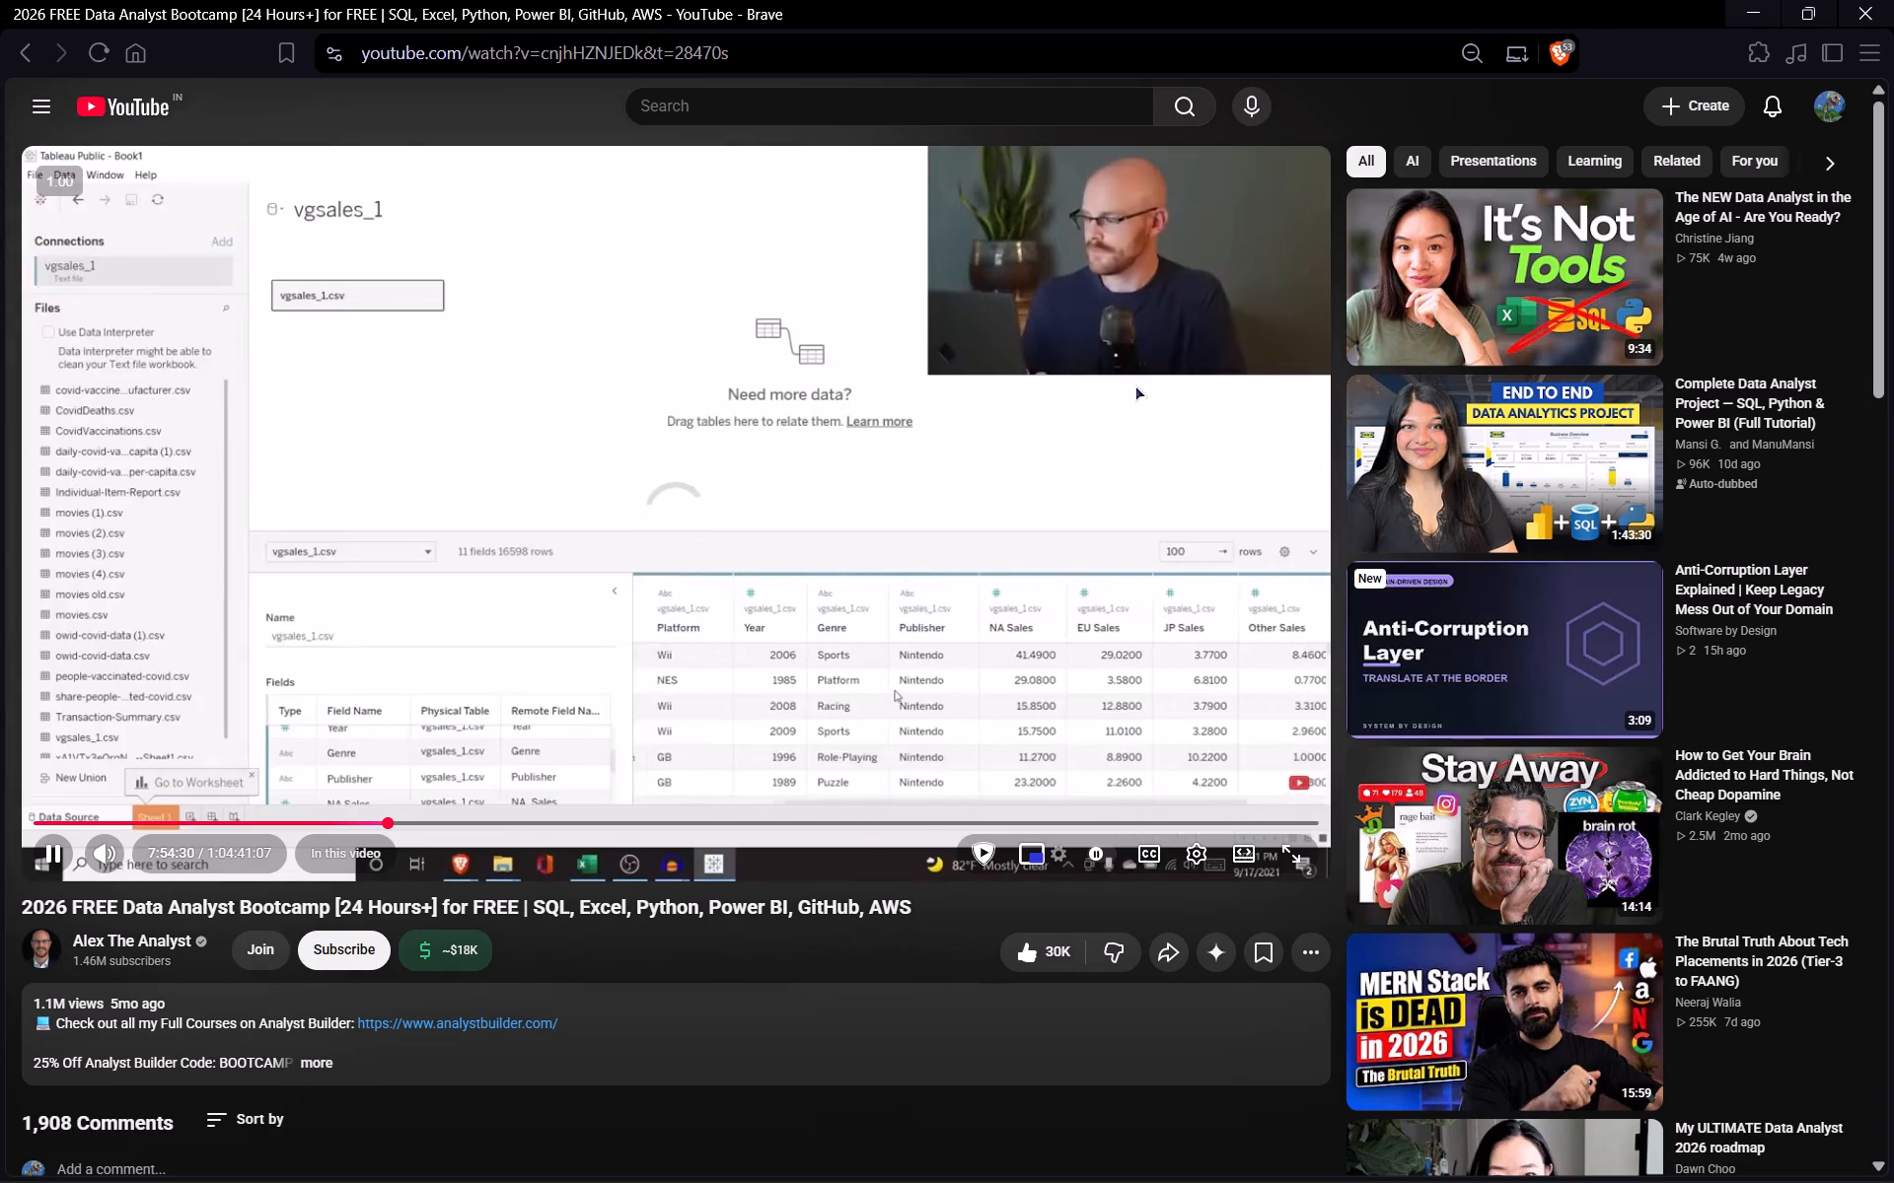
{"action": "type", "text": "pppppp"}
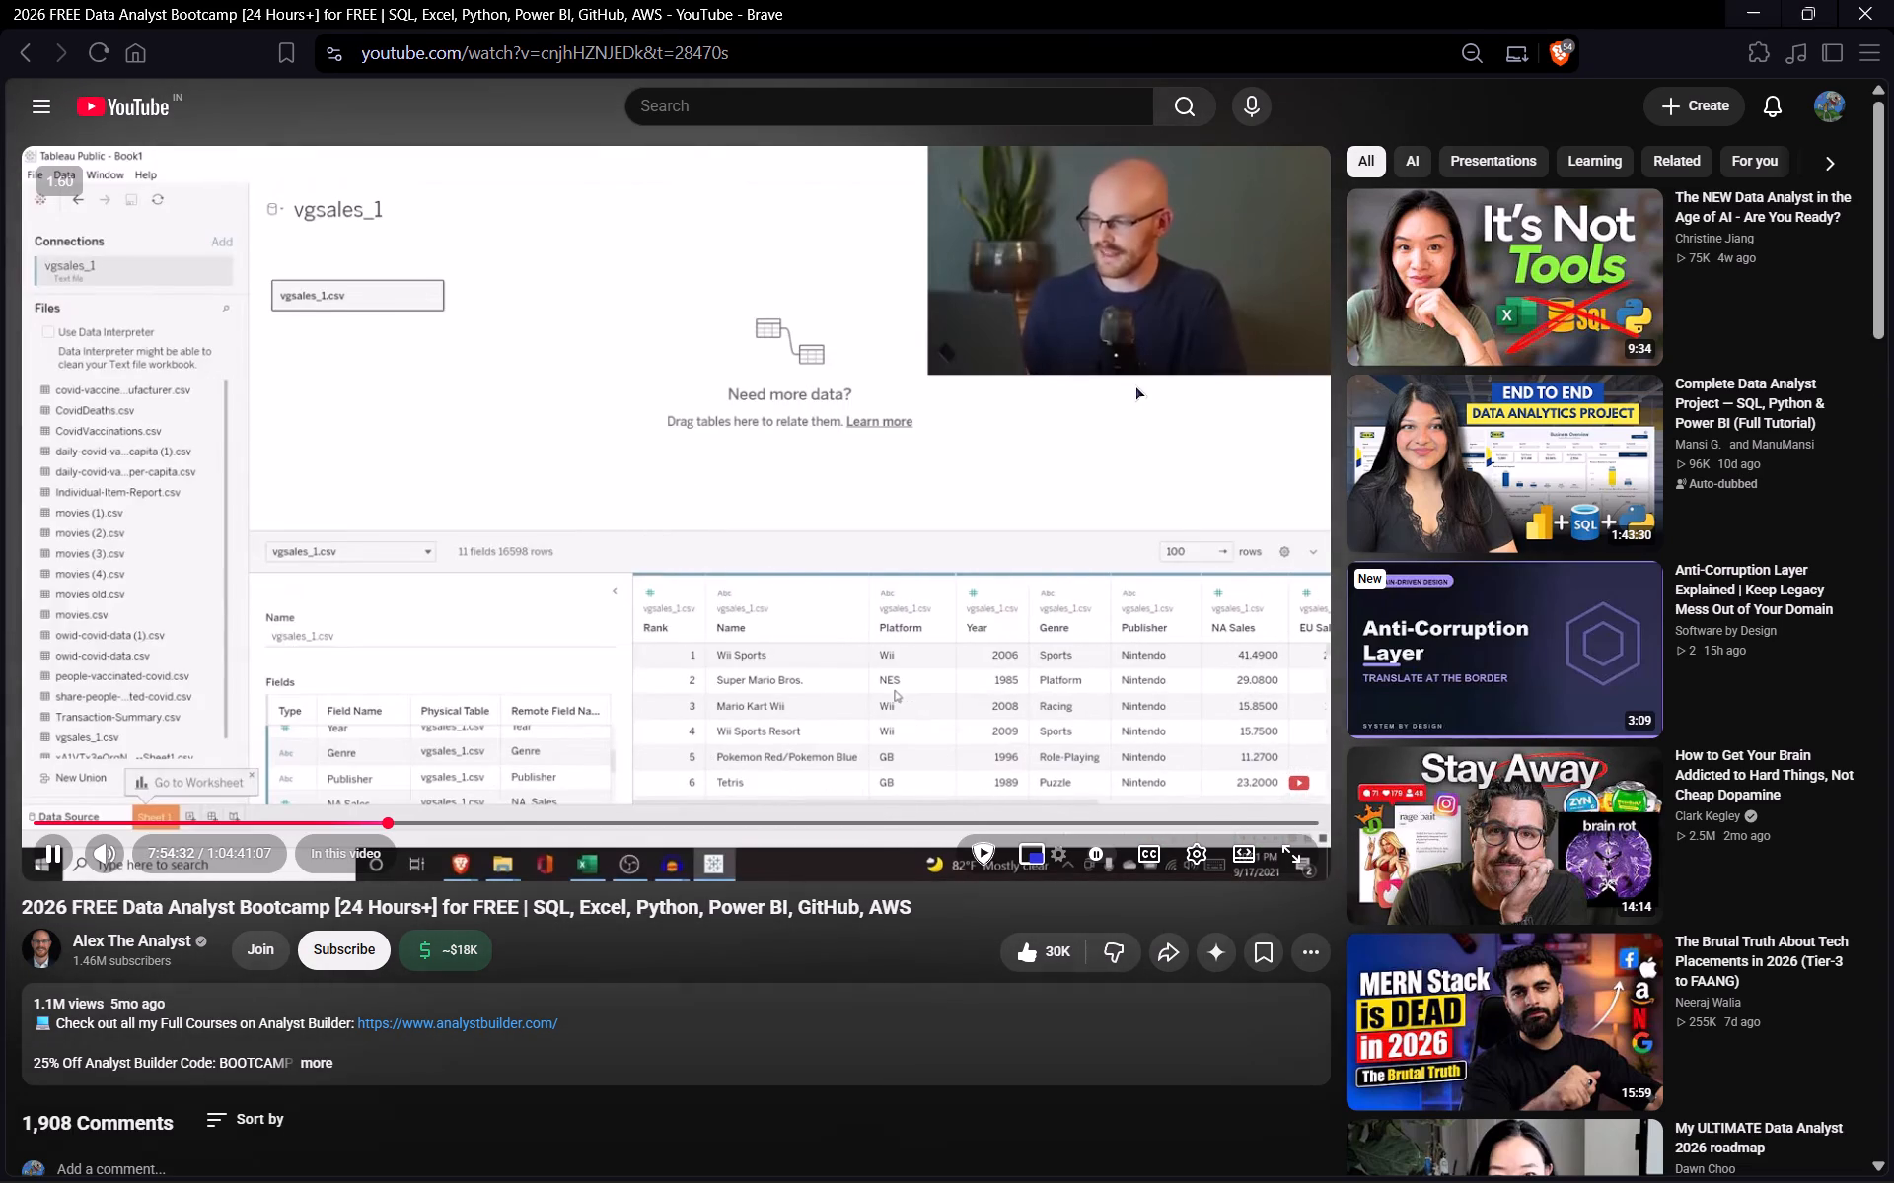
Rewind the bootcamp video to about 7:51:49 and watch it in full screen with the volume raised.
{"action": "type", "text": "jjjj"}
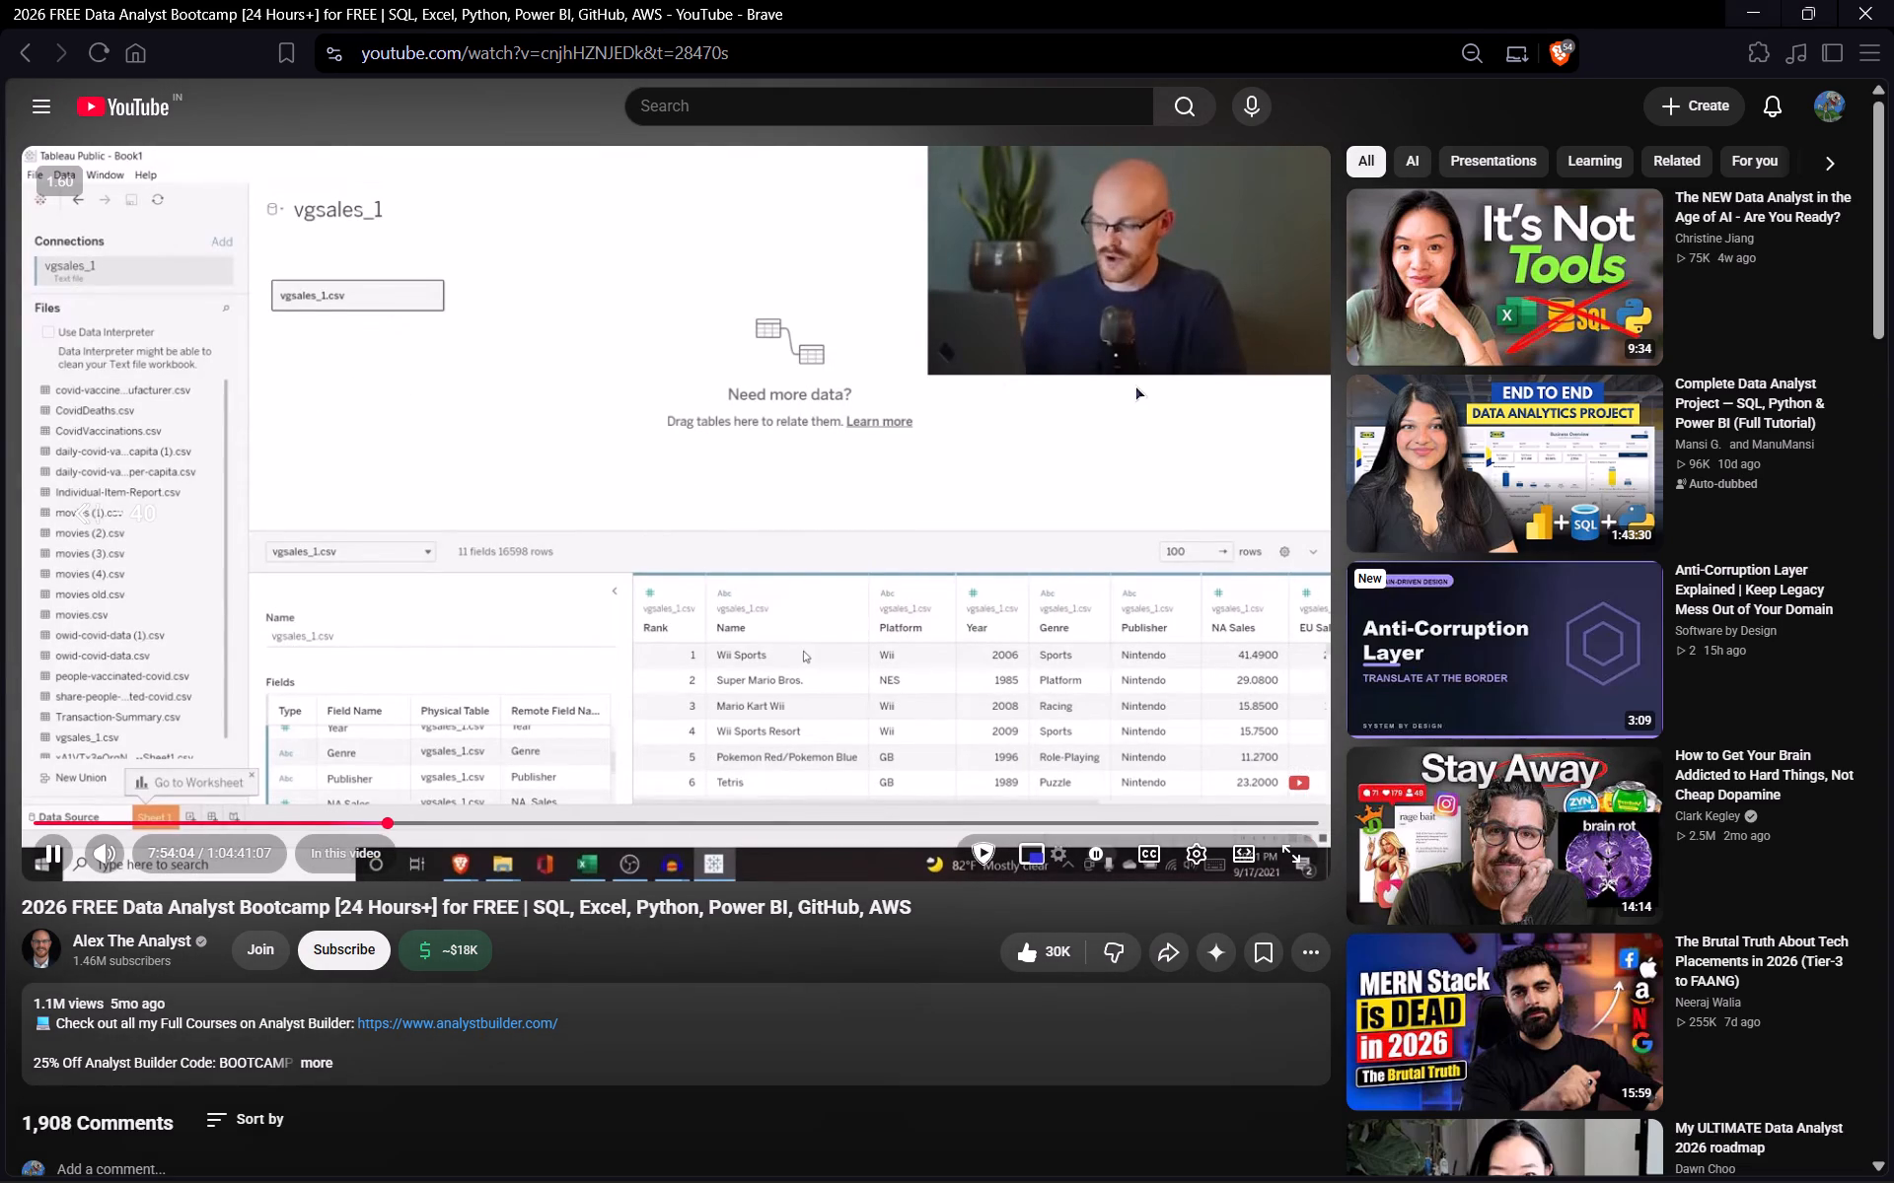
{"action": "type", "text": "jjjjjj"}
{"action": "type", "text": "jjjjjjj"}
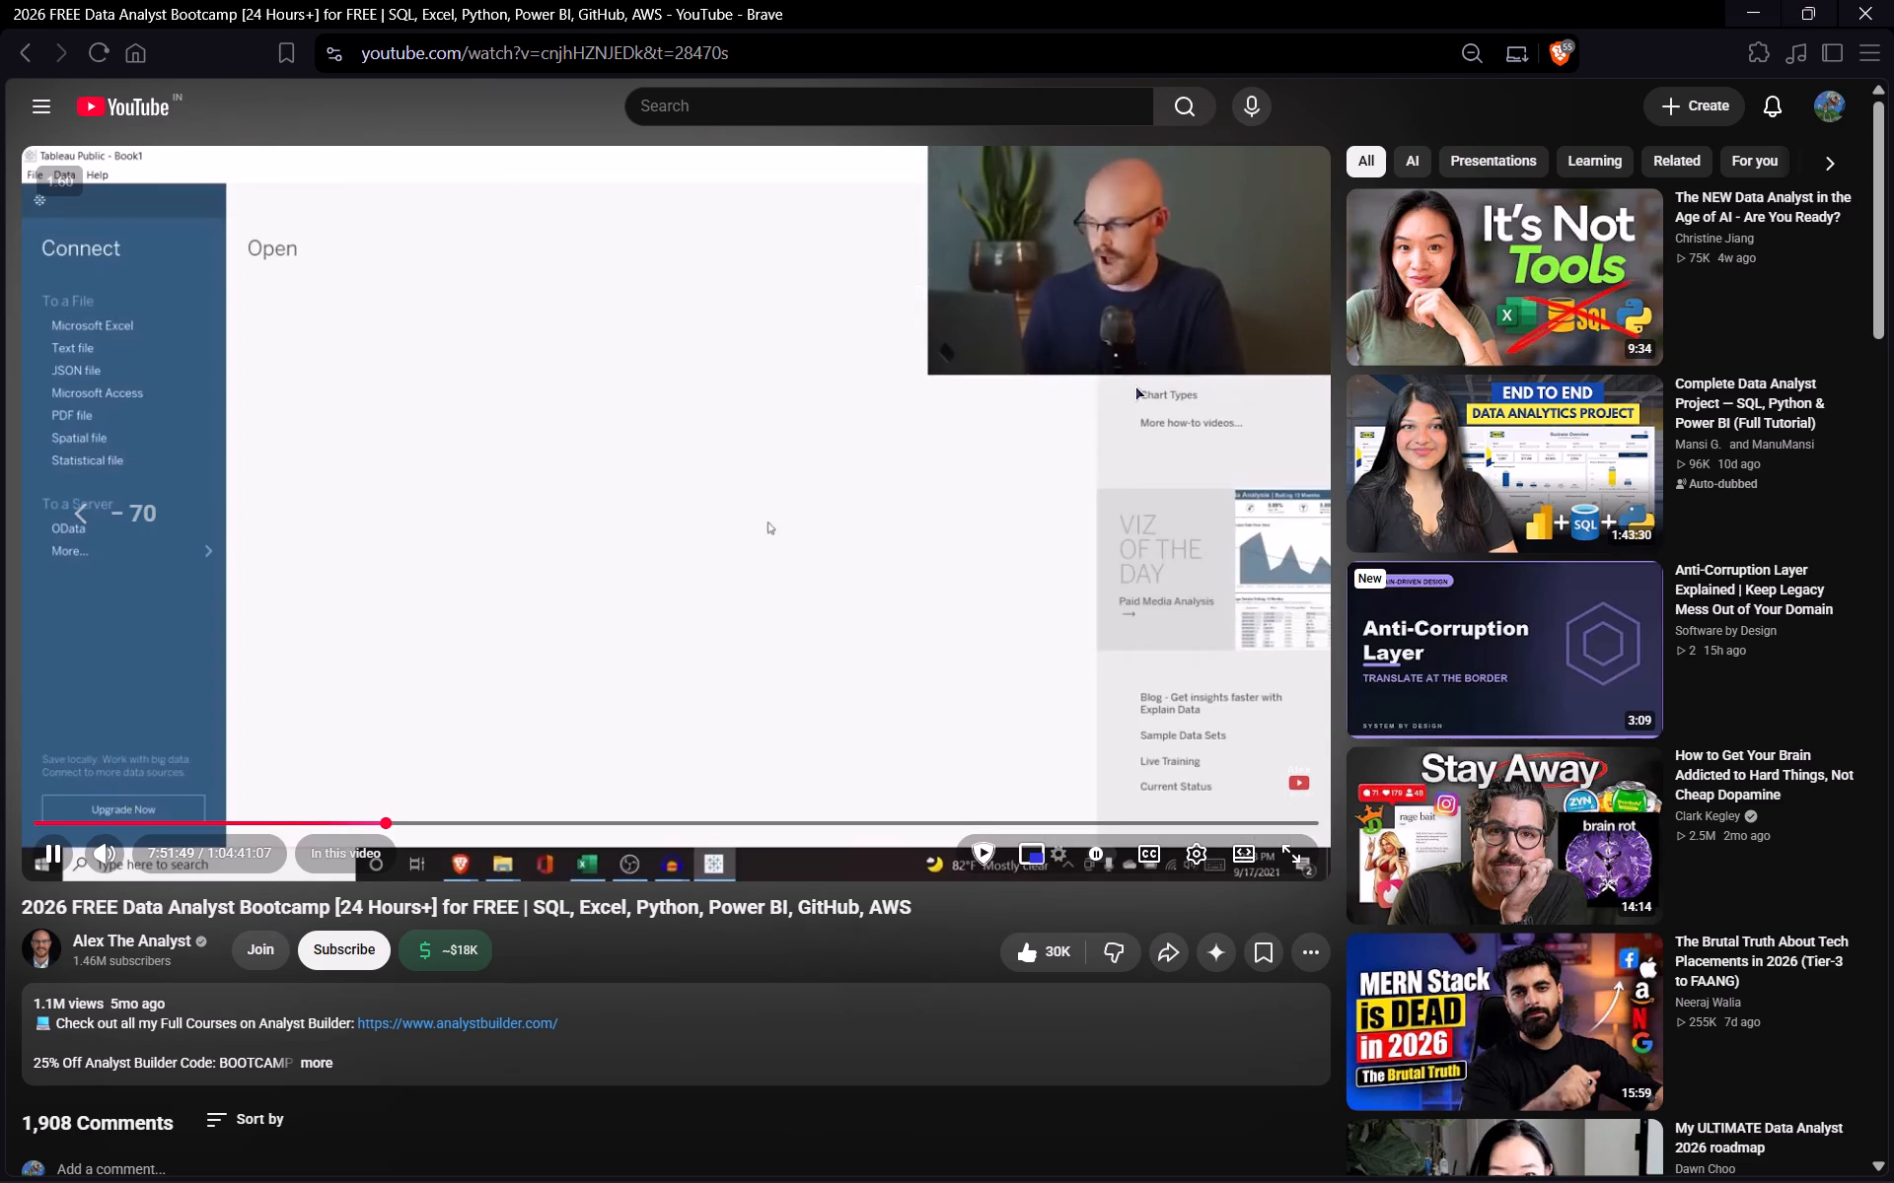
{"action": "key", "text": "f"}
{"action": "key", "text": "Up"}
{"action": "key", "text": "Up"}
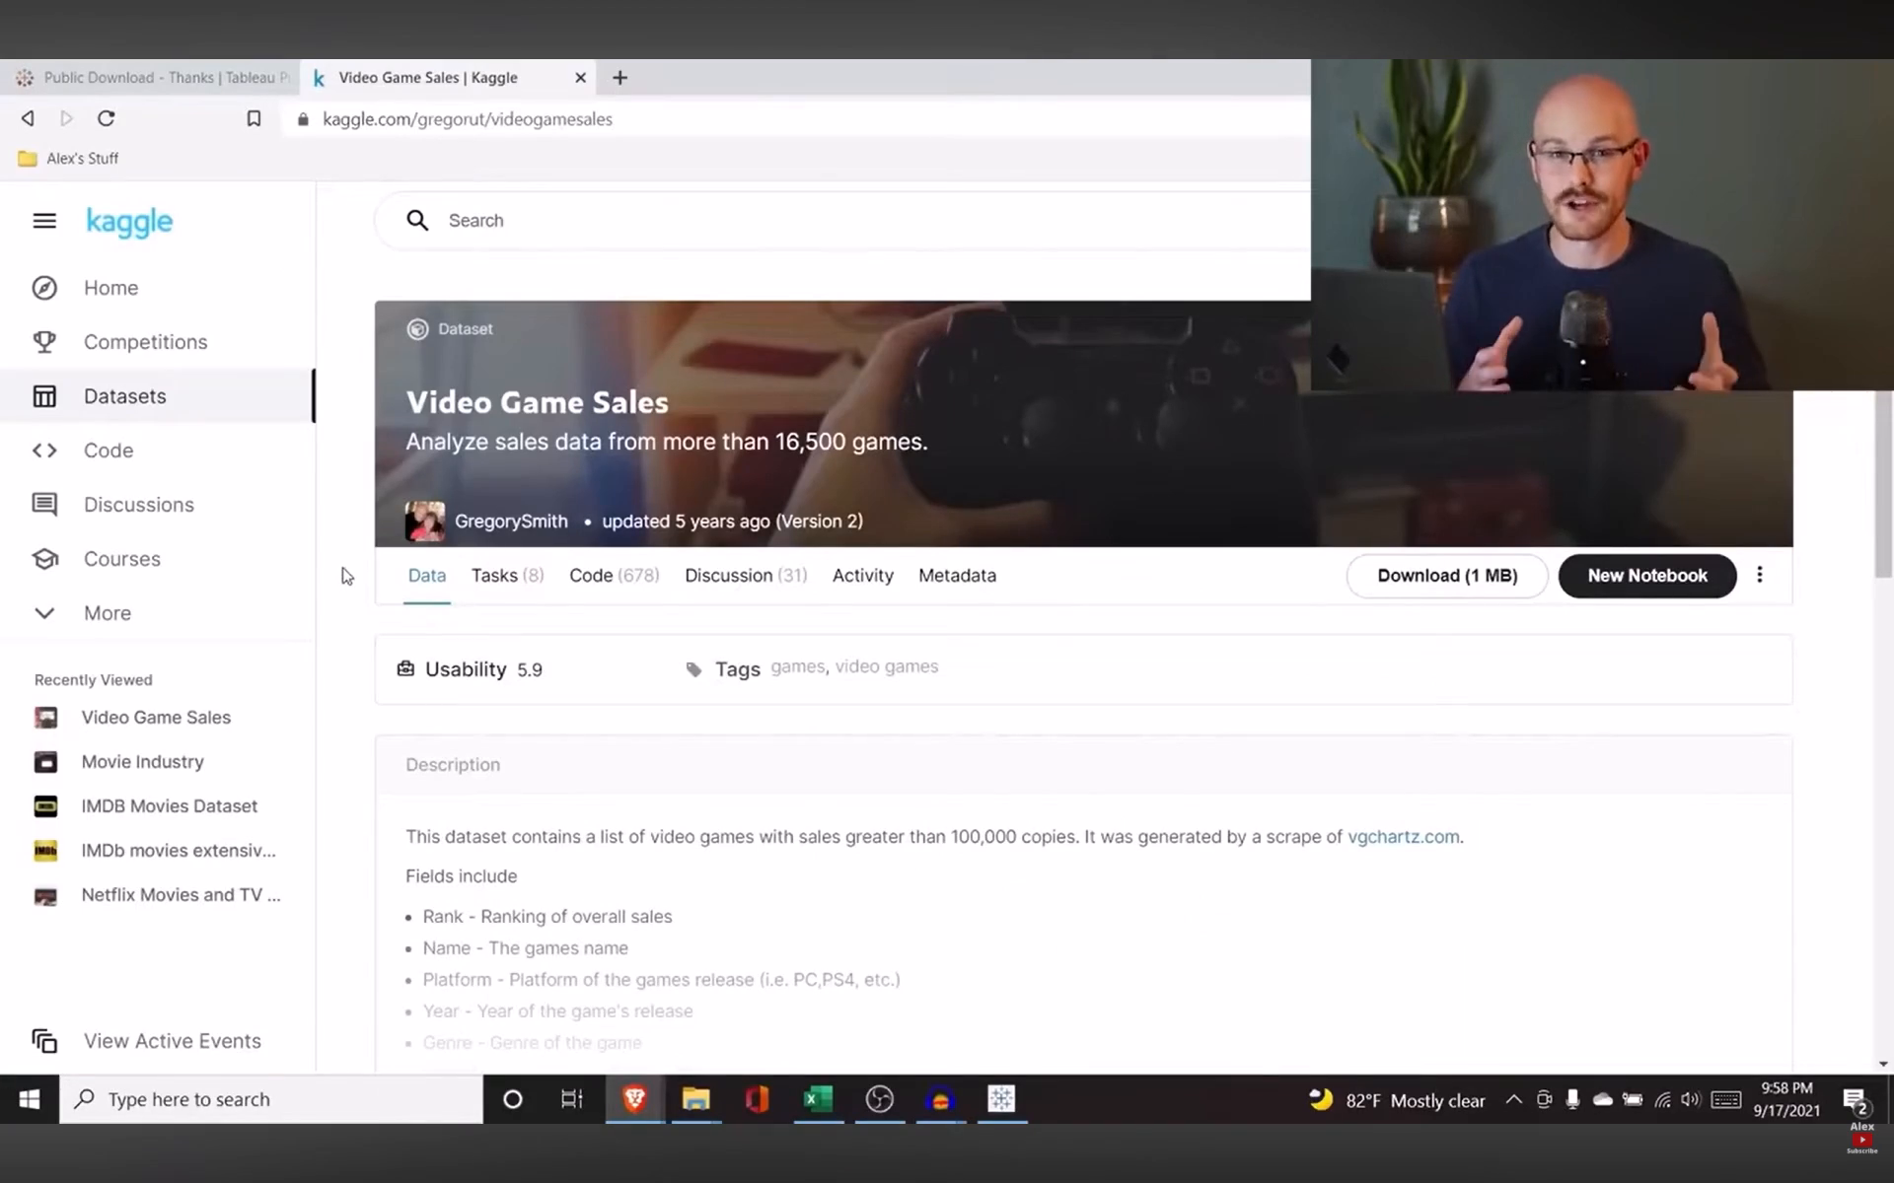
Skip forward in the bootcamp video to about 7:53:16, at Tableau's Connect screen, and pause it.
{"action": "type", "text": "ll"}
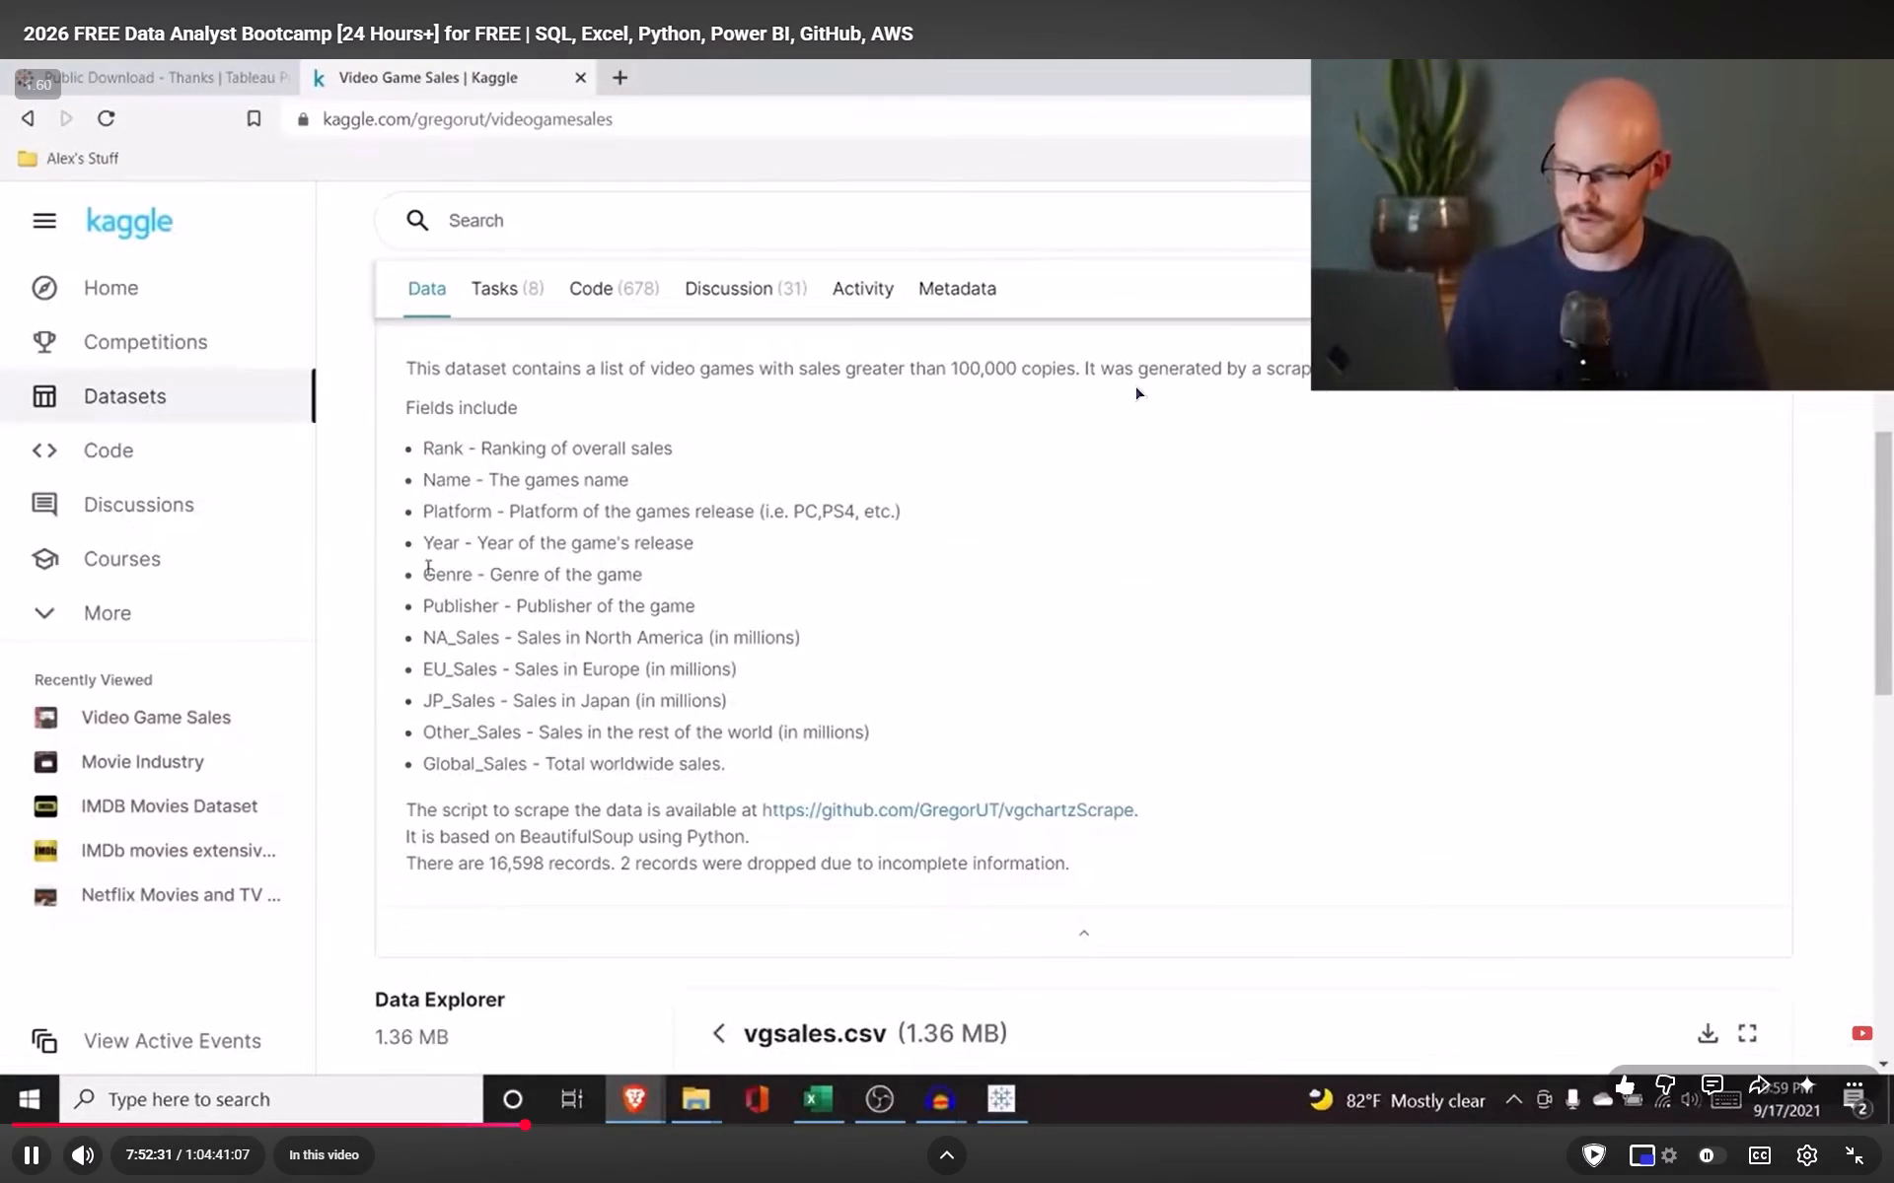
{"action": "type", "text": "lll"}
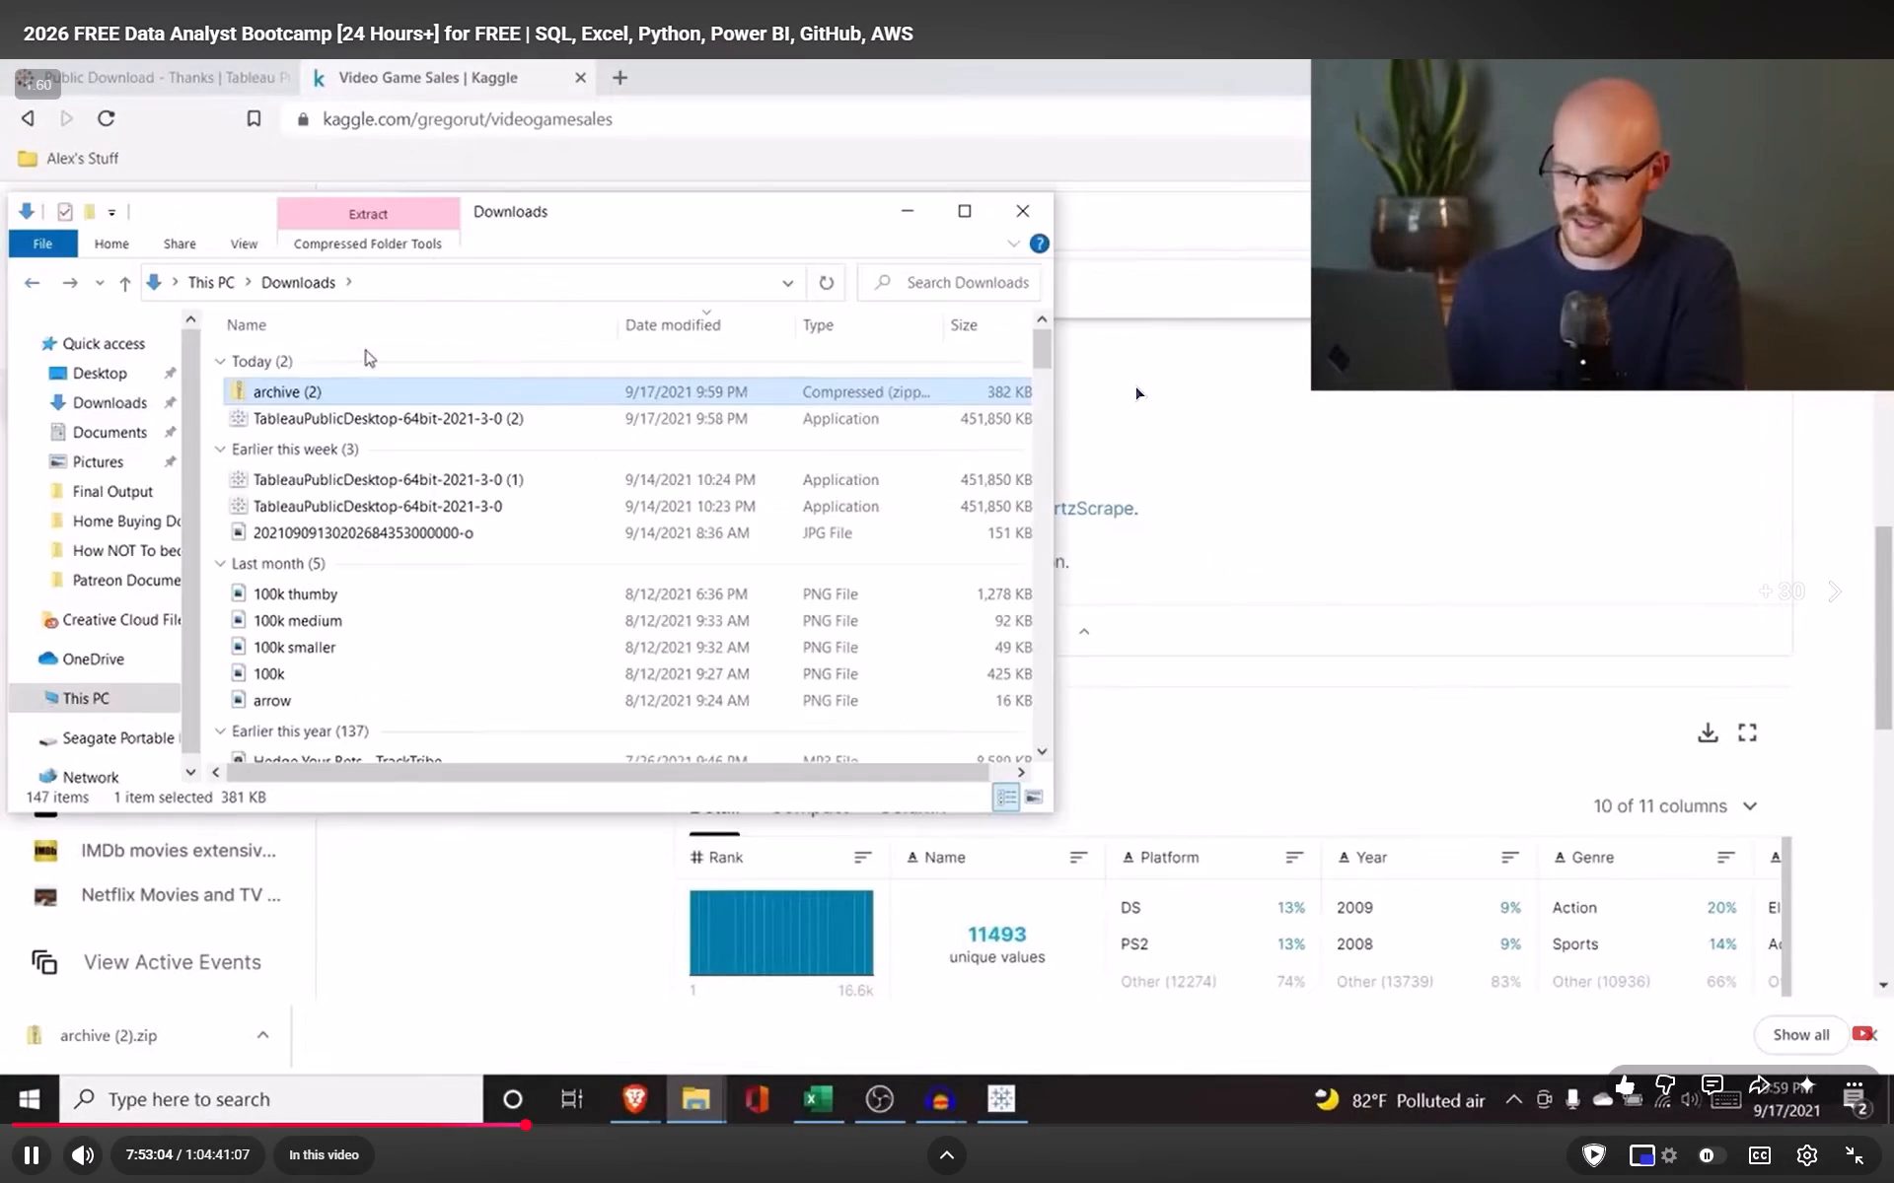
{"action": "key", "text": "l"}
{"action": "key", "text": "space"}
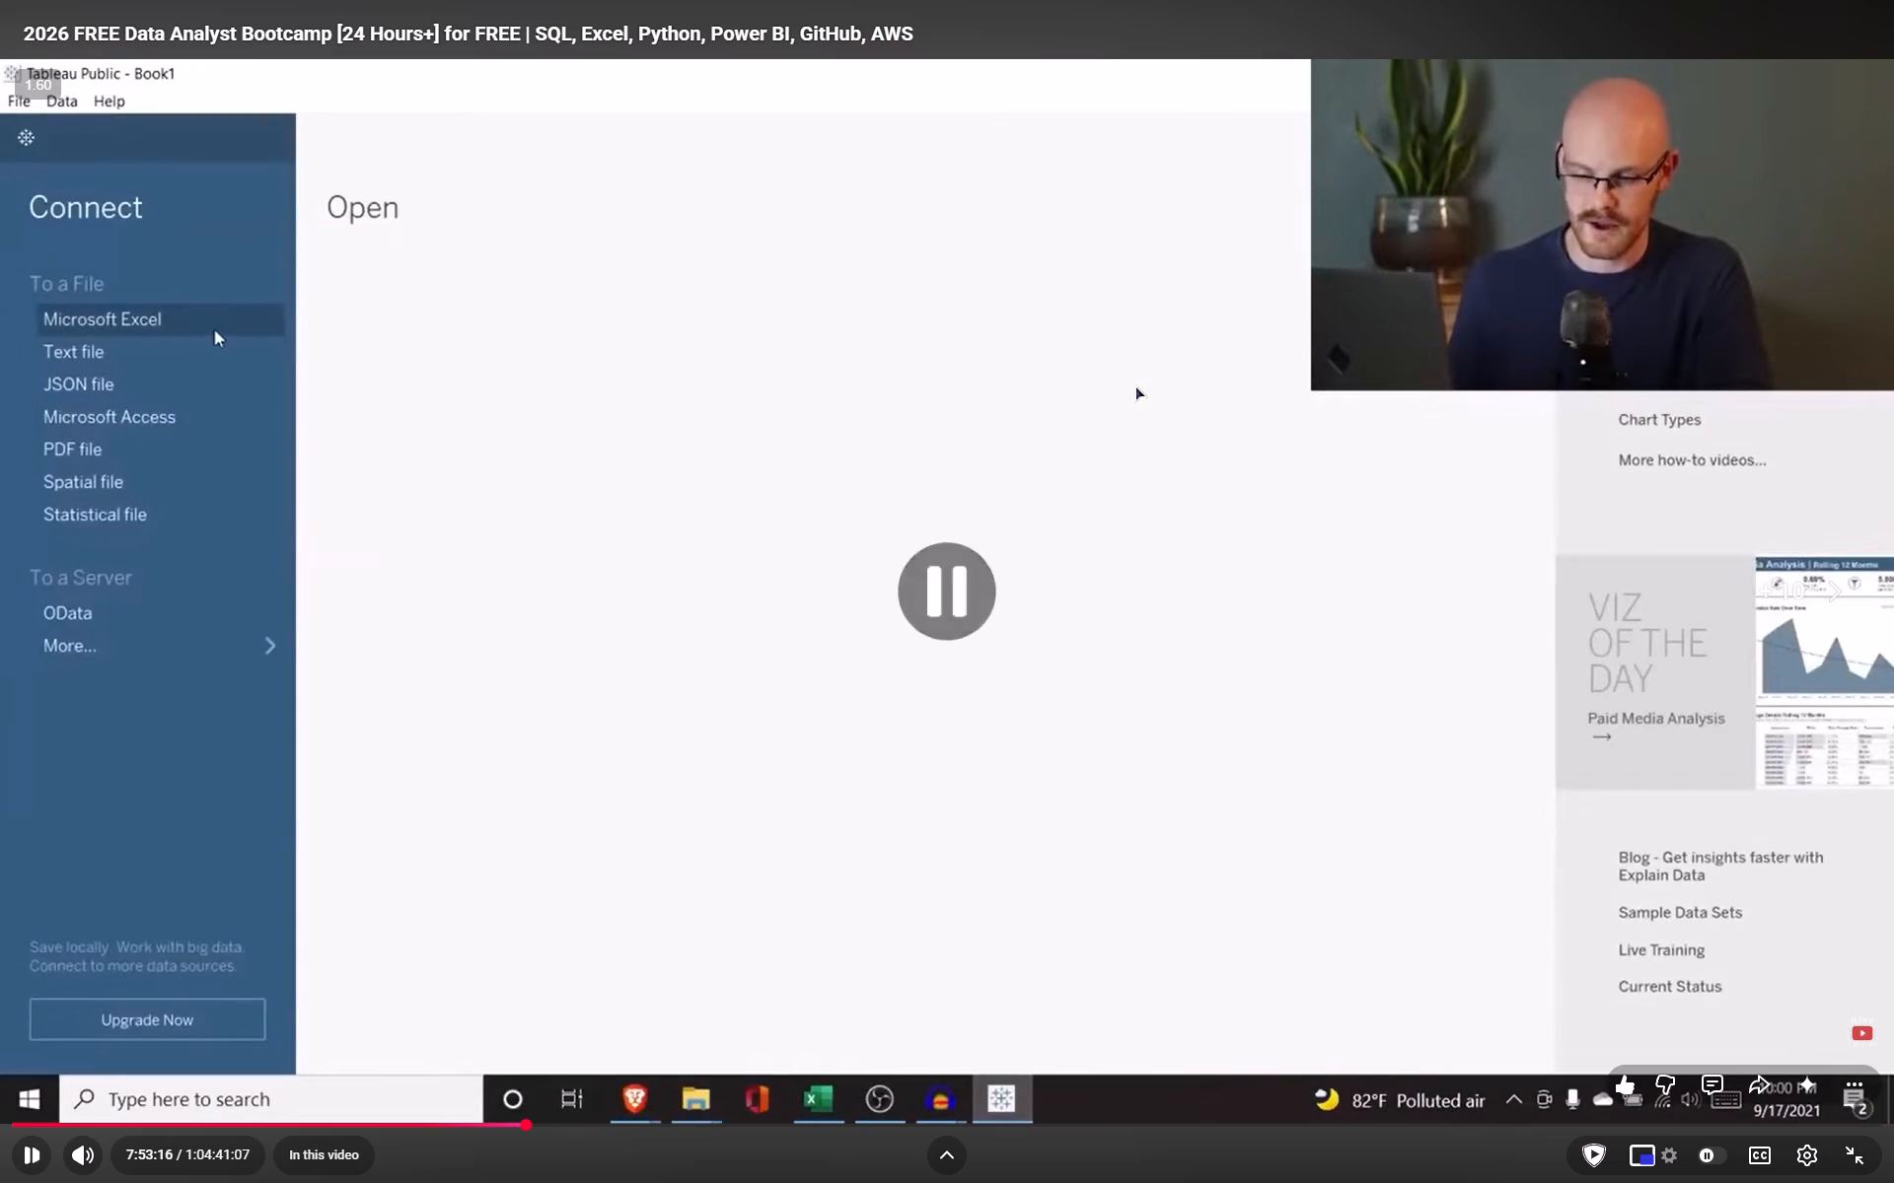
Switch to File Explorer in a maximized window and open the Downloads folder.
{"action": "type", "text": "file"}
{"action": "key", "text": "Return"}
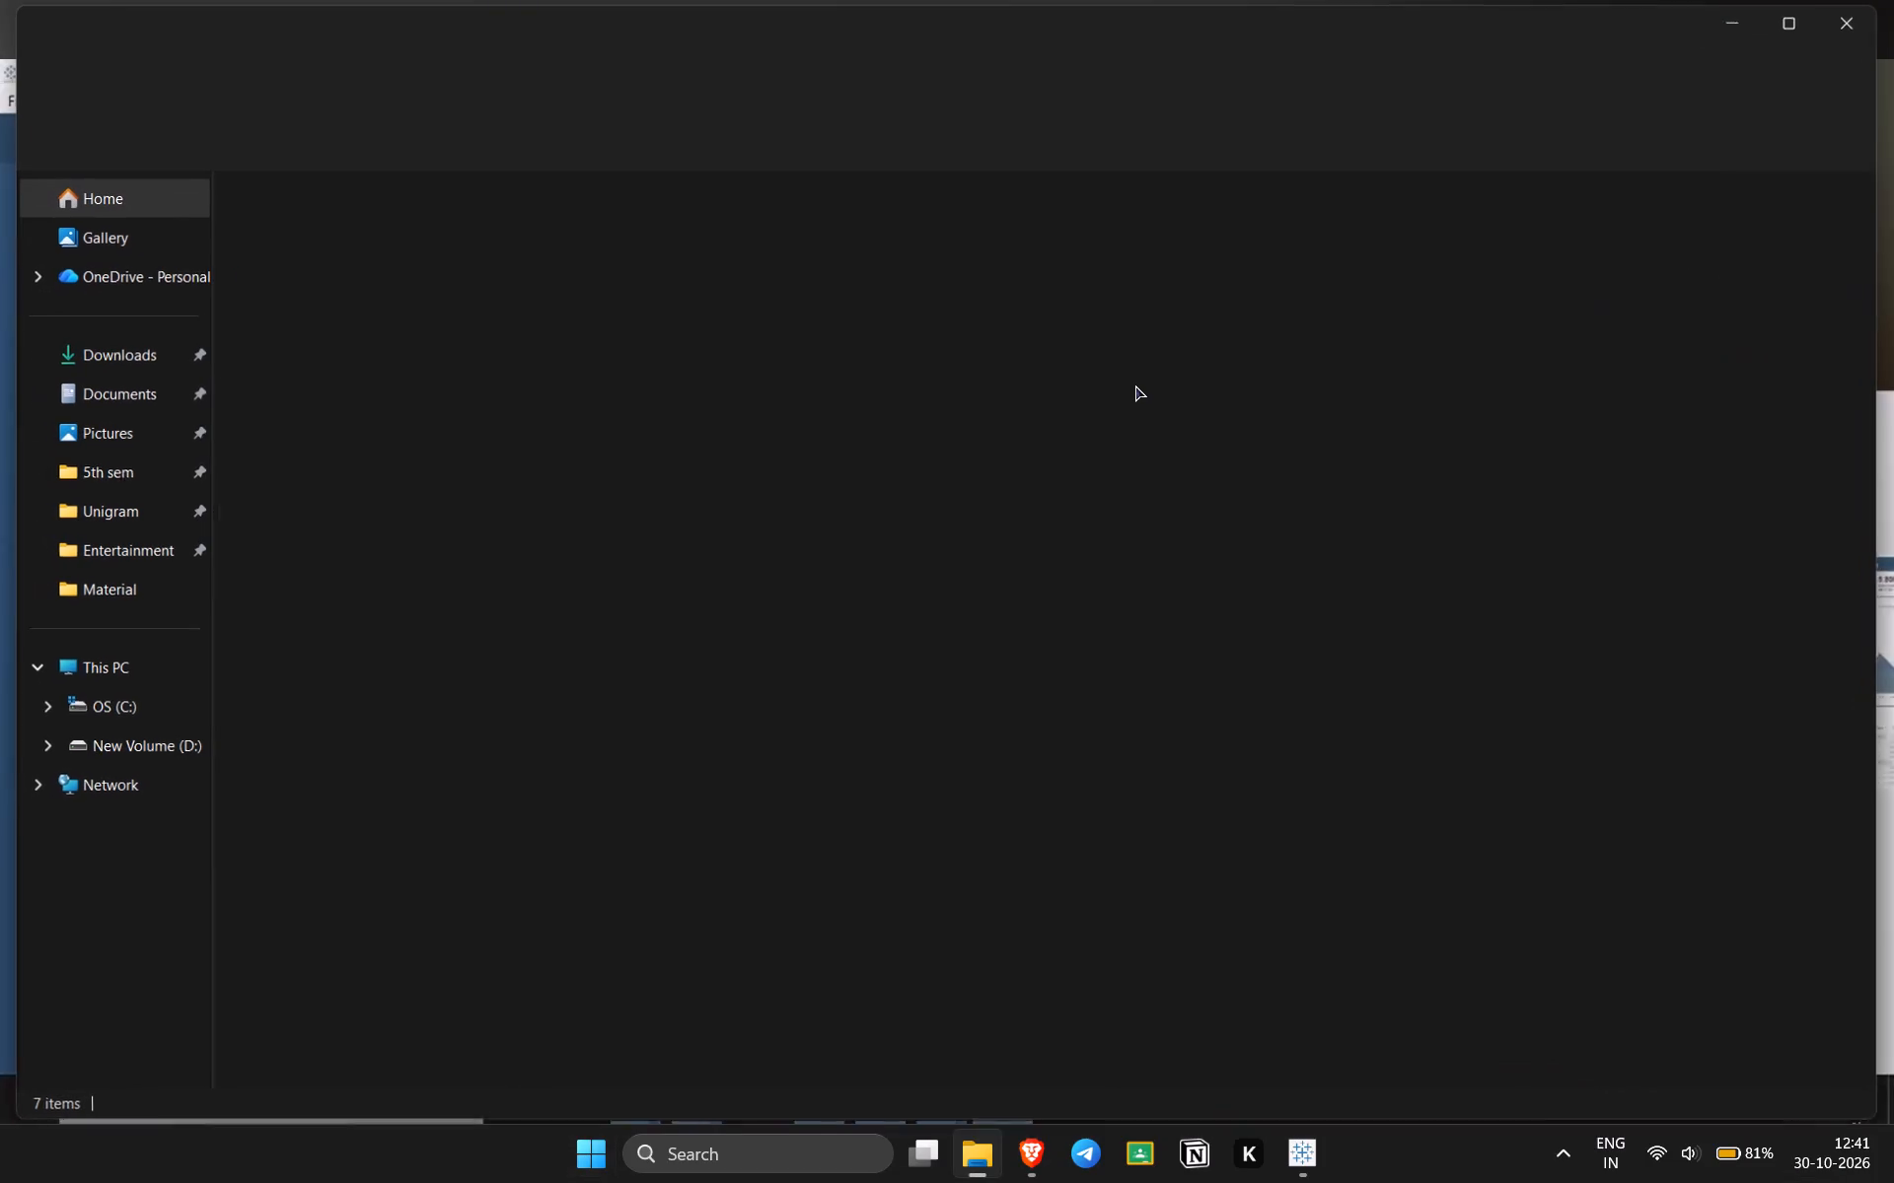
{"action": "key", "text": "super+Up"}
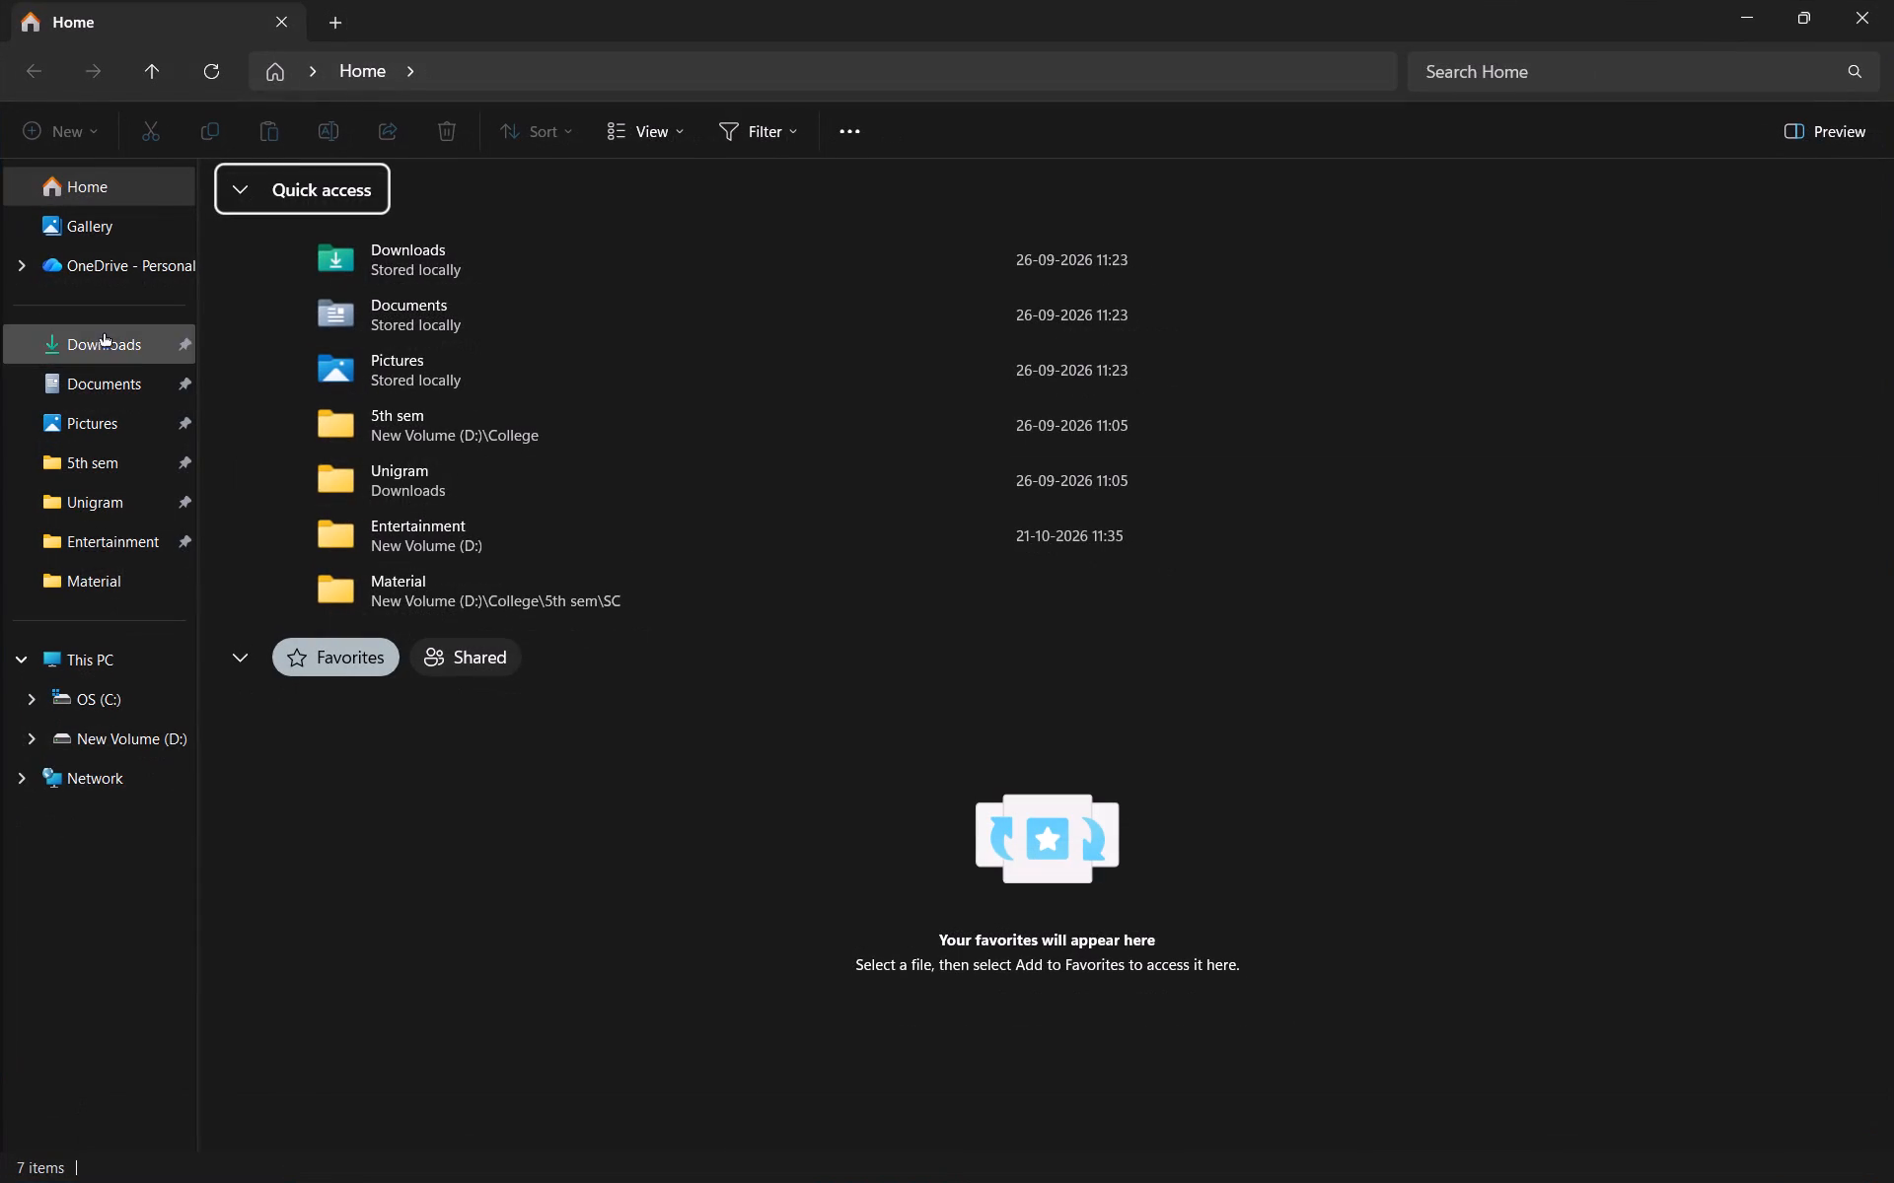
{"action": "double_click", "coordinate": [140, 348]}
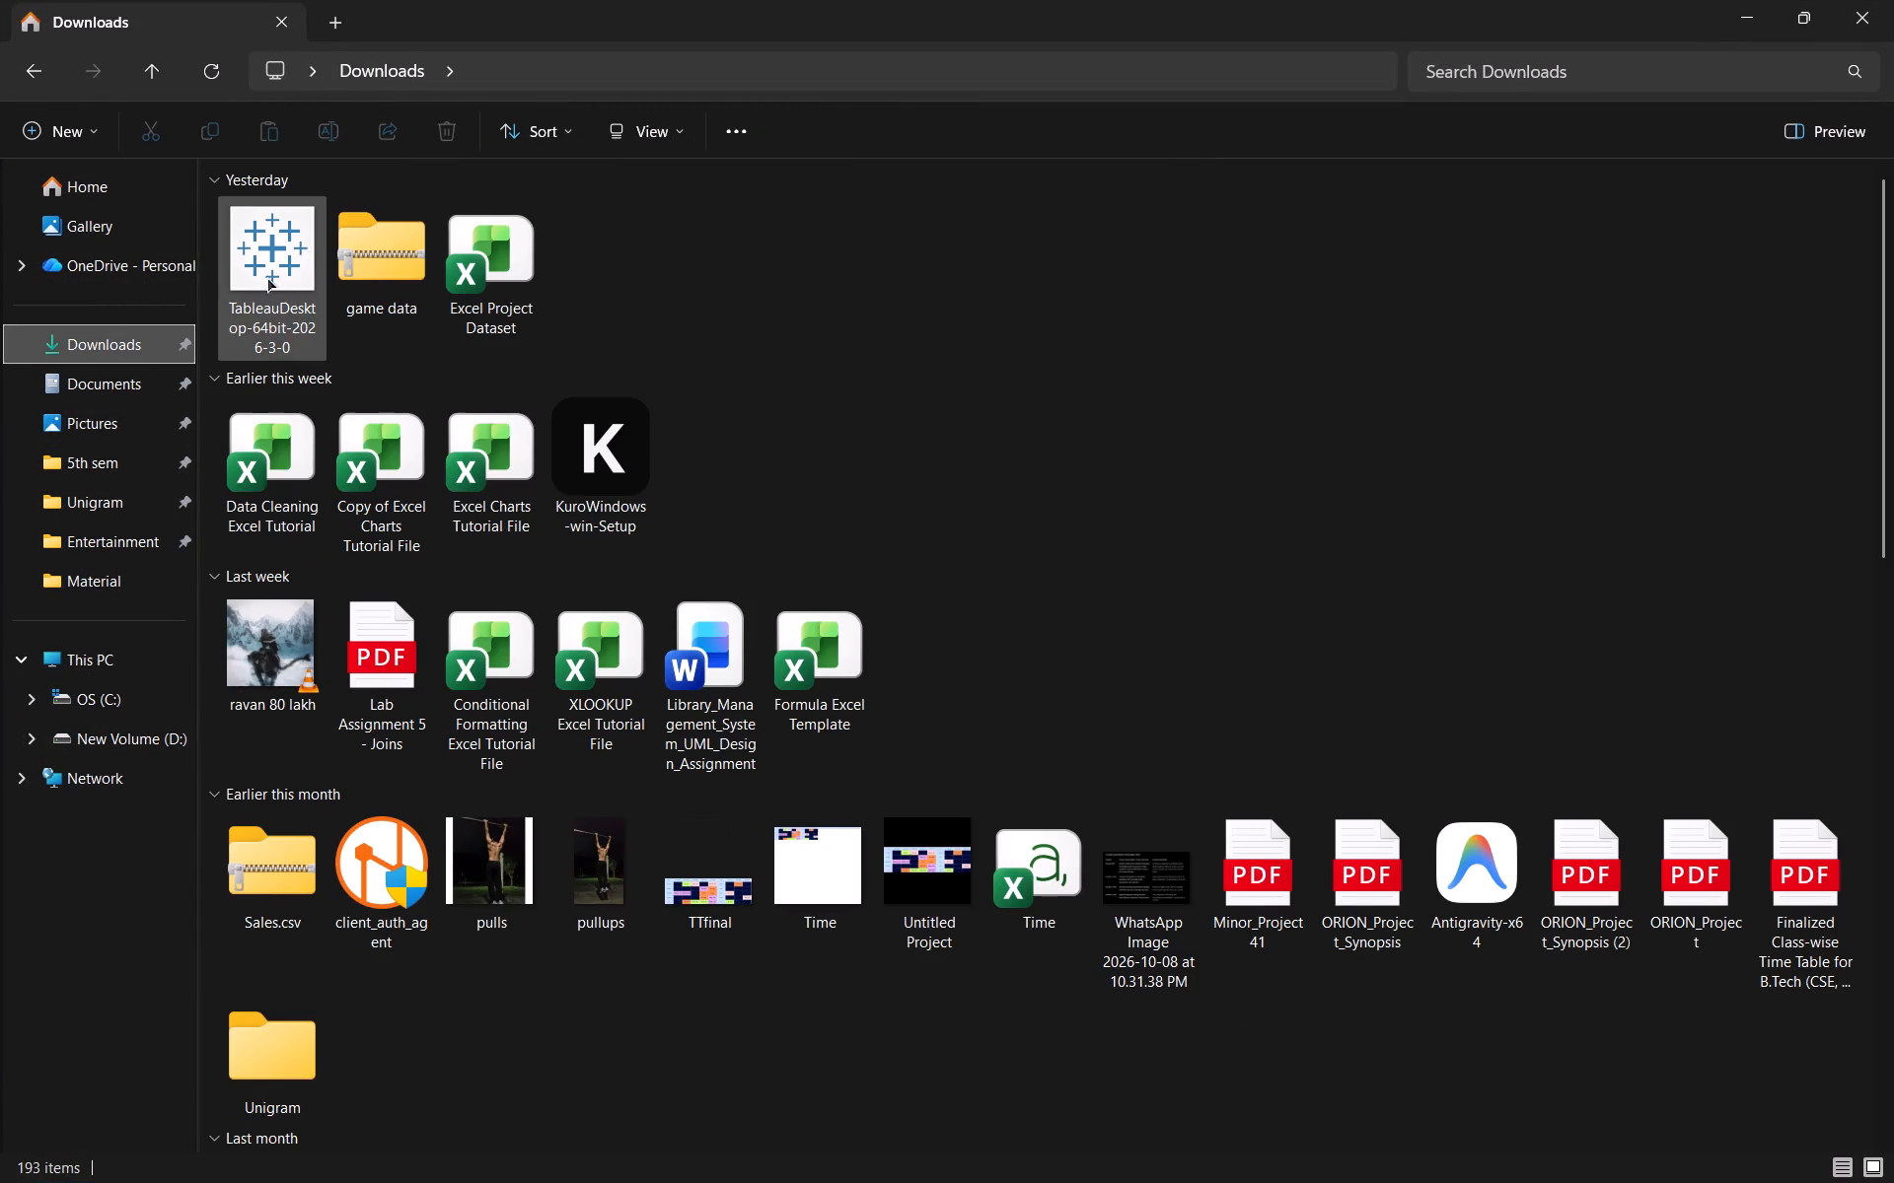
Extract the game data ZIP archive into a game data folder in Downloads and close the extra window showing the extracted files.
{"action": "double_click", "coordinate": [399, 252]}
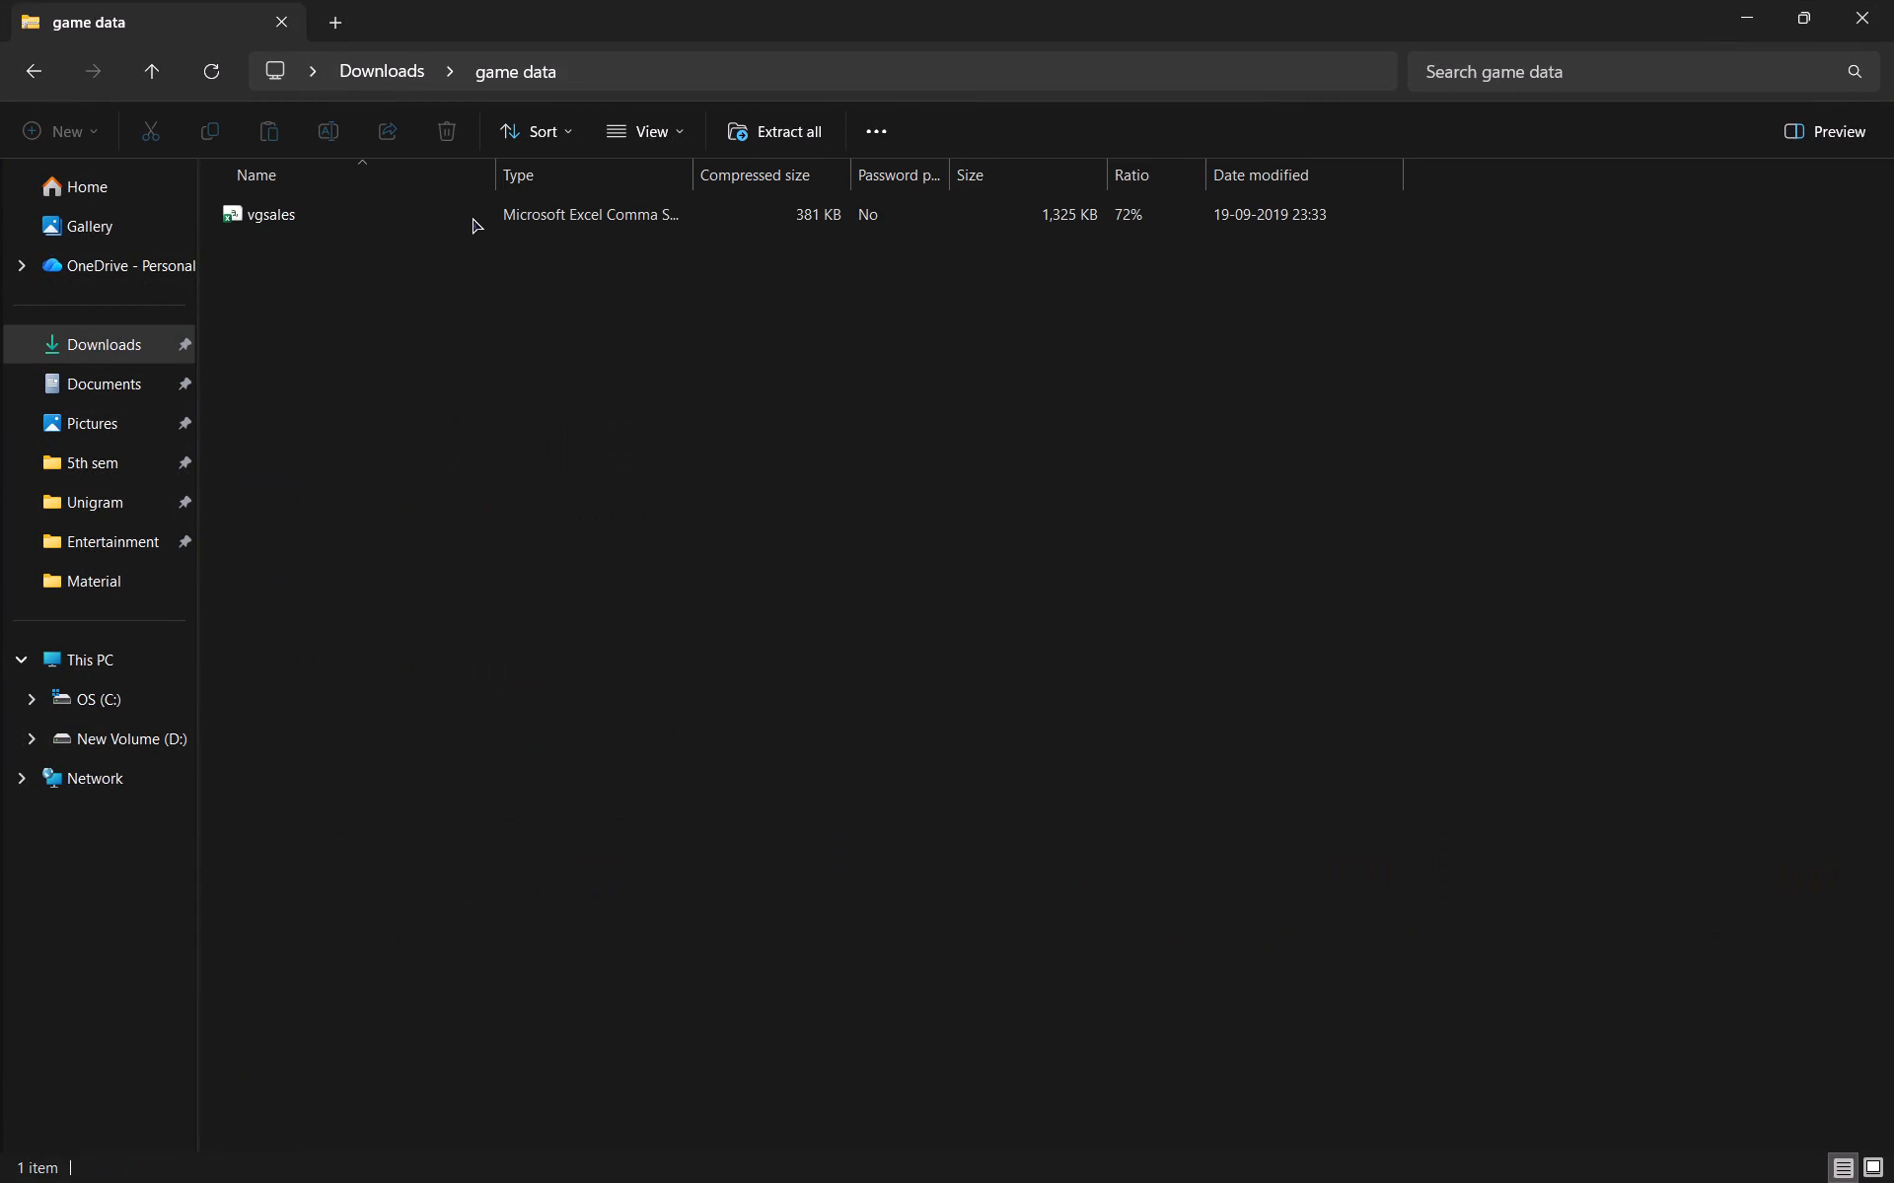
{"action": "left_click", "coordinate": [471, 217]}
{"action": "left_click", "coordinate": [754, 127]}
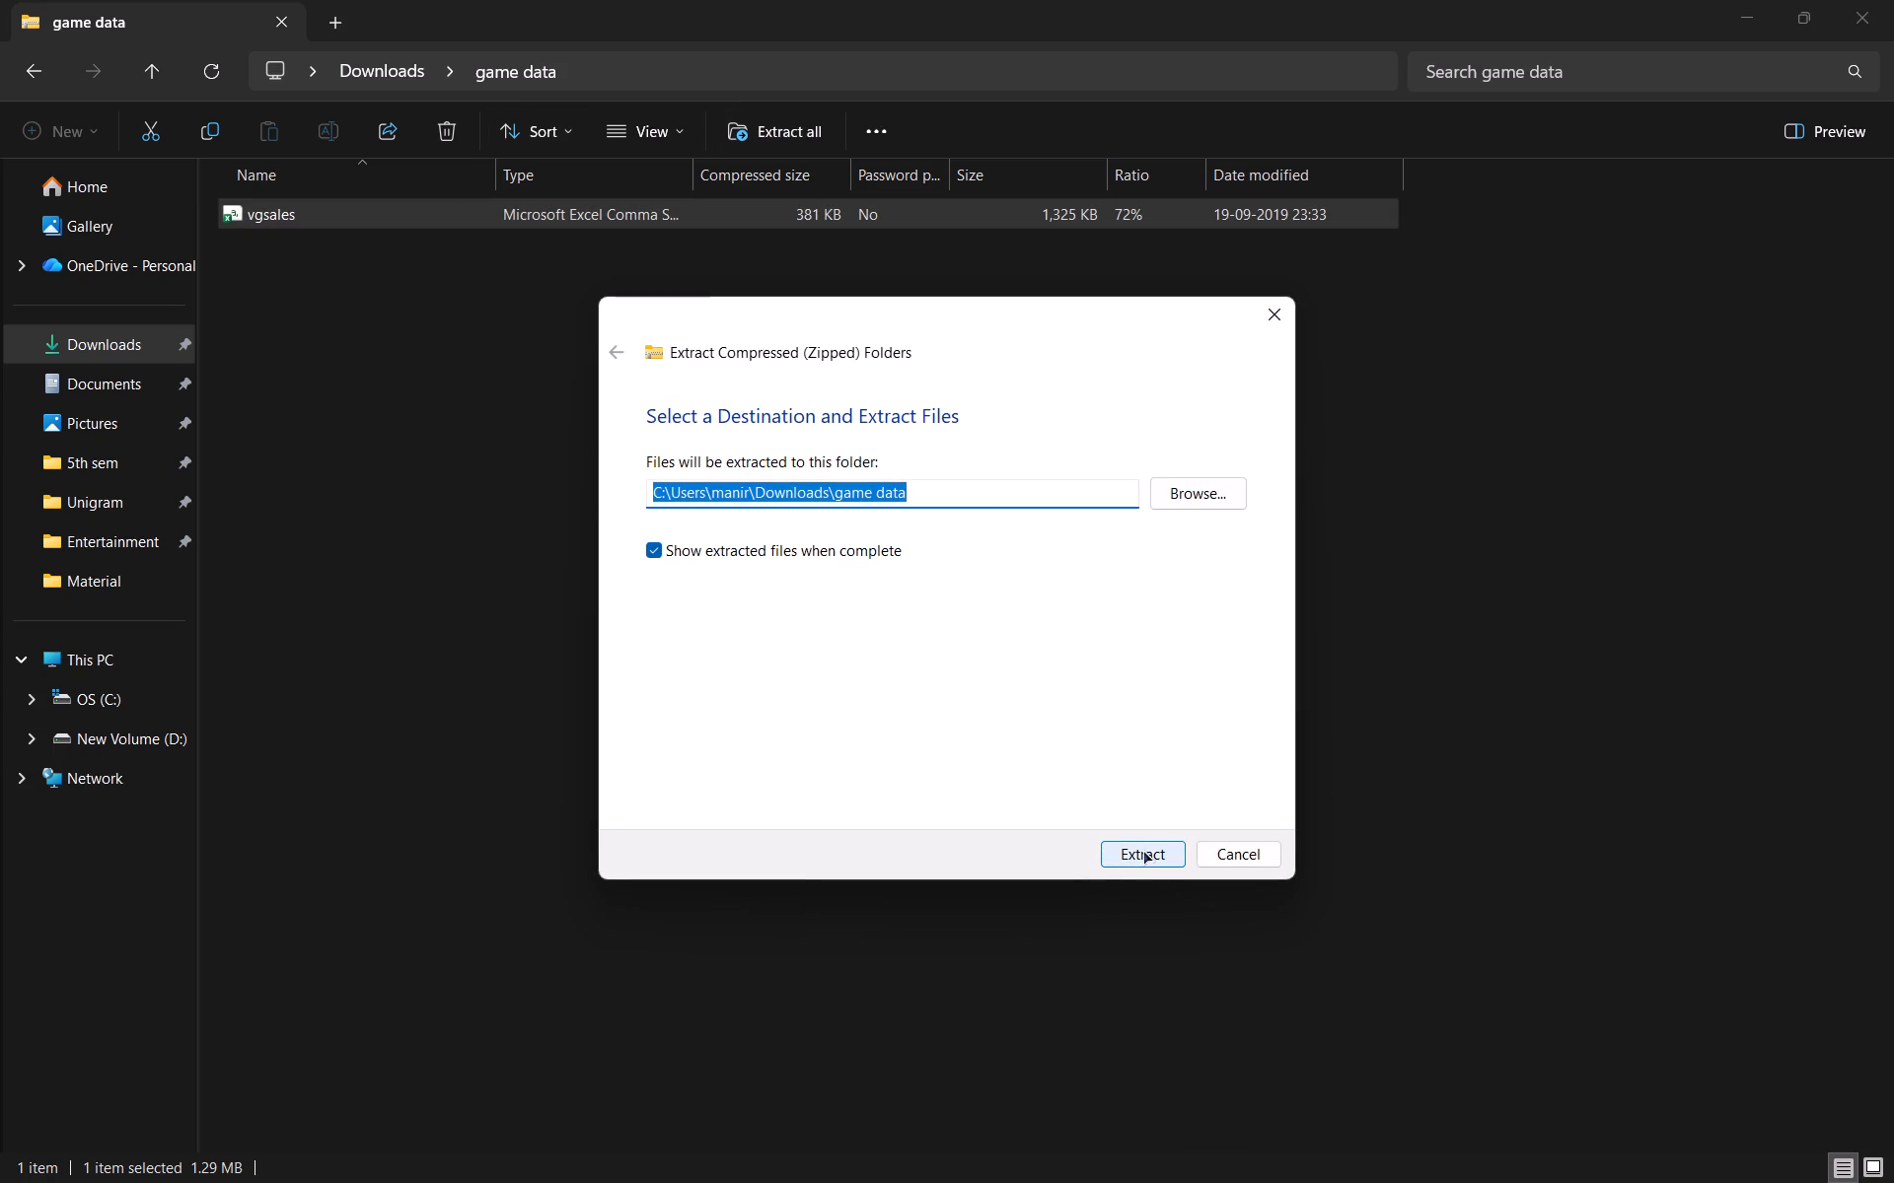
{"action": "left_click", "coordinate": [1141, 849]}
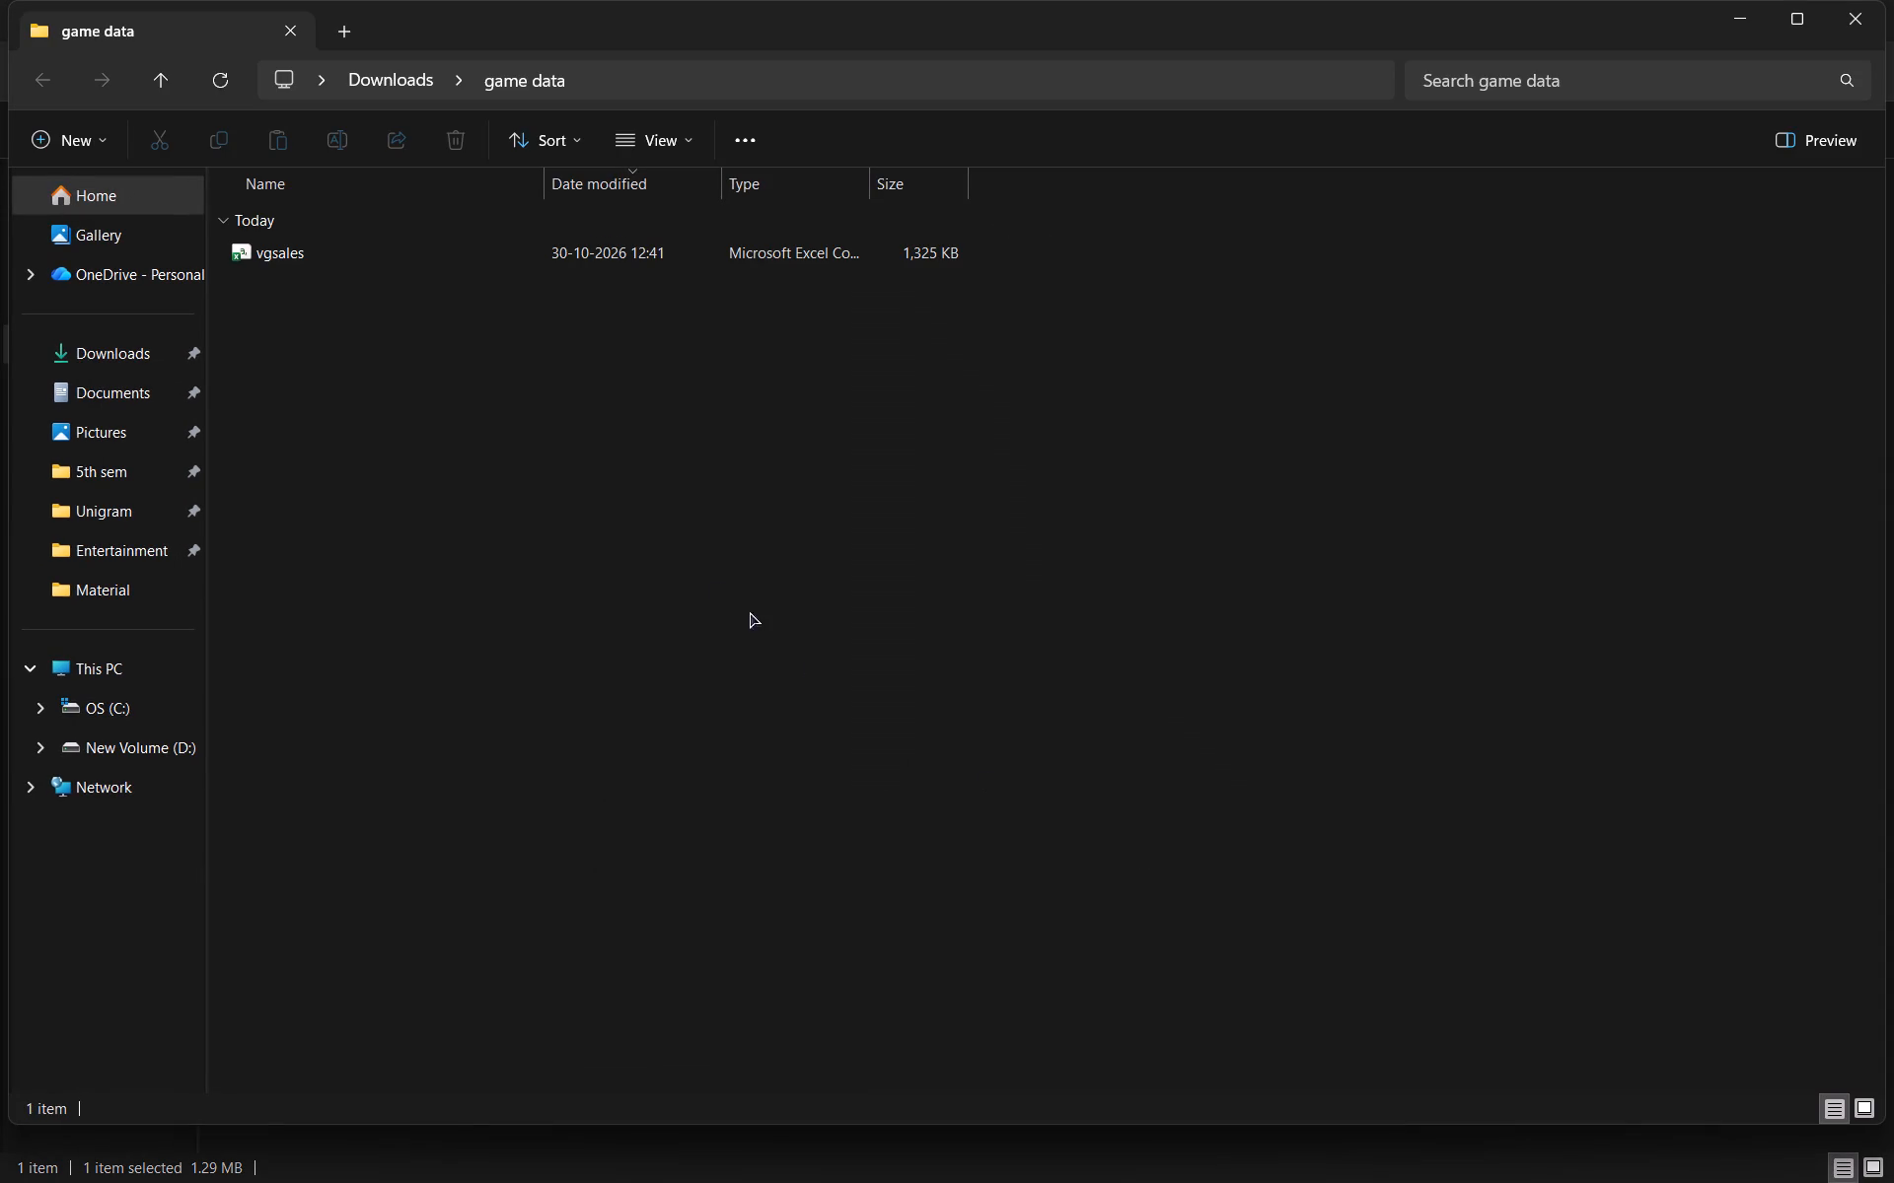
{"action": "left_click", "coordinate": [1858, 33]}
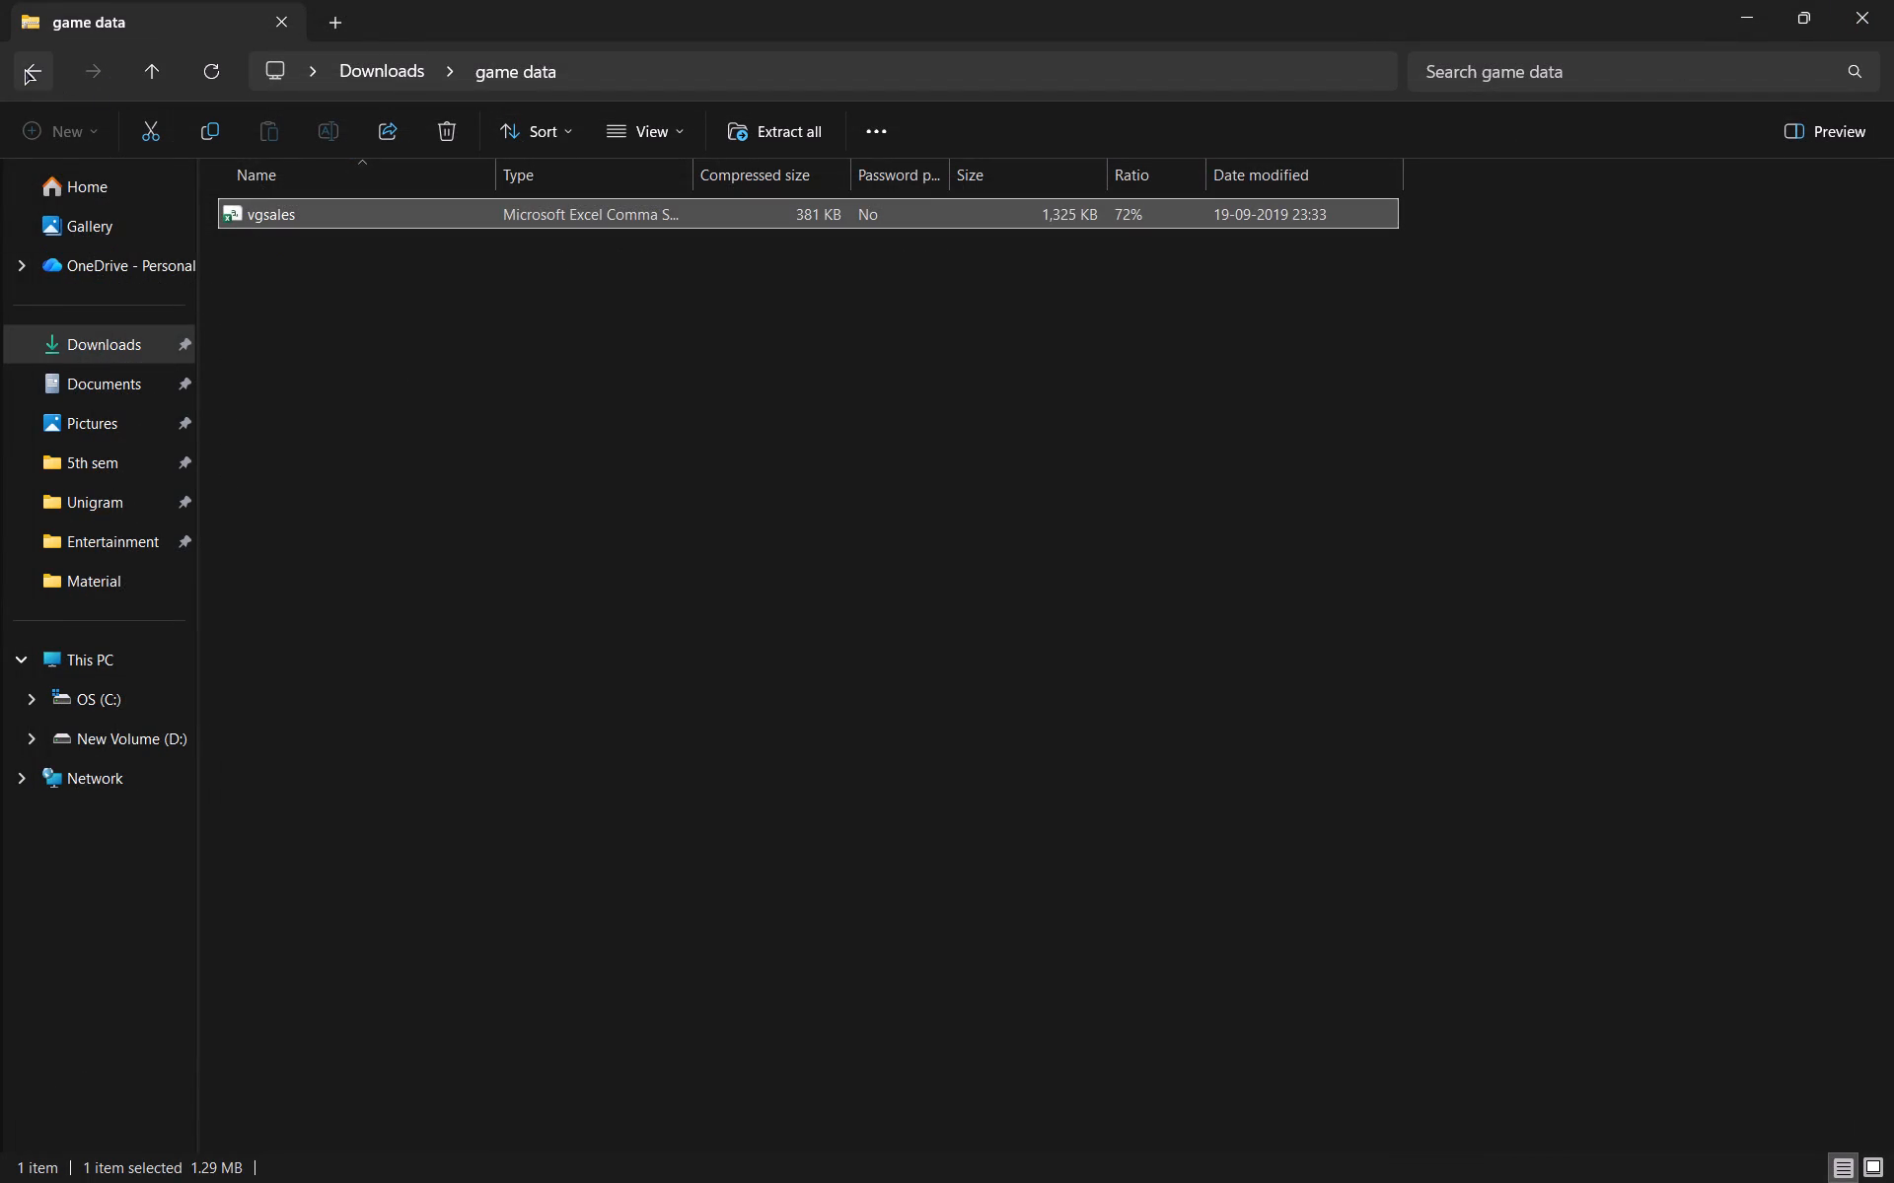
Return to Downloads and open the extracted game data folder containing the vgsales file.
{"action": "left_click", "coordinate": [23, 68]}
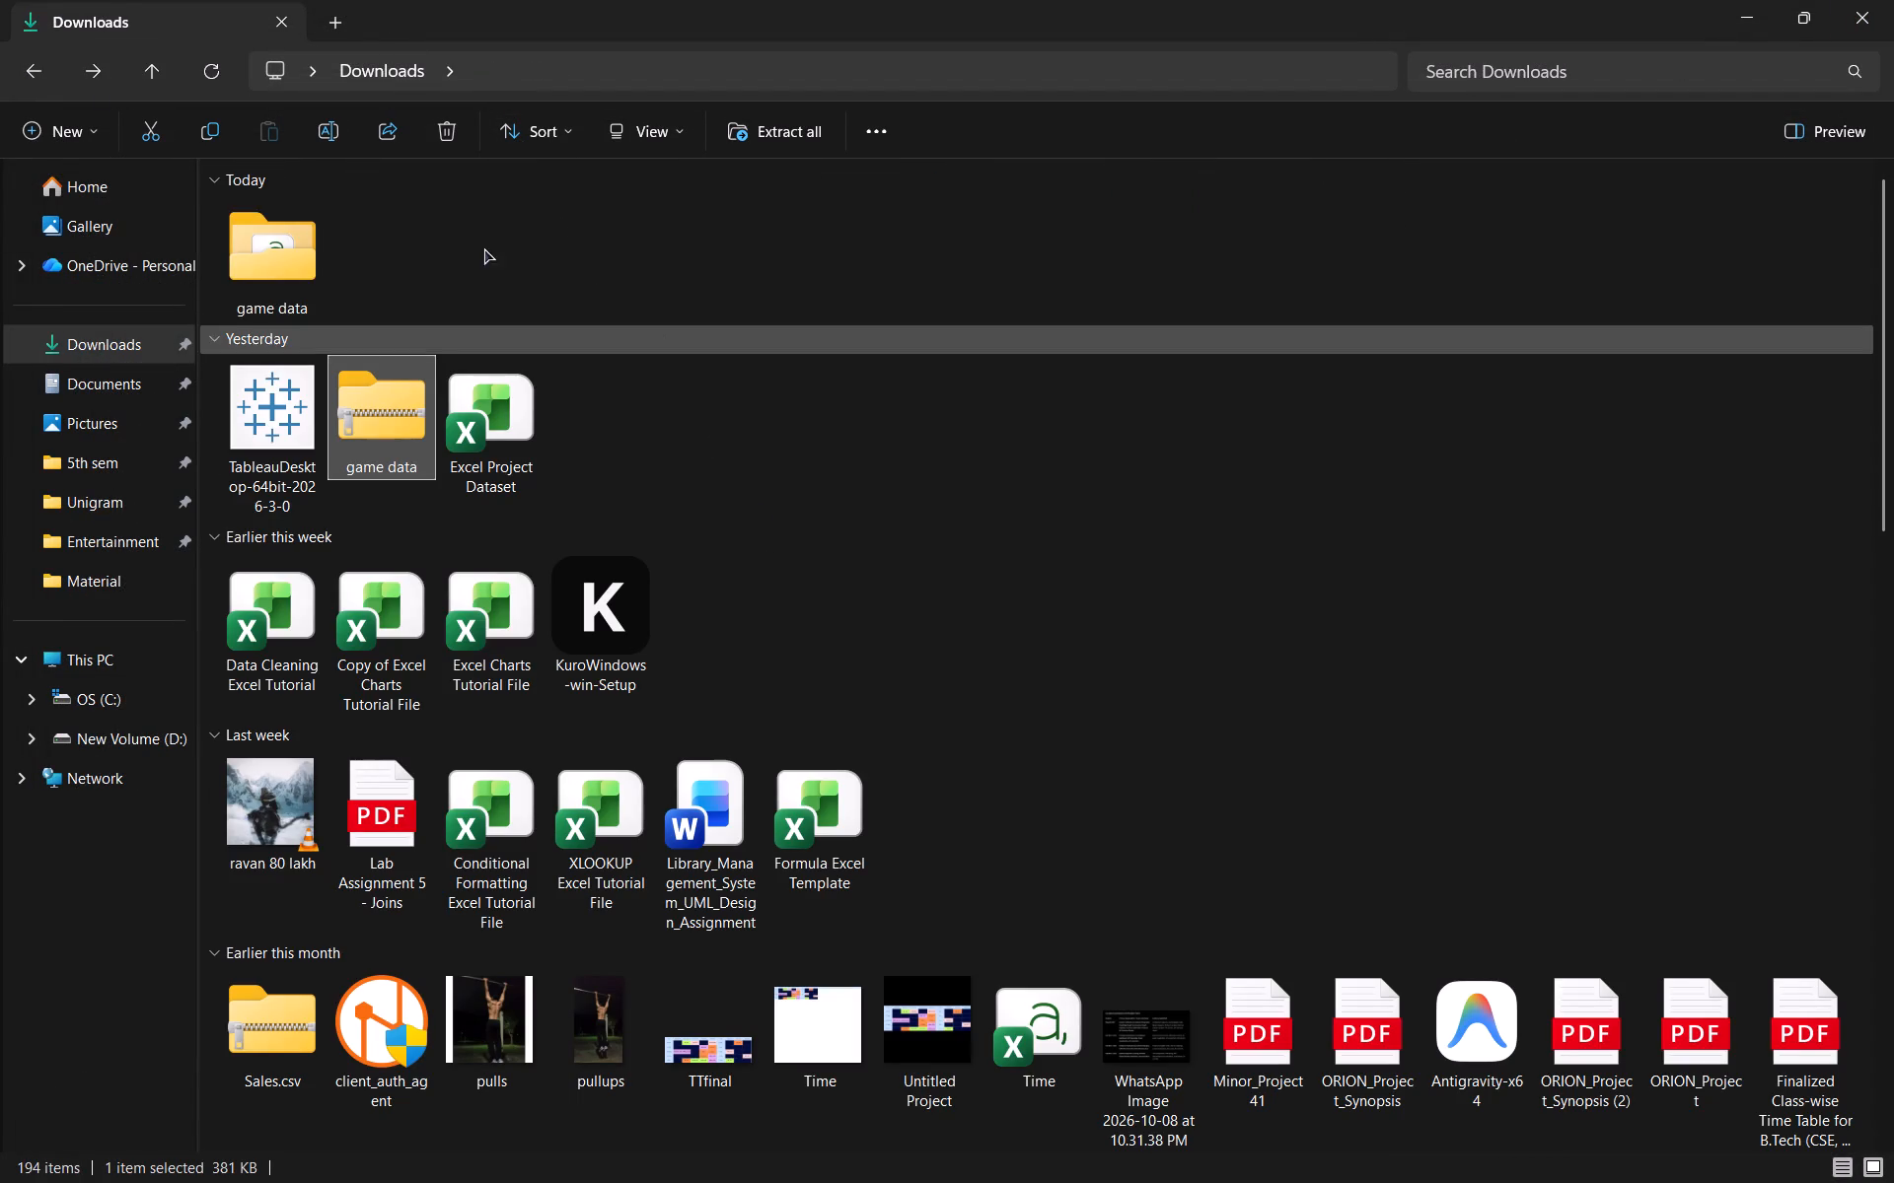
{"action": "double_click", "coordinate": [261, 214]}
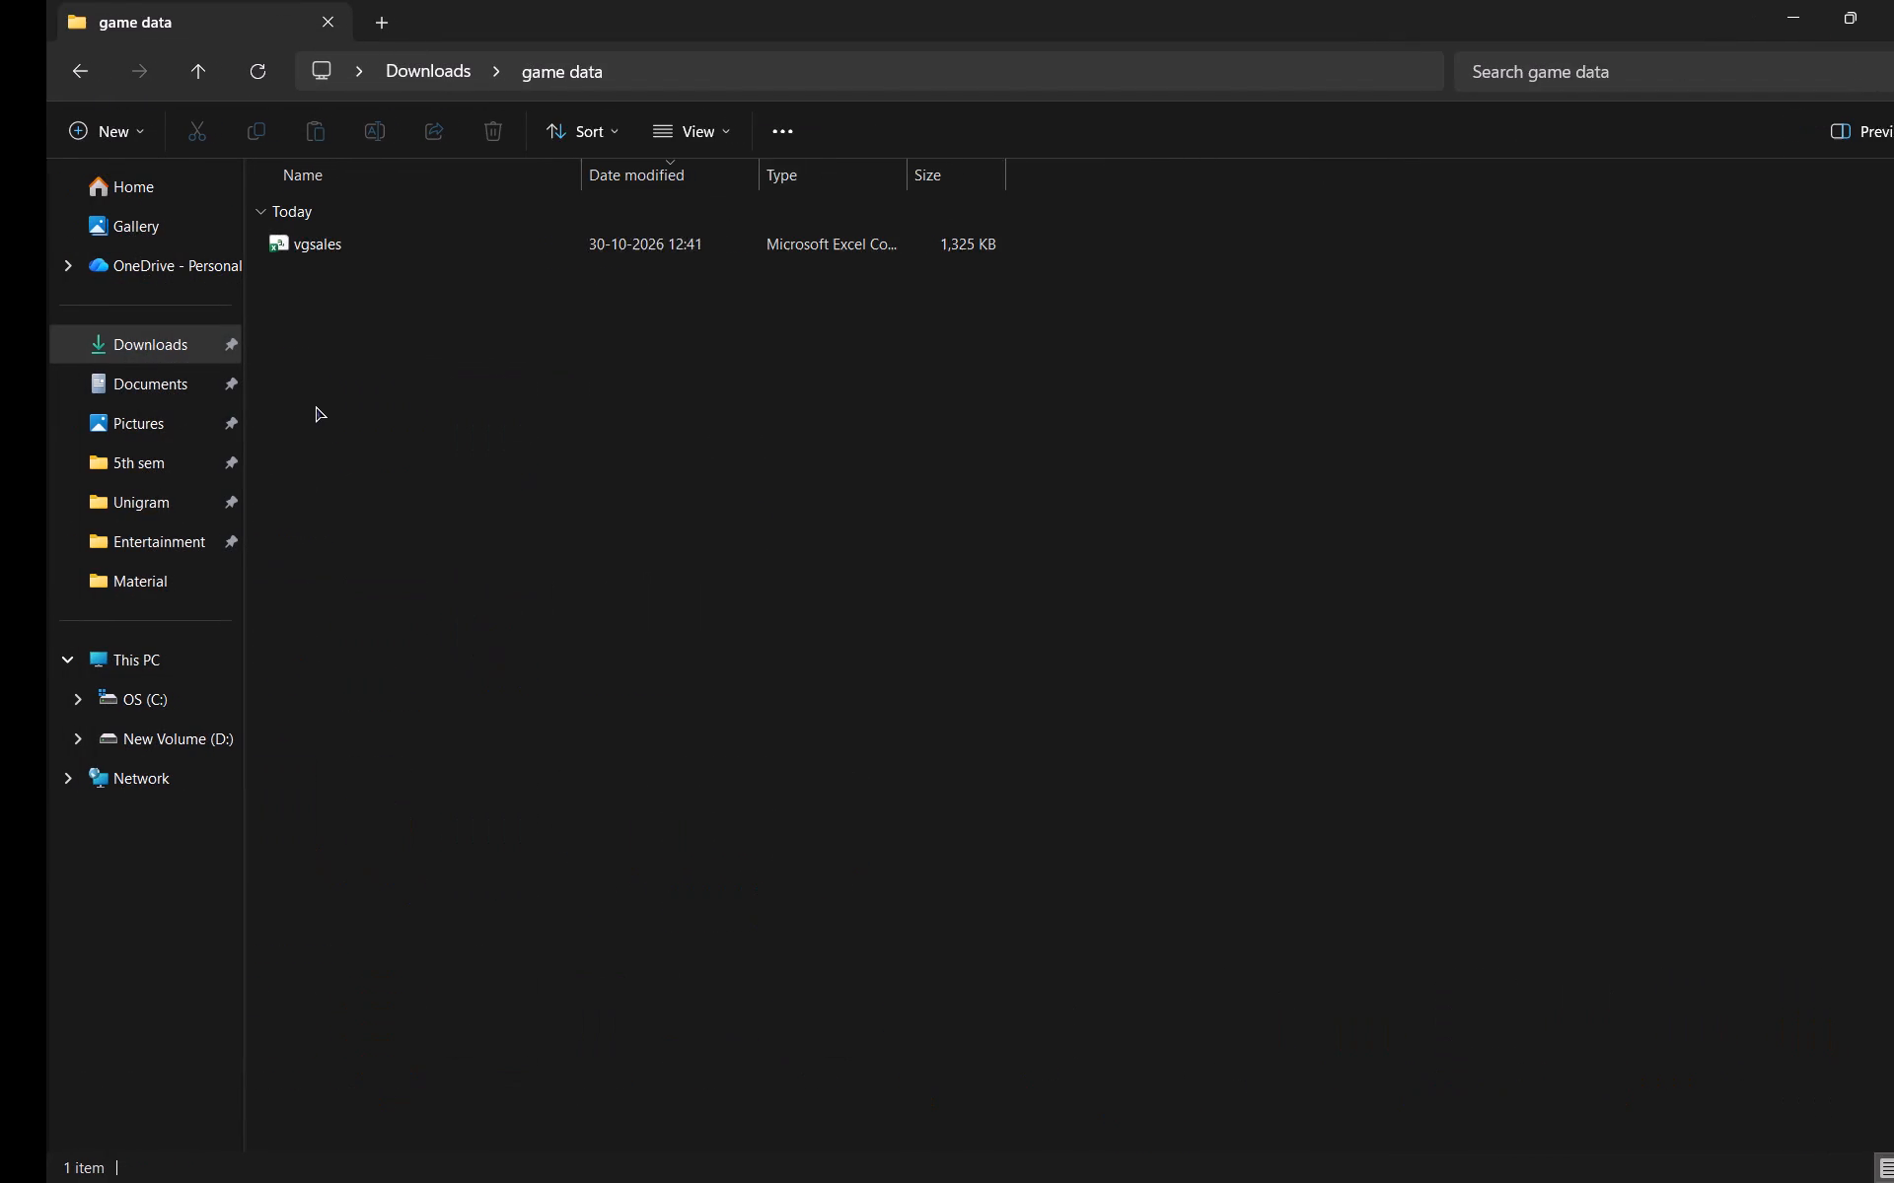
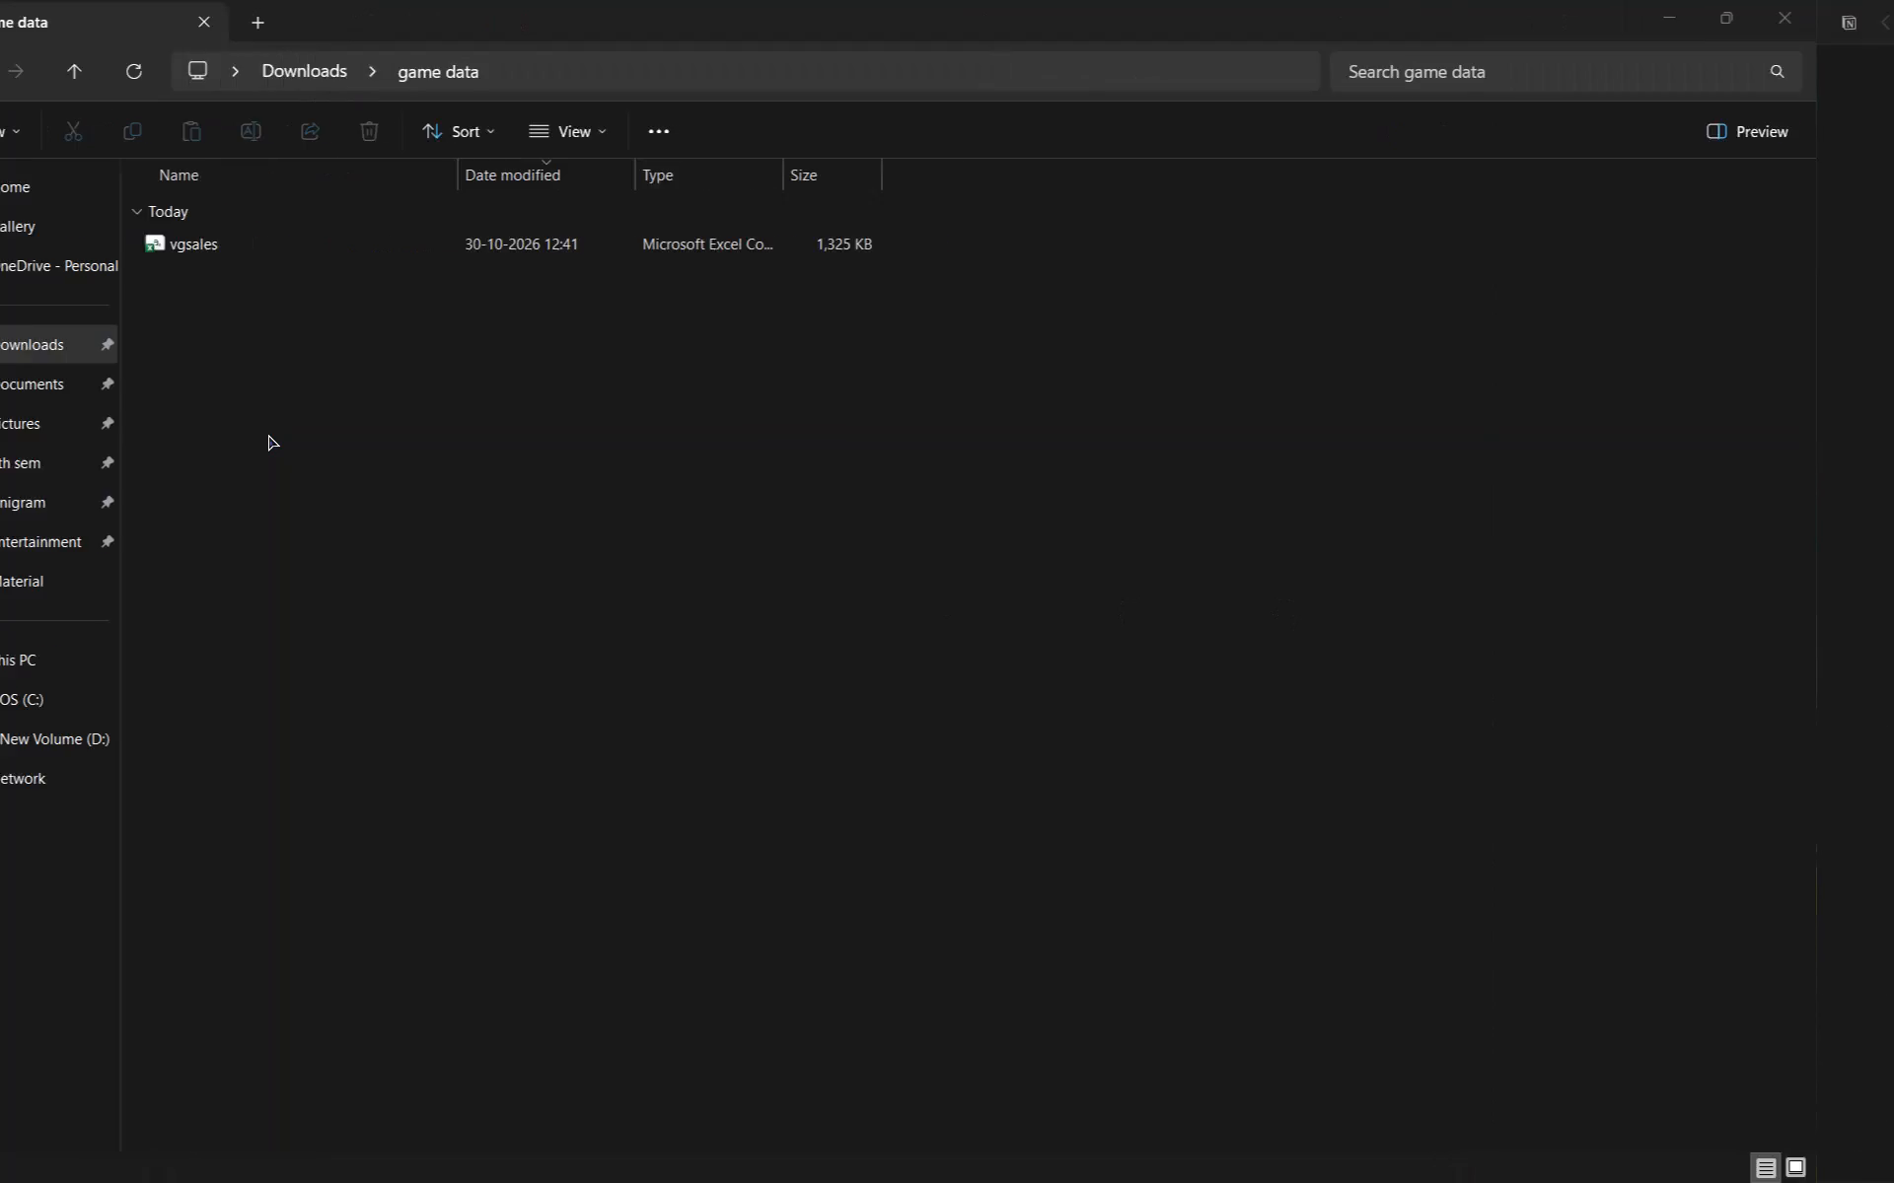
Close the File Explorer window showing the game data folder.
{"action": "left_click", "coordinate": [1875, 9]}
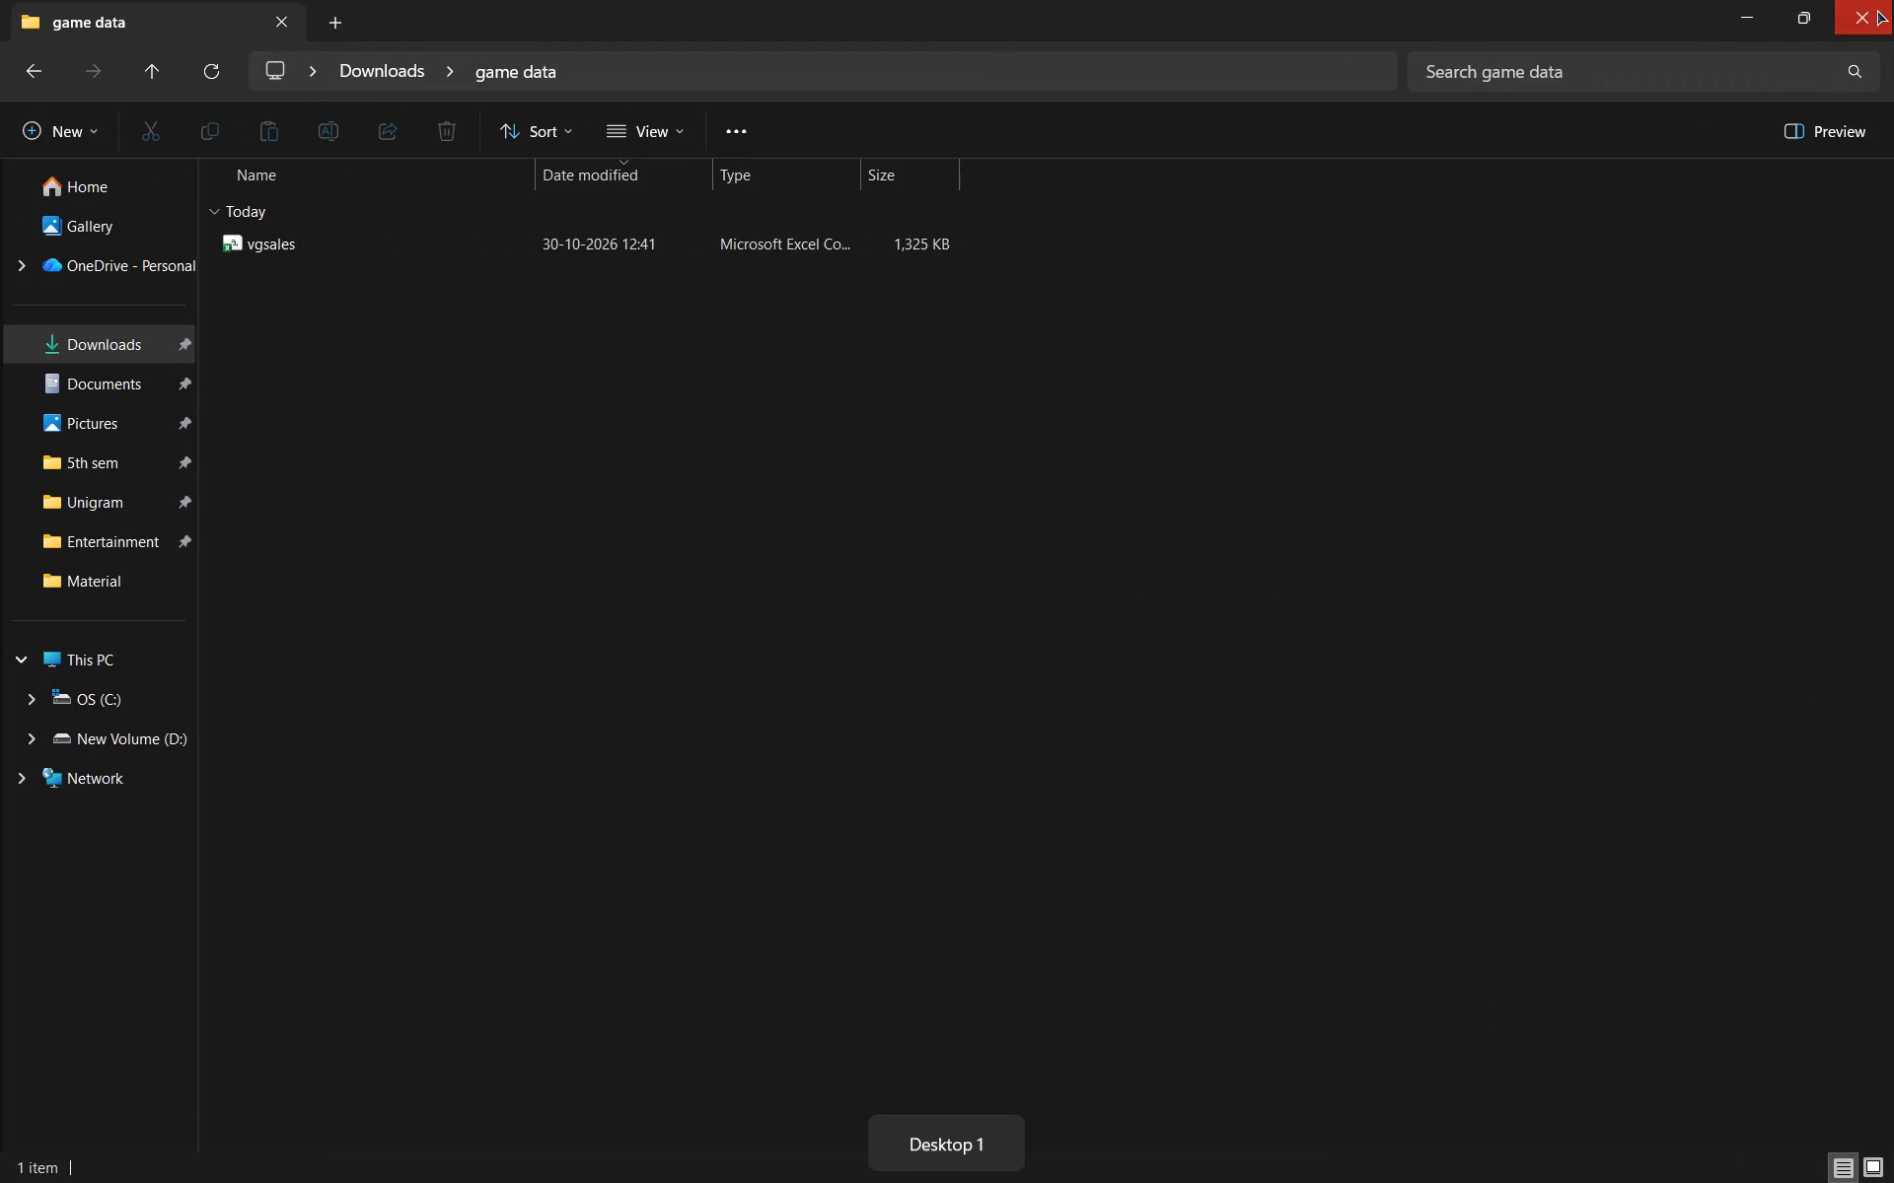
Play the bootcamp video through the text file connection part of the Connect screen and pause it.
{"action": "left_click", "coordinate": [864, 601]}
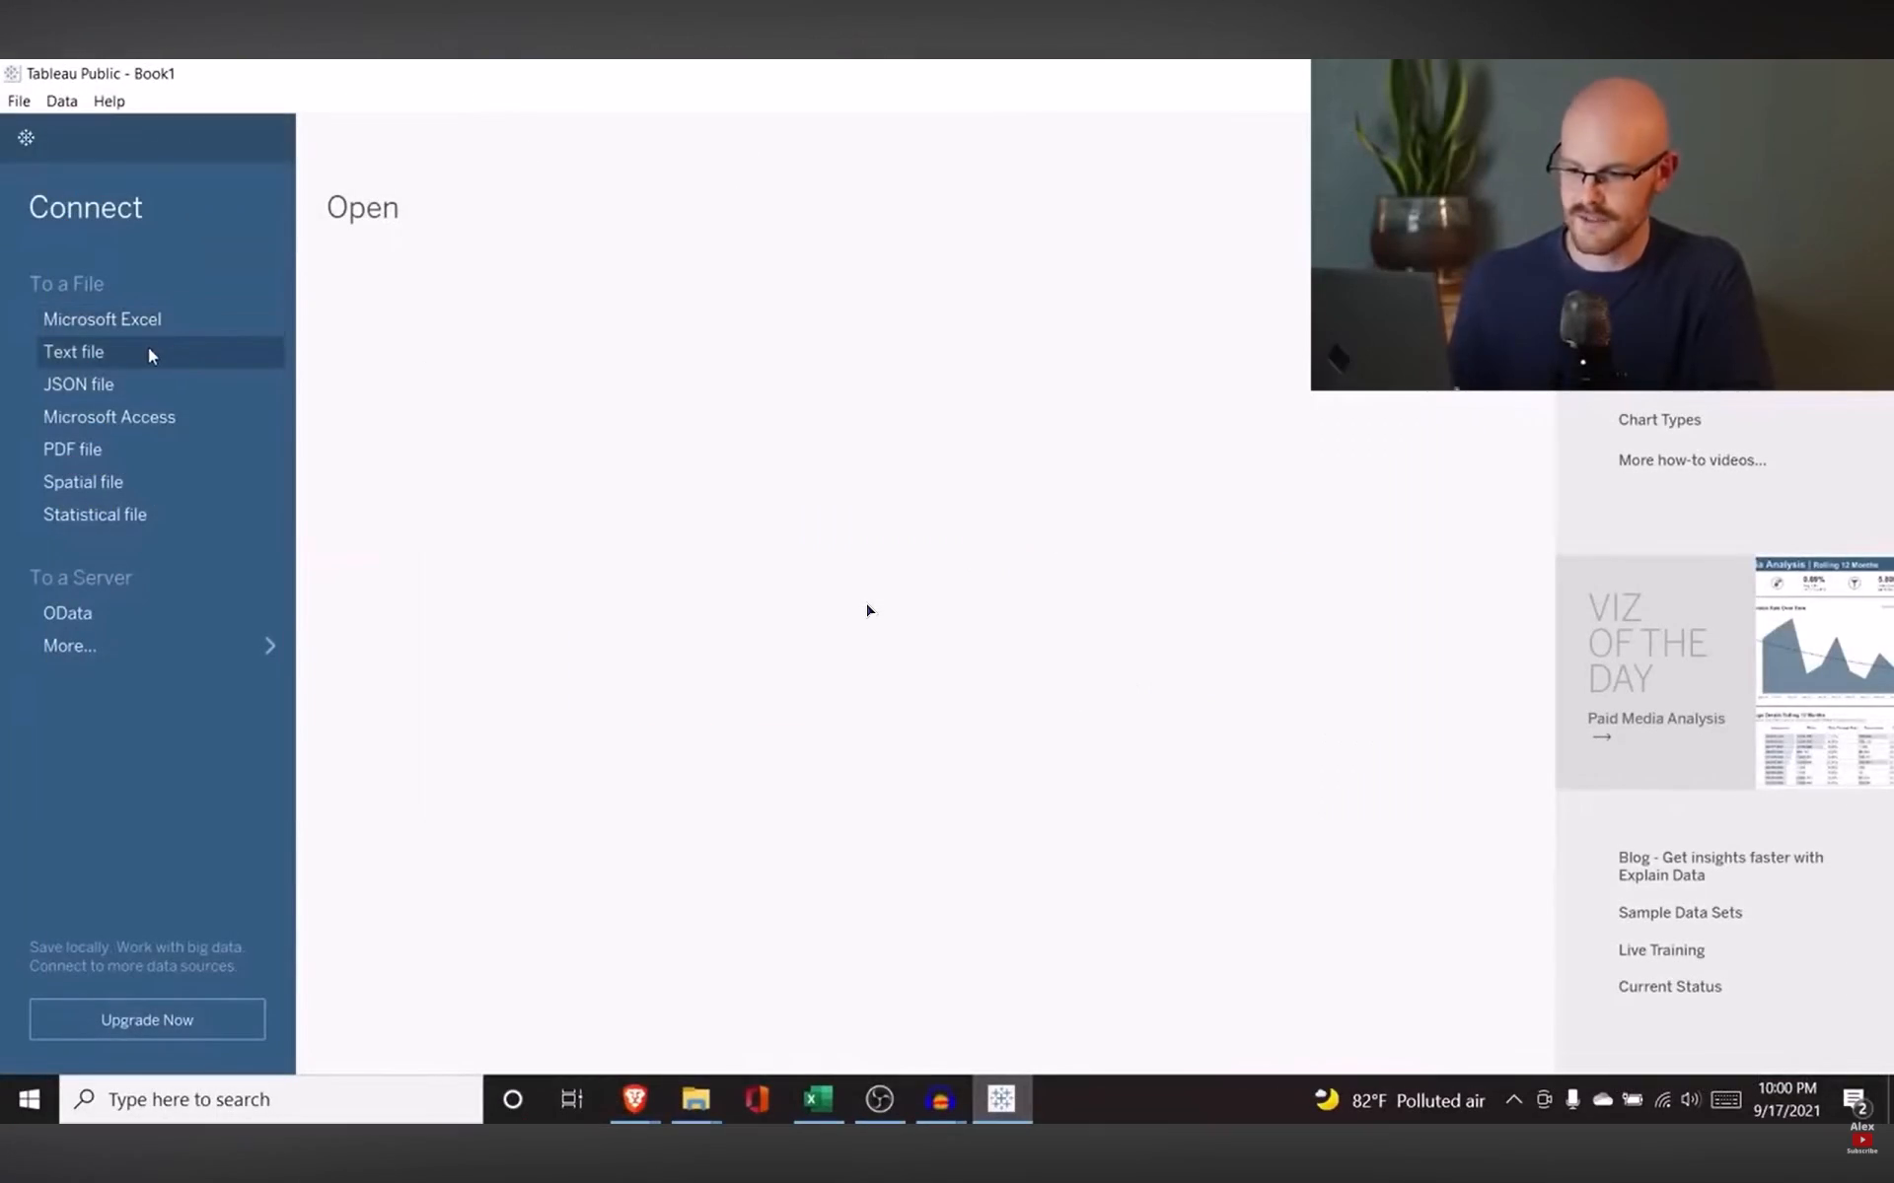
{"action": "key", "text": "space"}
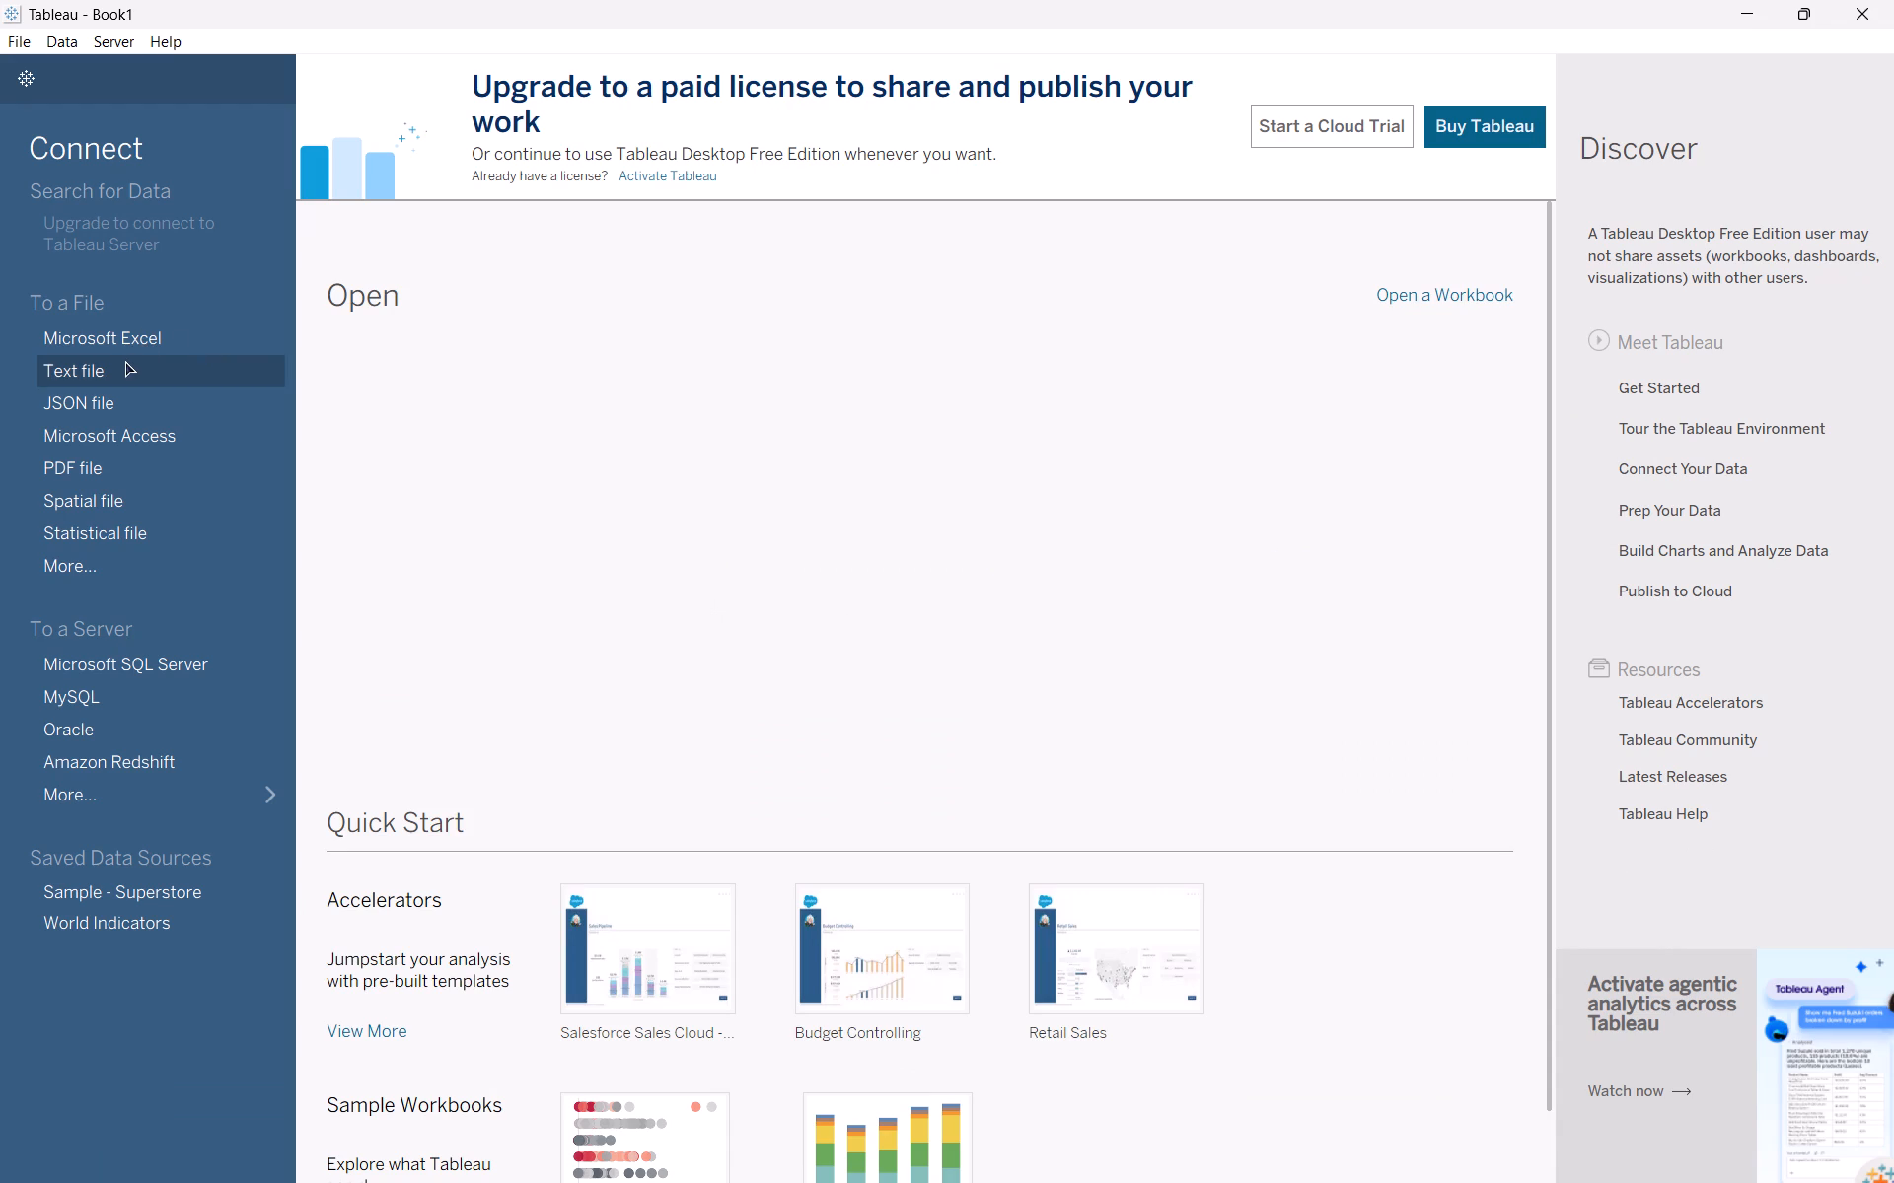
Switch to Tableau and connect to the vgsales text file in the game data folder in Downloads.
{"action": "left_click", "coordinate": [123, 360]}
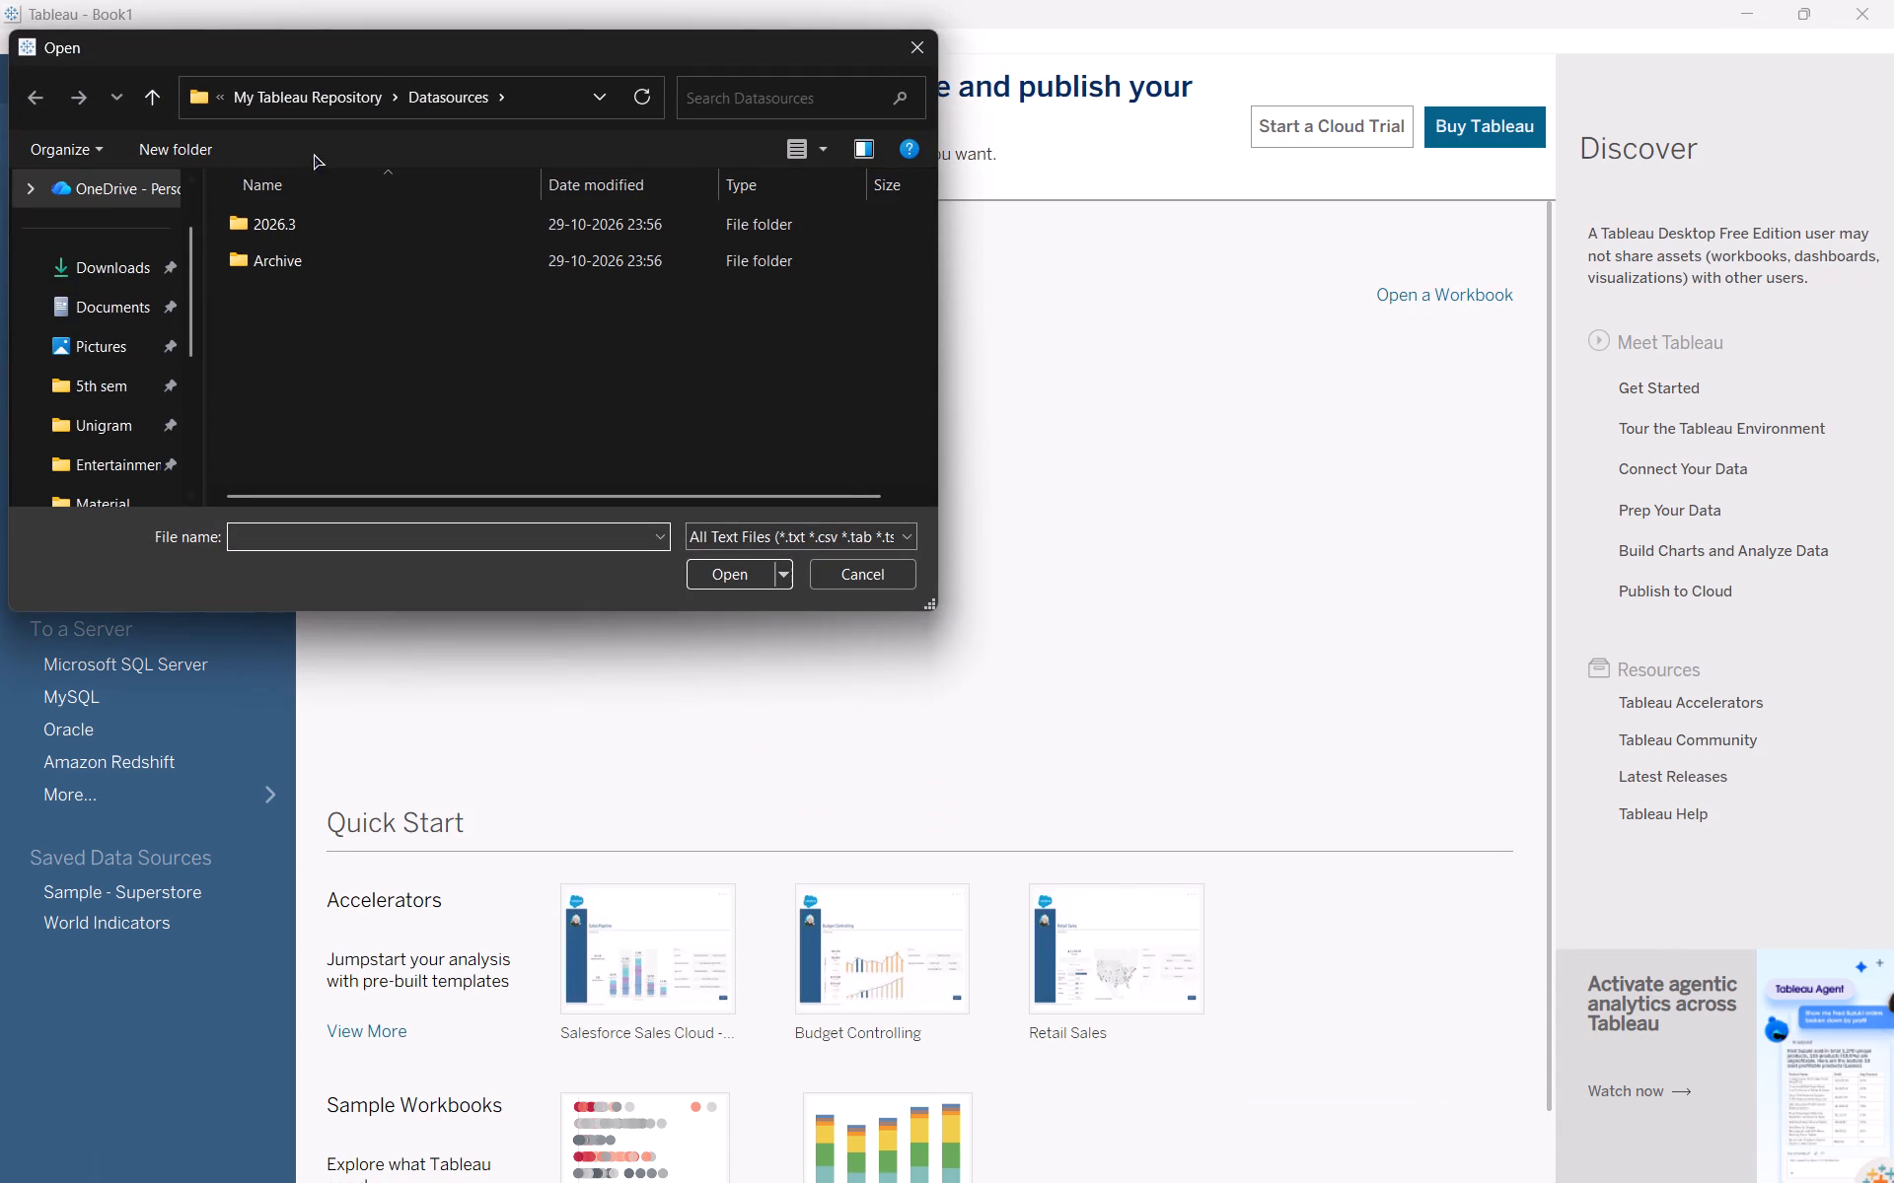
{"action": "left_click", "coordinate": [104, 273]}
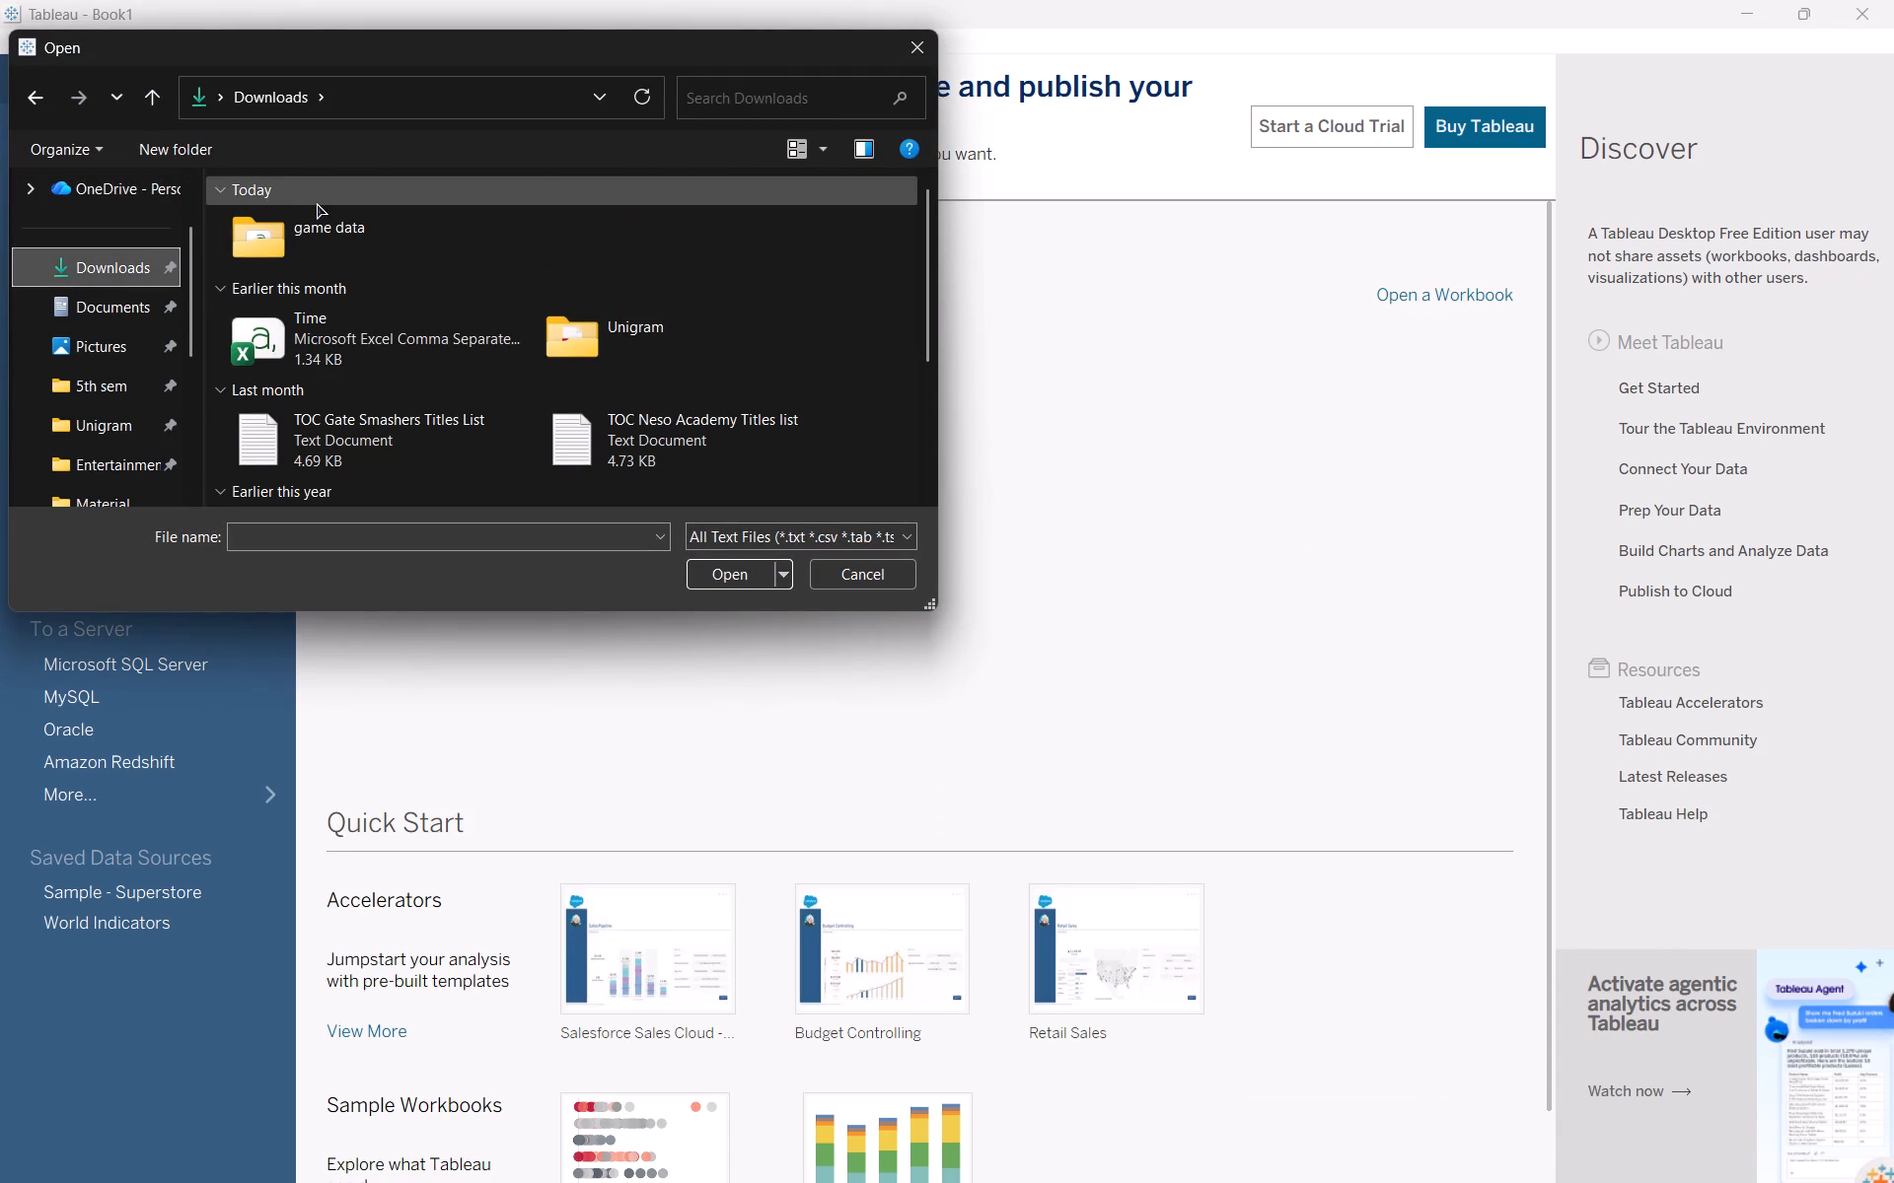
{"action": "double_click", "coordinate": [304, 237]}
{"action": "double_click", "coordinate": [314, 255]}
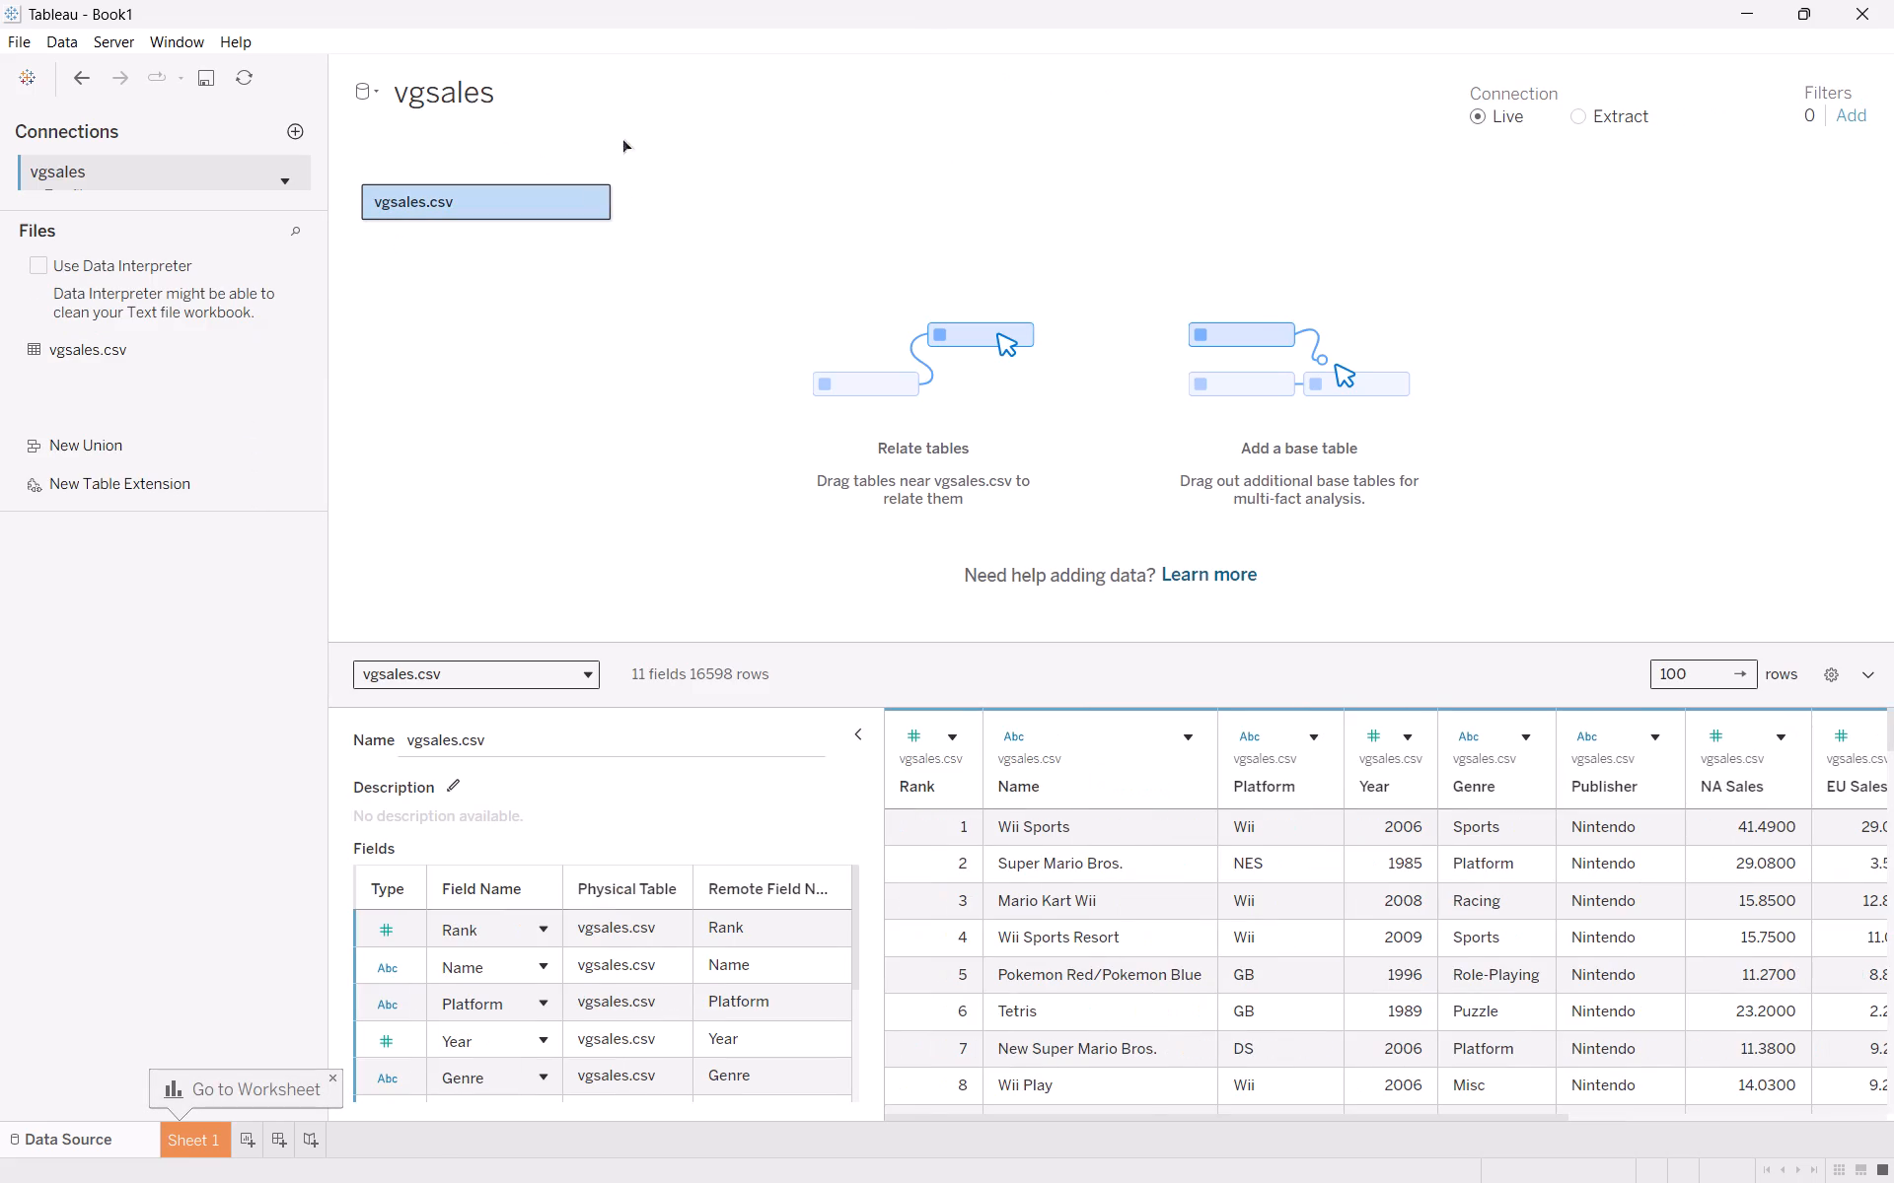
Examine the vgsales.csv data preview across its columns, from Rank to Global Sales, and its displayed row limit.
{"action": "scroll", "coordinate": [1150, 896], "scroll_direction": "left", "scroll_amount": 10}
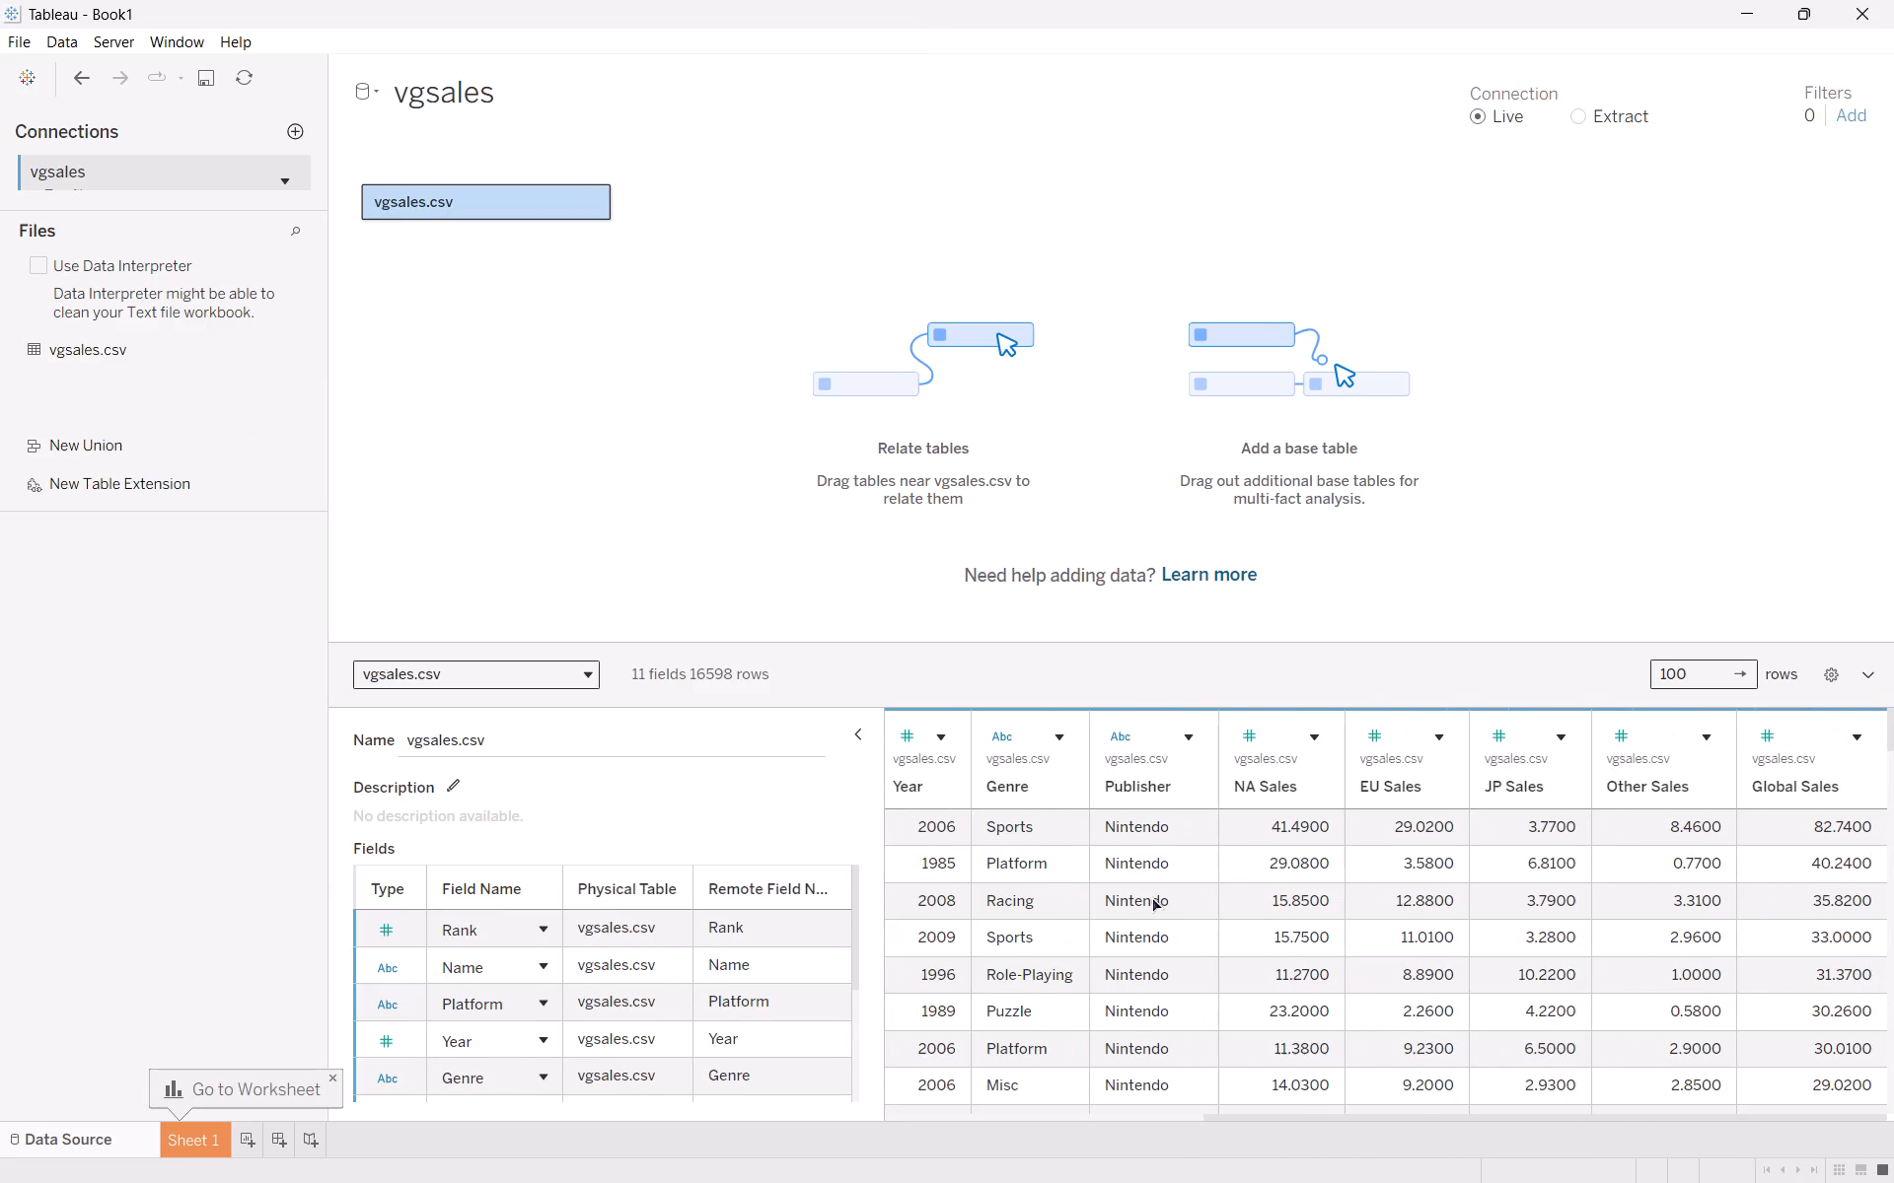
{"action": "scroll", "coordinate": [1150, 896], "scroll_direction": "left", "scroll_amount": 1}
{"action": "scroll", "coordinate": [1150, 896], "scroll_direction": "right", "scroll_amount": 13}
{"action": "scroll", "coordinate": [1045, 919], "scroll_direction": "left", "scroll_amount": 4}
{"action": "scroll", "coordinate": [1045, 919], "scroll_direction": "right", "scroll_amount": 6}
{"action": "scroll", "coordinate": [1045, 919], "scroll_direction": "down", "scroll_amount": 4}
{"action": "left_click", "coordinate": [1524, 547]}
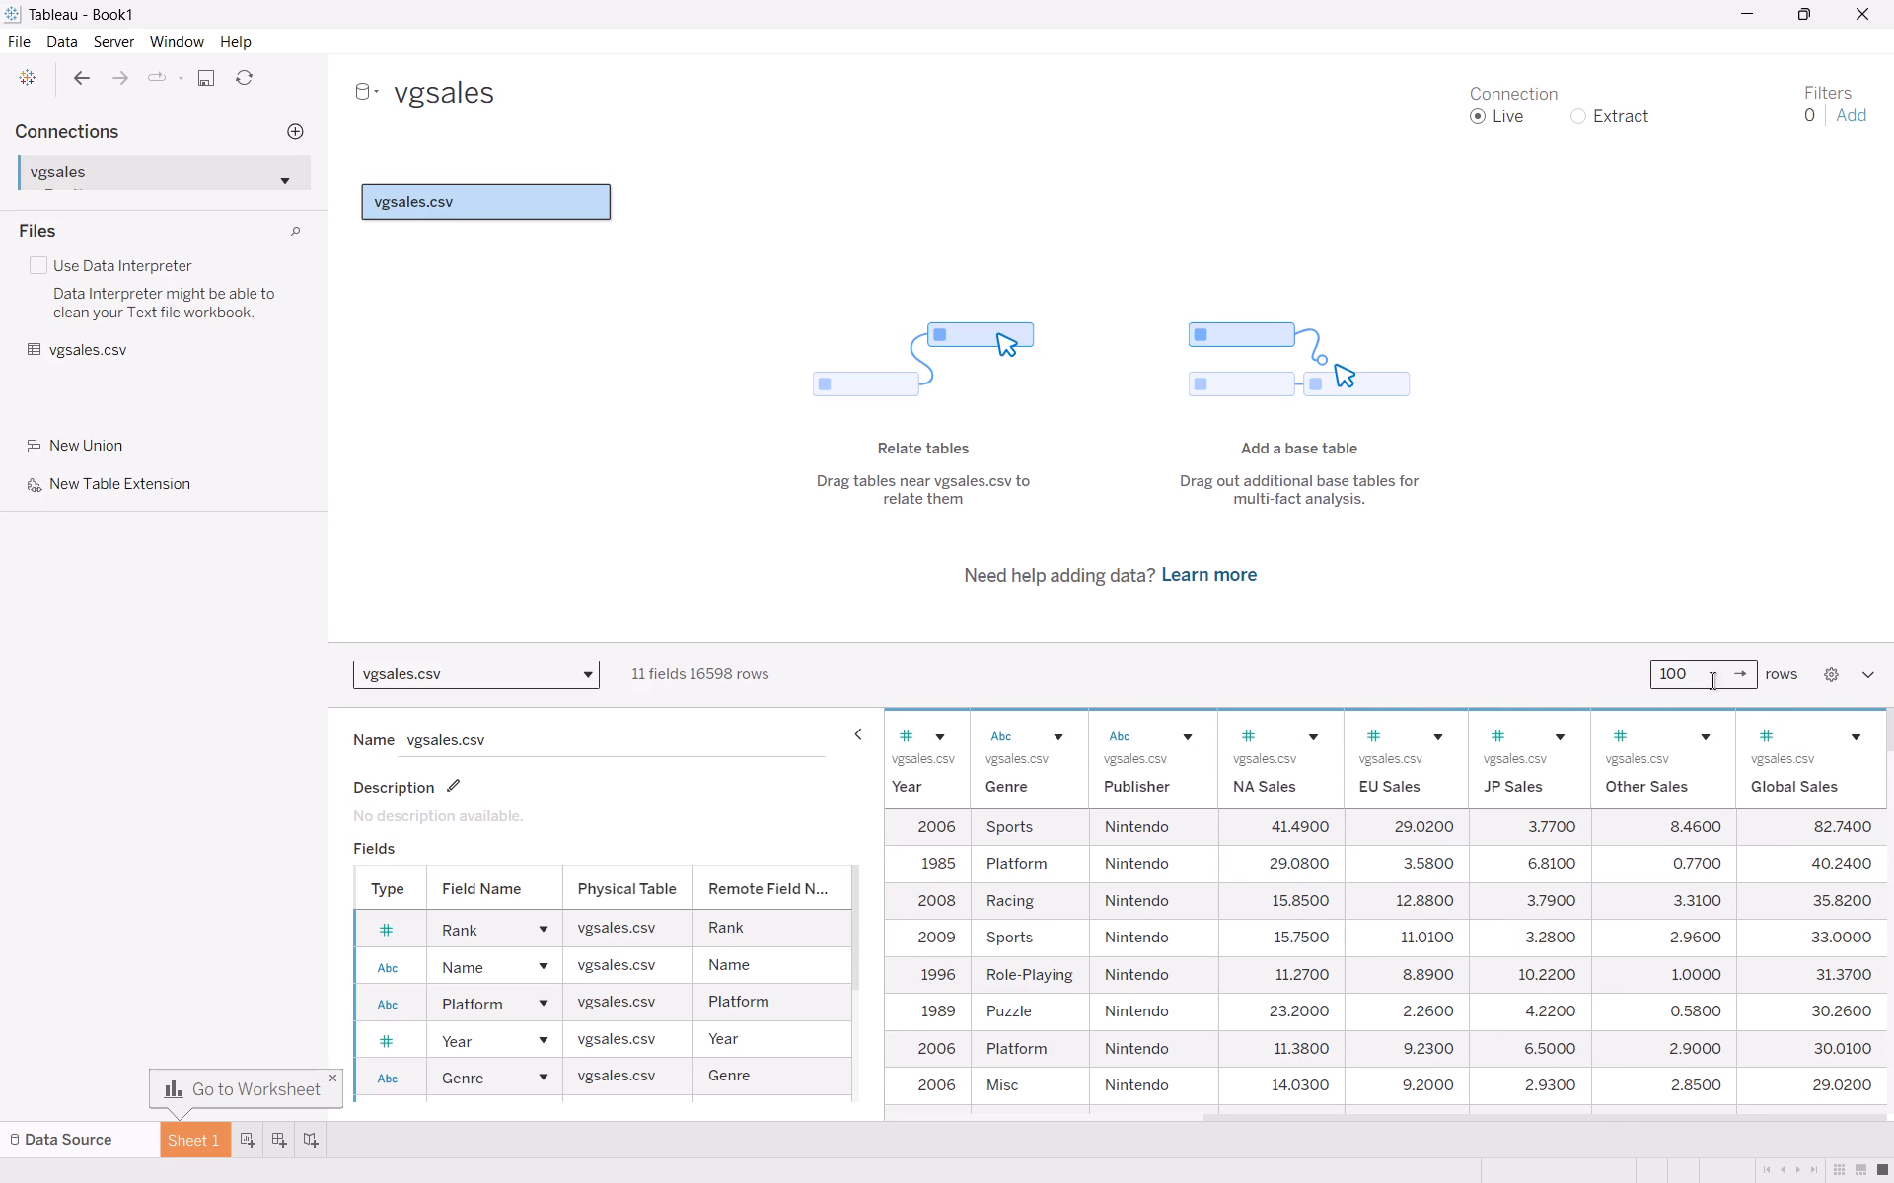
{"action": "left_click", "coordinate": [1731, 685]}
{"action": "key", "text": "Escape"}
Switch to the bootcamp video, skip ahead past the file opening, watch the data source preview explanation and pause.
{"action": "key", "text": "space"}
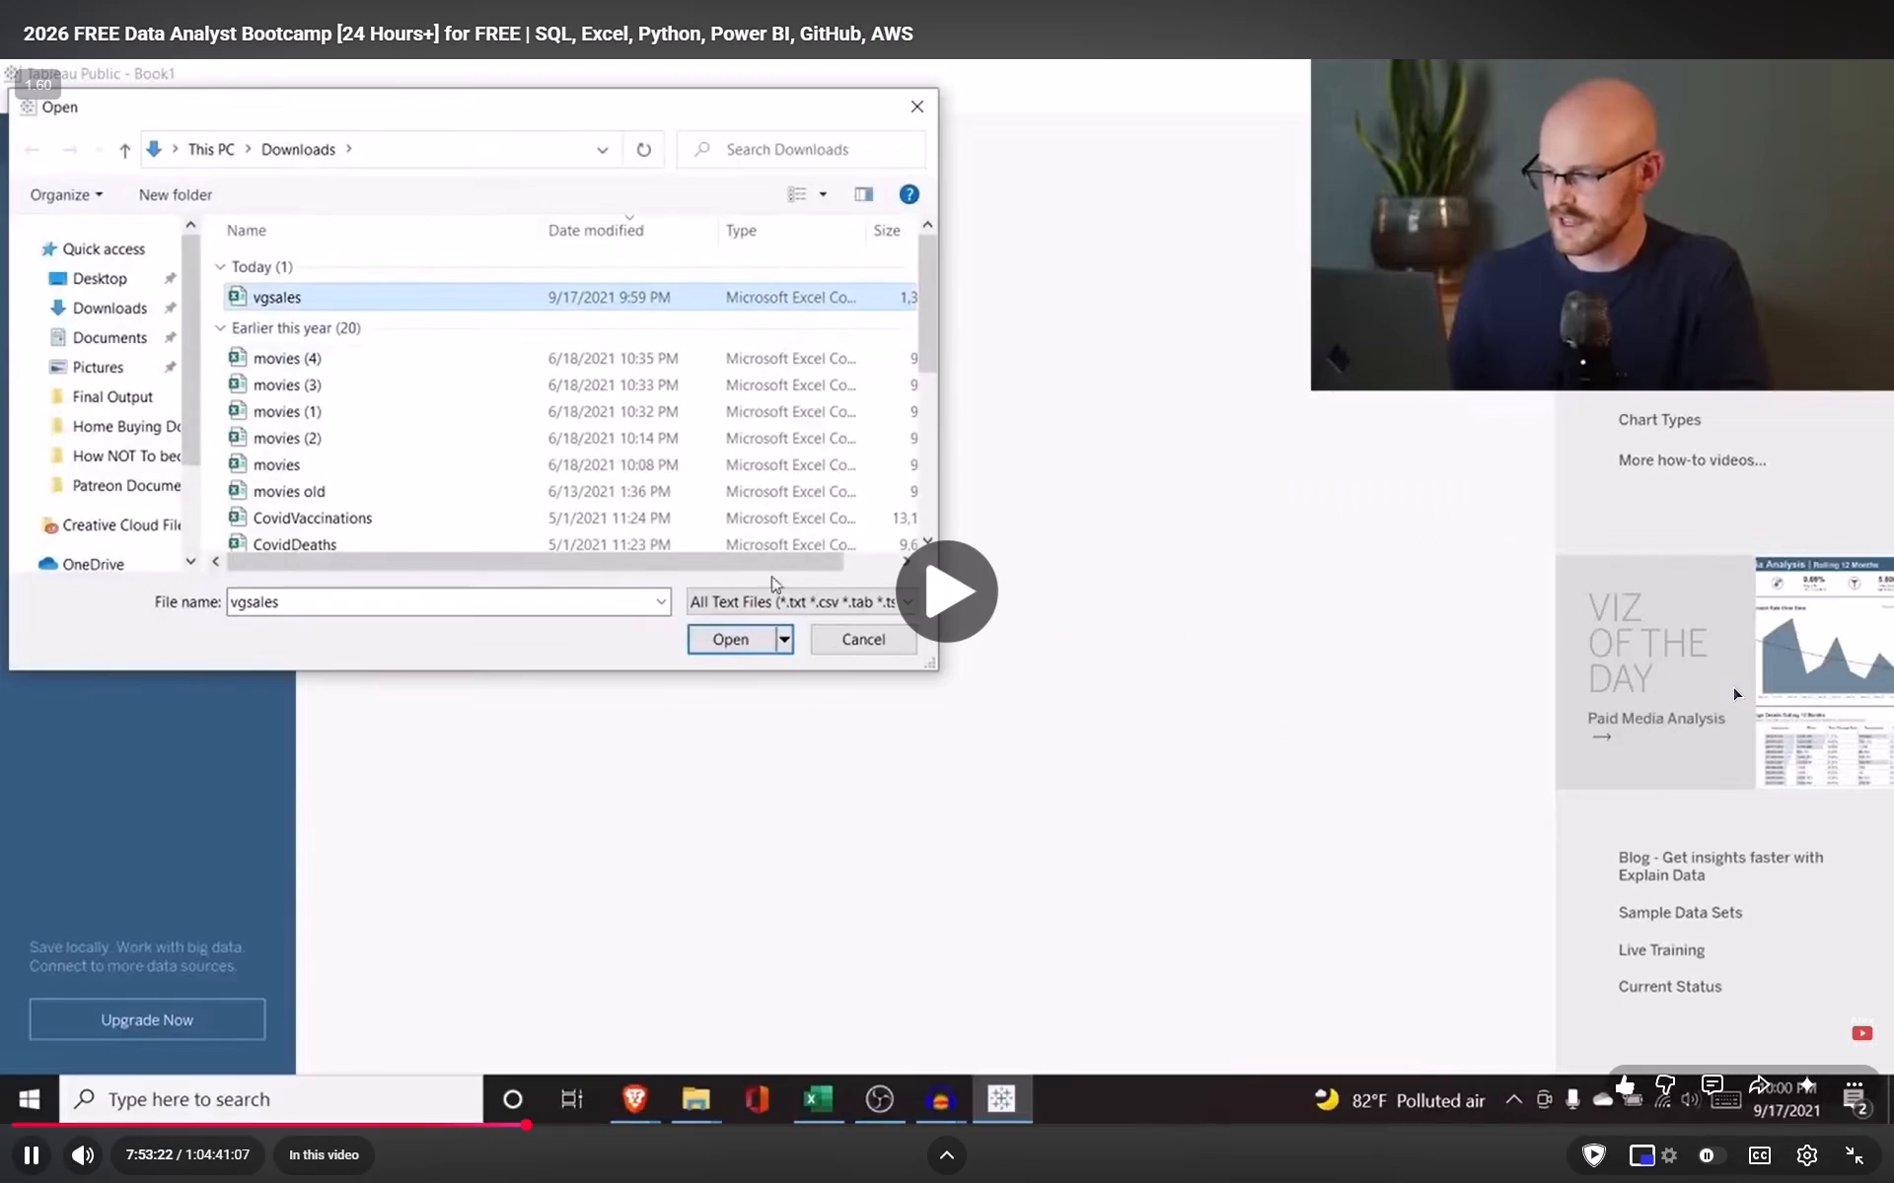
{"action": "key", "text": "l"}
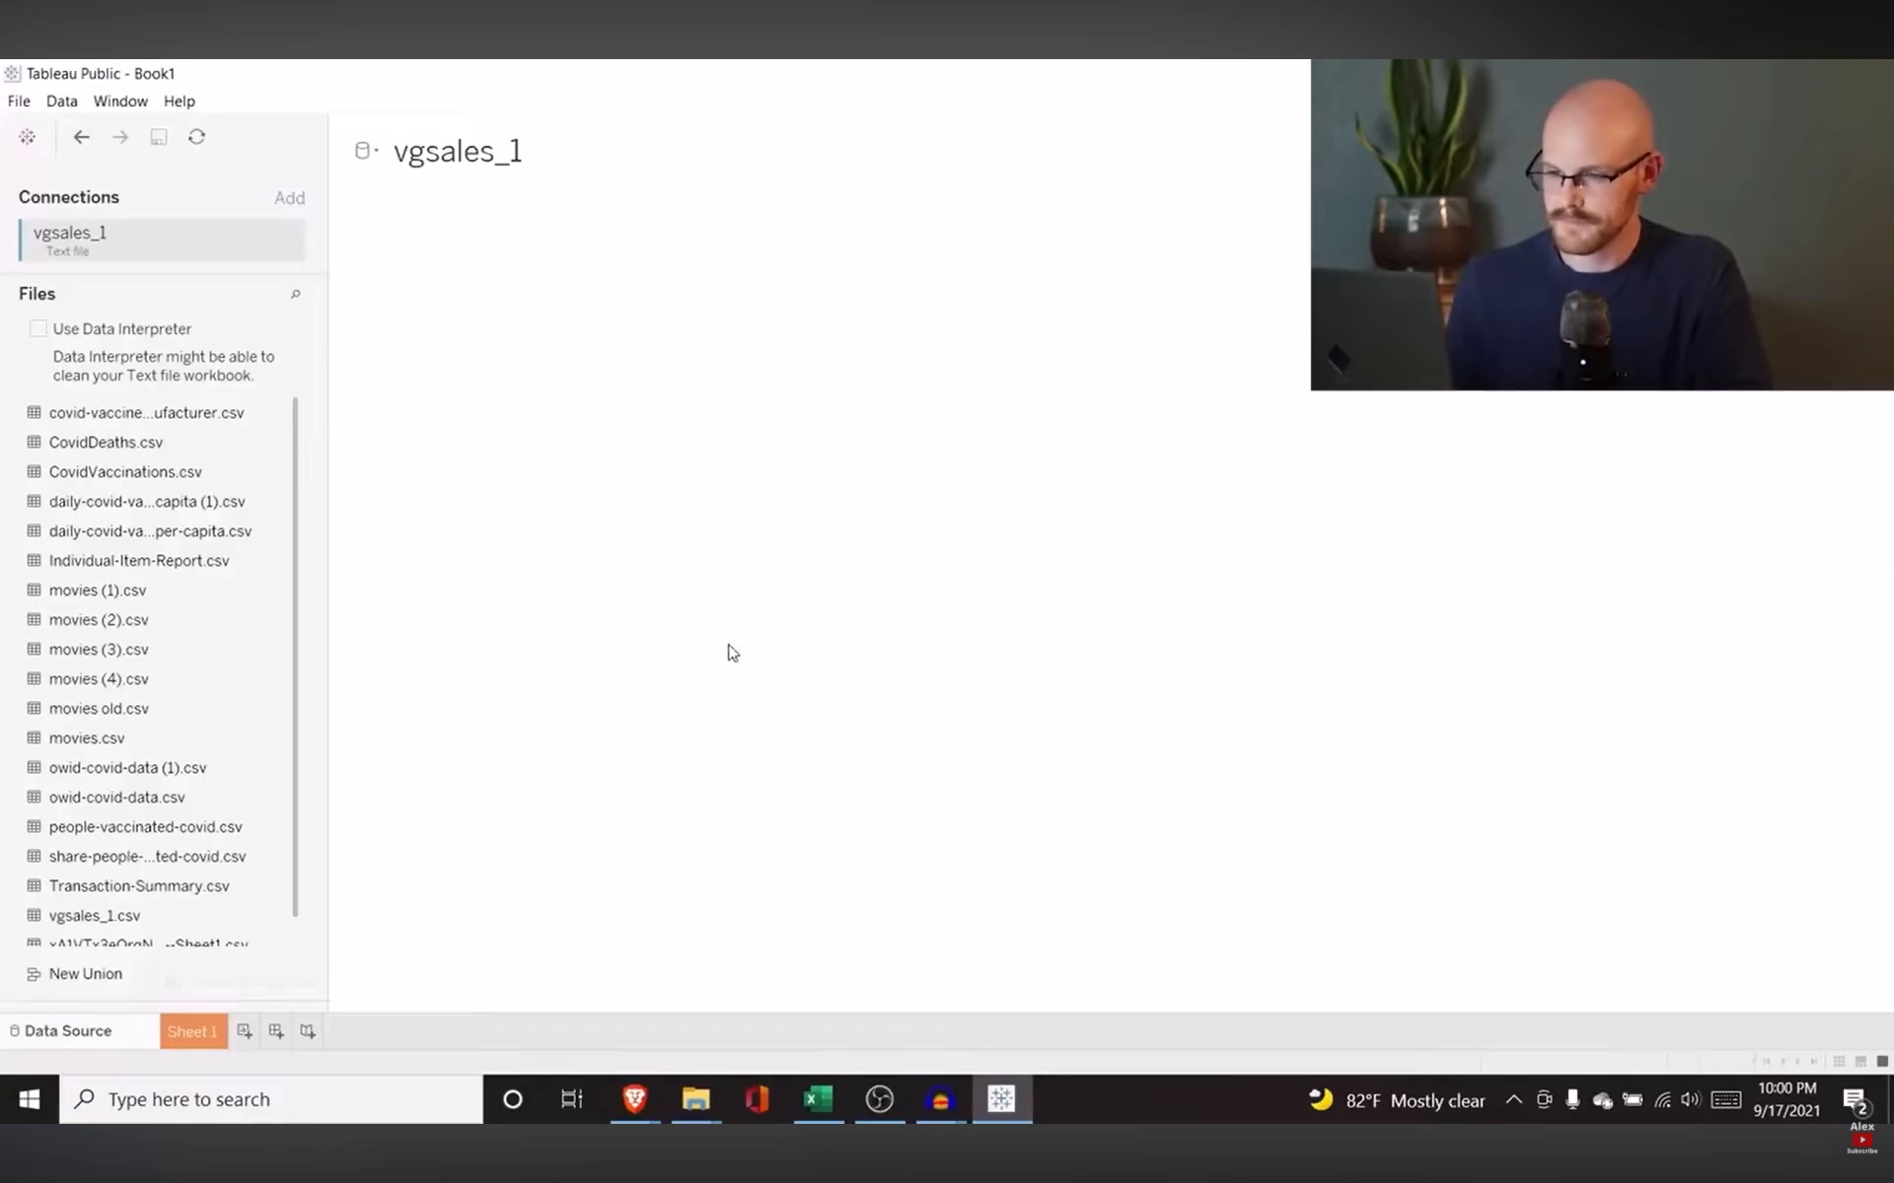
{"action": "type", "text": "kk"}
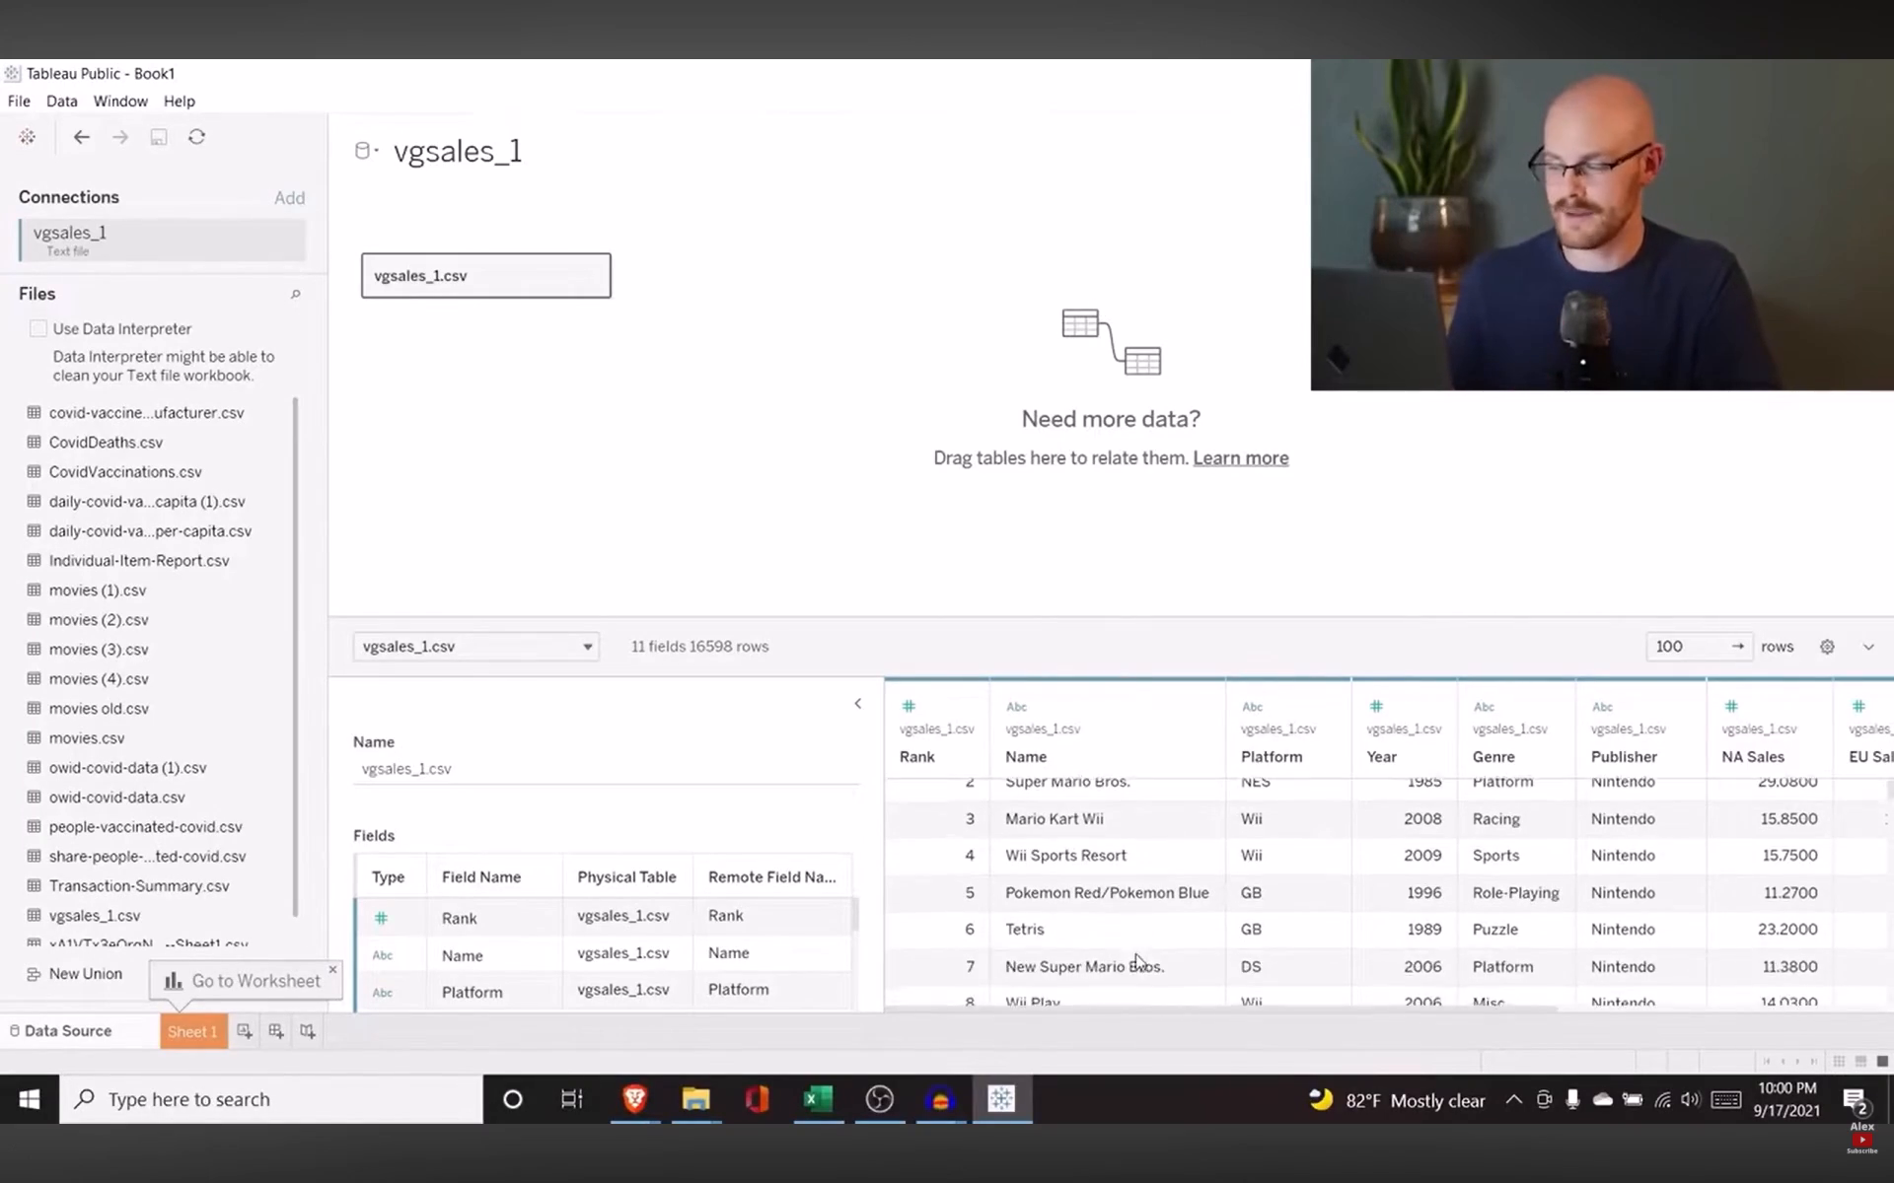
{"action": "key", "text": "space"}
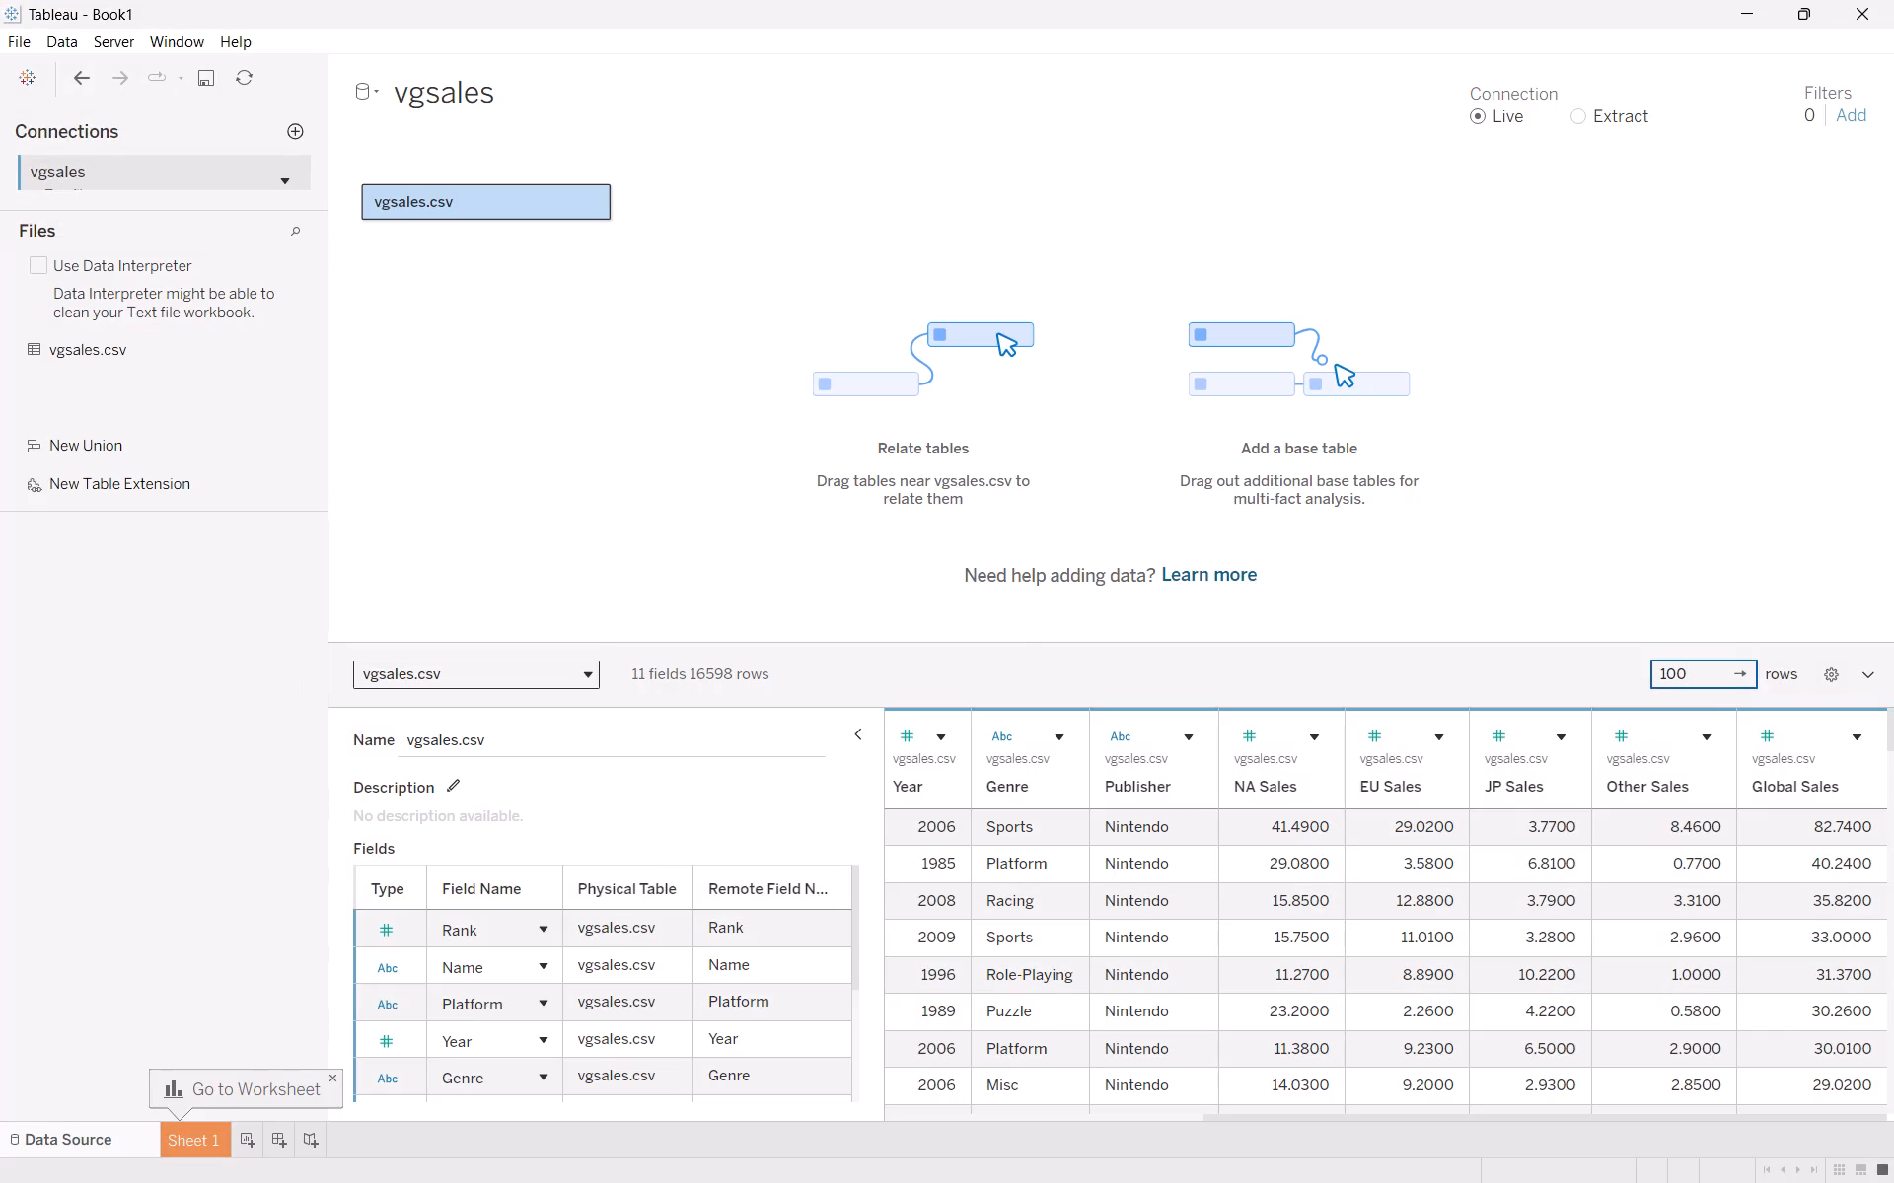
Switch to Tableau and examine the vgsales.csv preview rows, returning to the first row and the Rank column.
{"action": "scroll", "coordinate": [1048, 863], "scroll_direction": "up", "scroll_amount": 3}
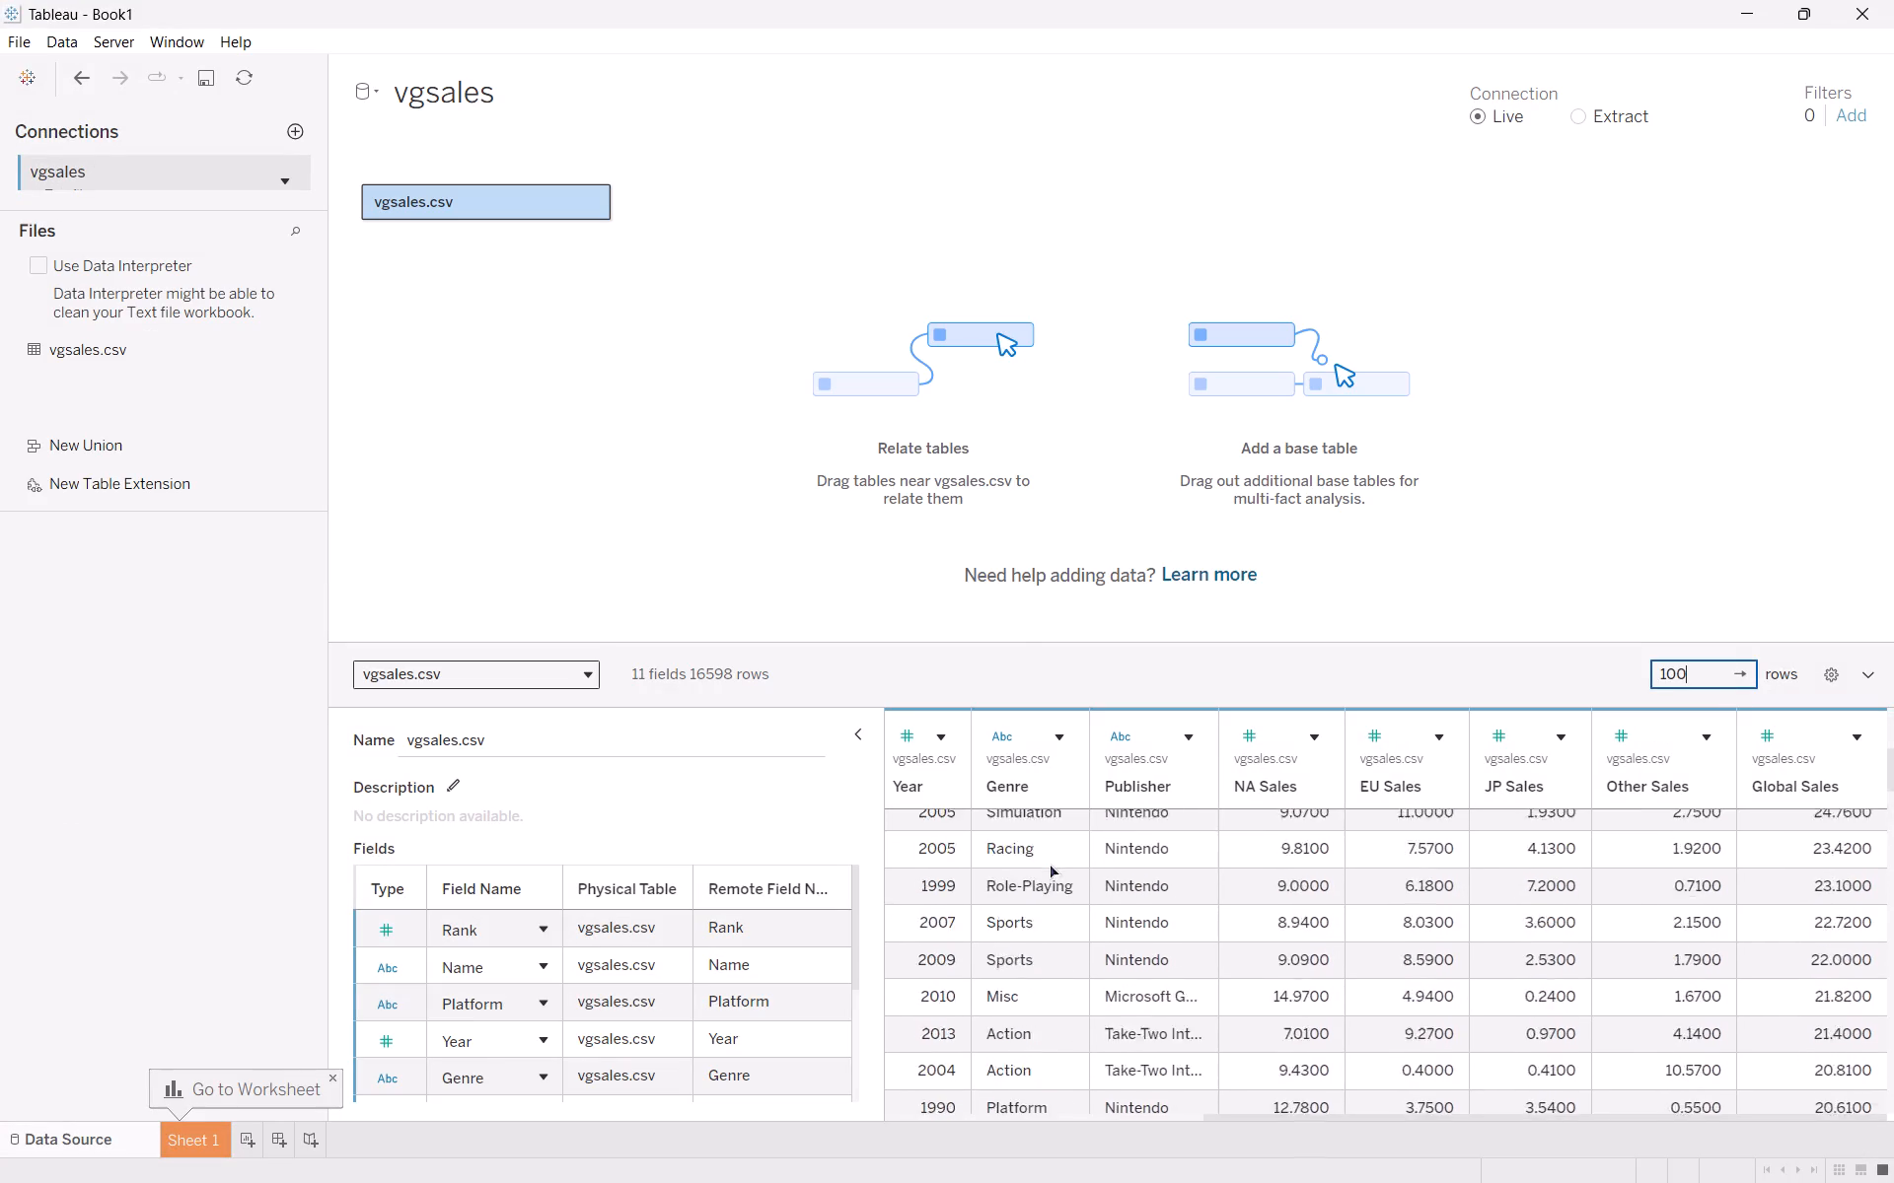
{"action": "scroll", "coordinate": [1048, 863], "scroll_direction": "up", "scroll_amount": 1}
{"action": "scroll", "coordinate": [1048, 863], "scroll_direction": "right", "scroll_amount": 11}
{"action": "scroll", "coordinate": [1048, 863], "scroll_direction": "down", "scroll_amount": 6}
{"action": "scroll", "coordinate": [1048, 863], "scroll_direction": "up", "scroll_amount": 1}
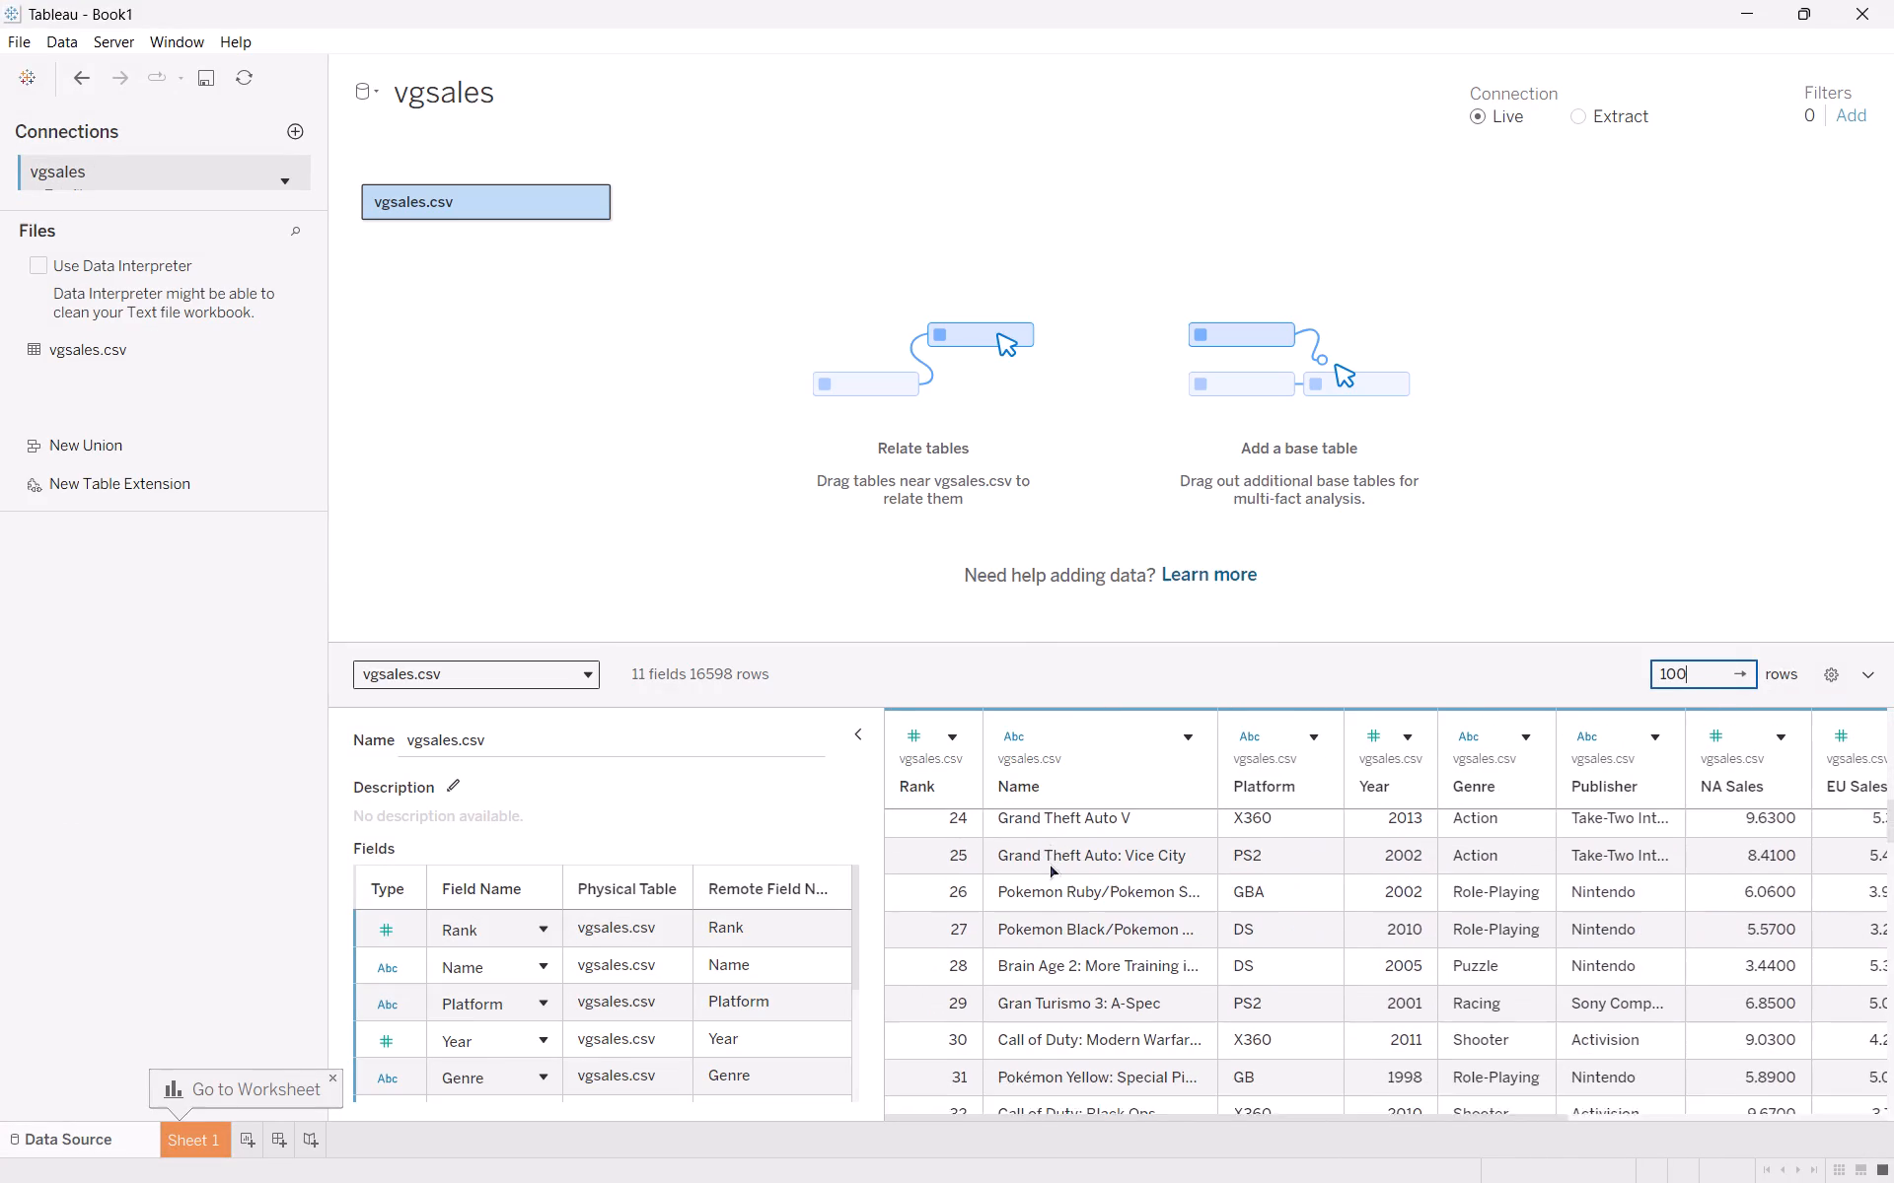
{"action": "scroll", "coordinate": [1048, 863], "scroll_direction": "up", "scroll_amount": 1}
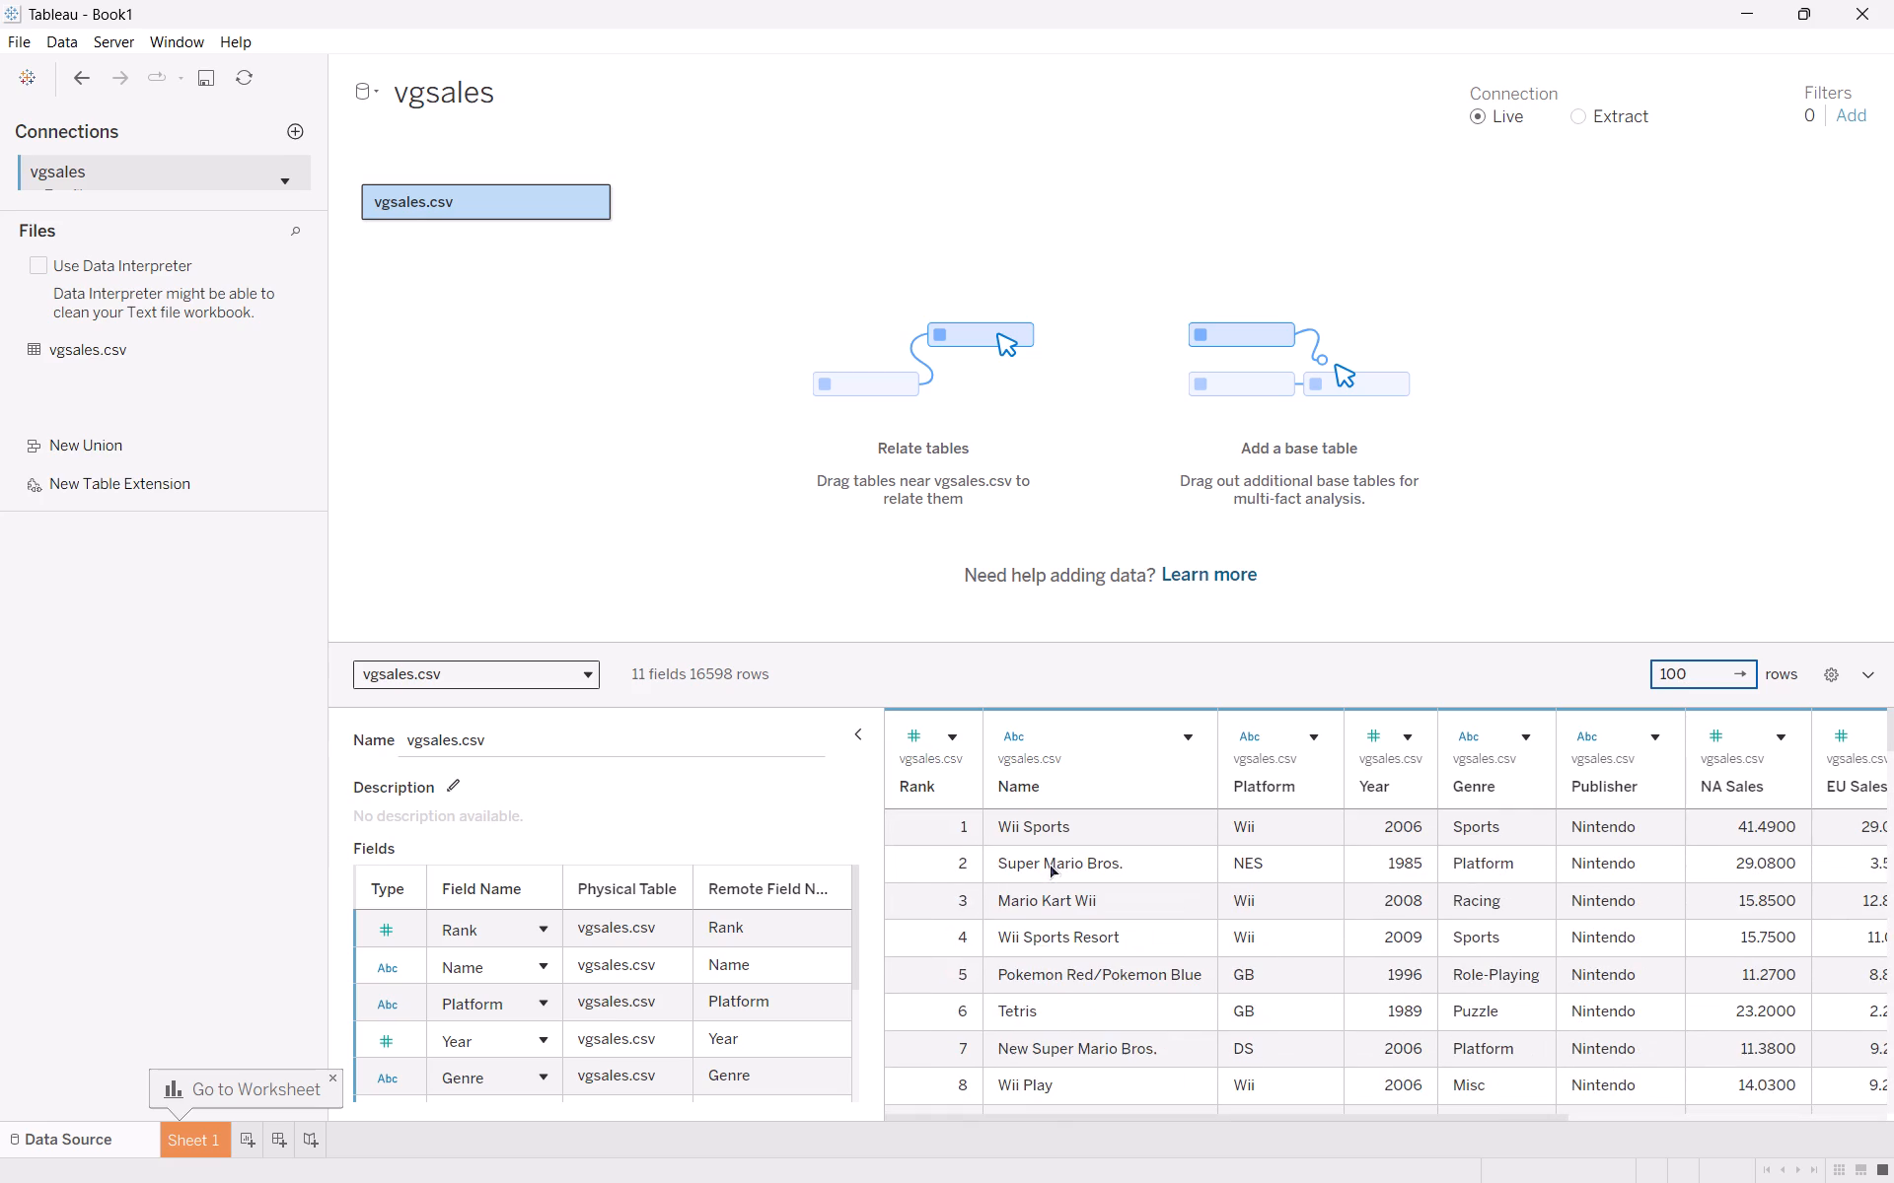
{"action": "scroll", "coordinate": [1048, 863], "scroll_direction": "up", "scroll_amount": 13}
Resume the bootcamp video and watch until the instructor's Sheet 1 worksheet is shown, pausing there.
{"action": "key", "text": "space"}
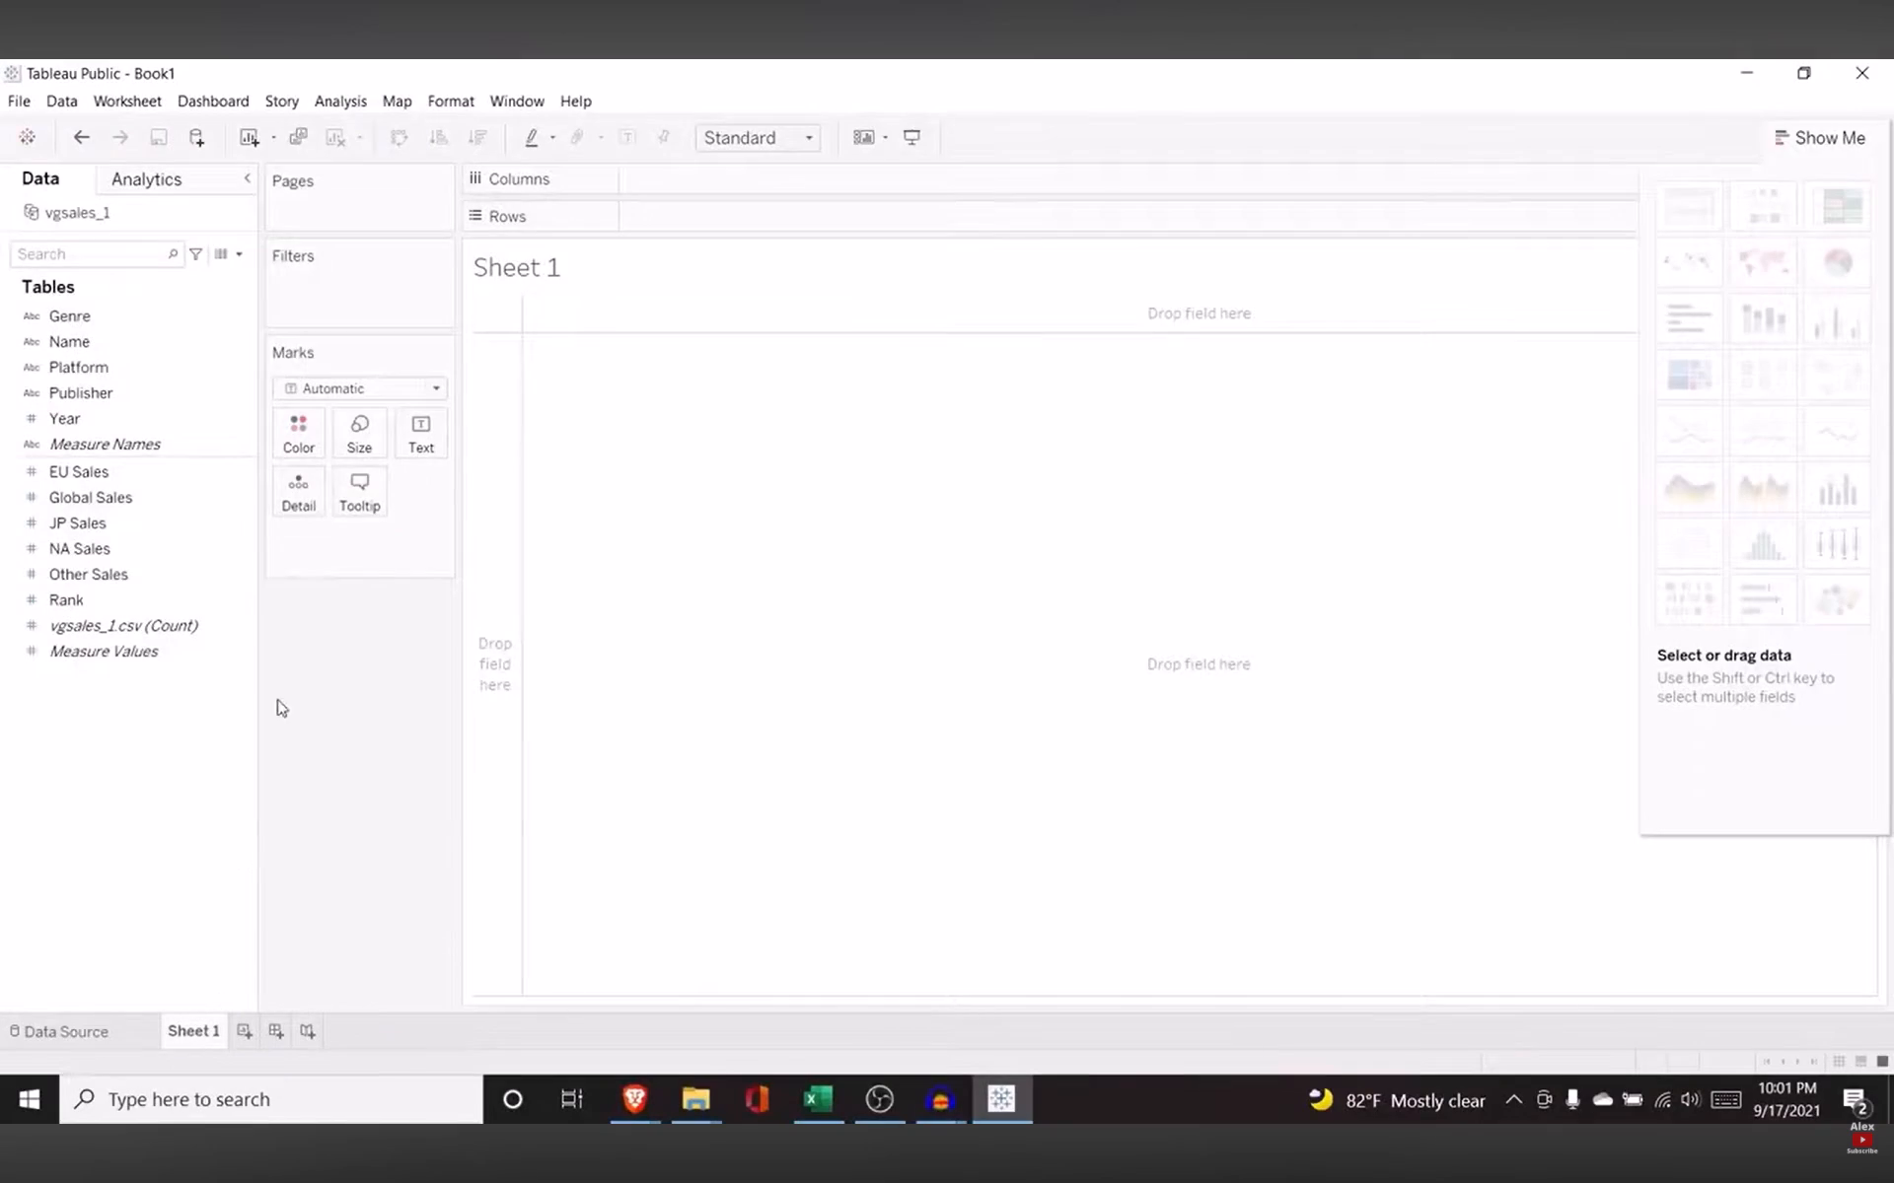
{"action": "key", "text": "space"}
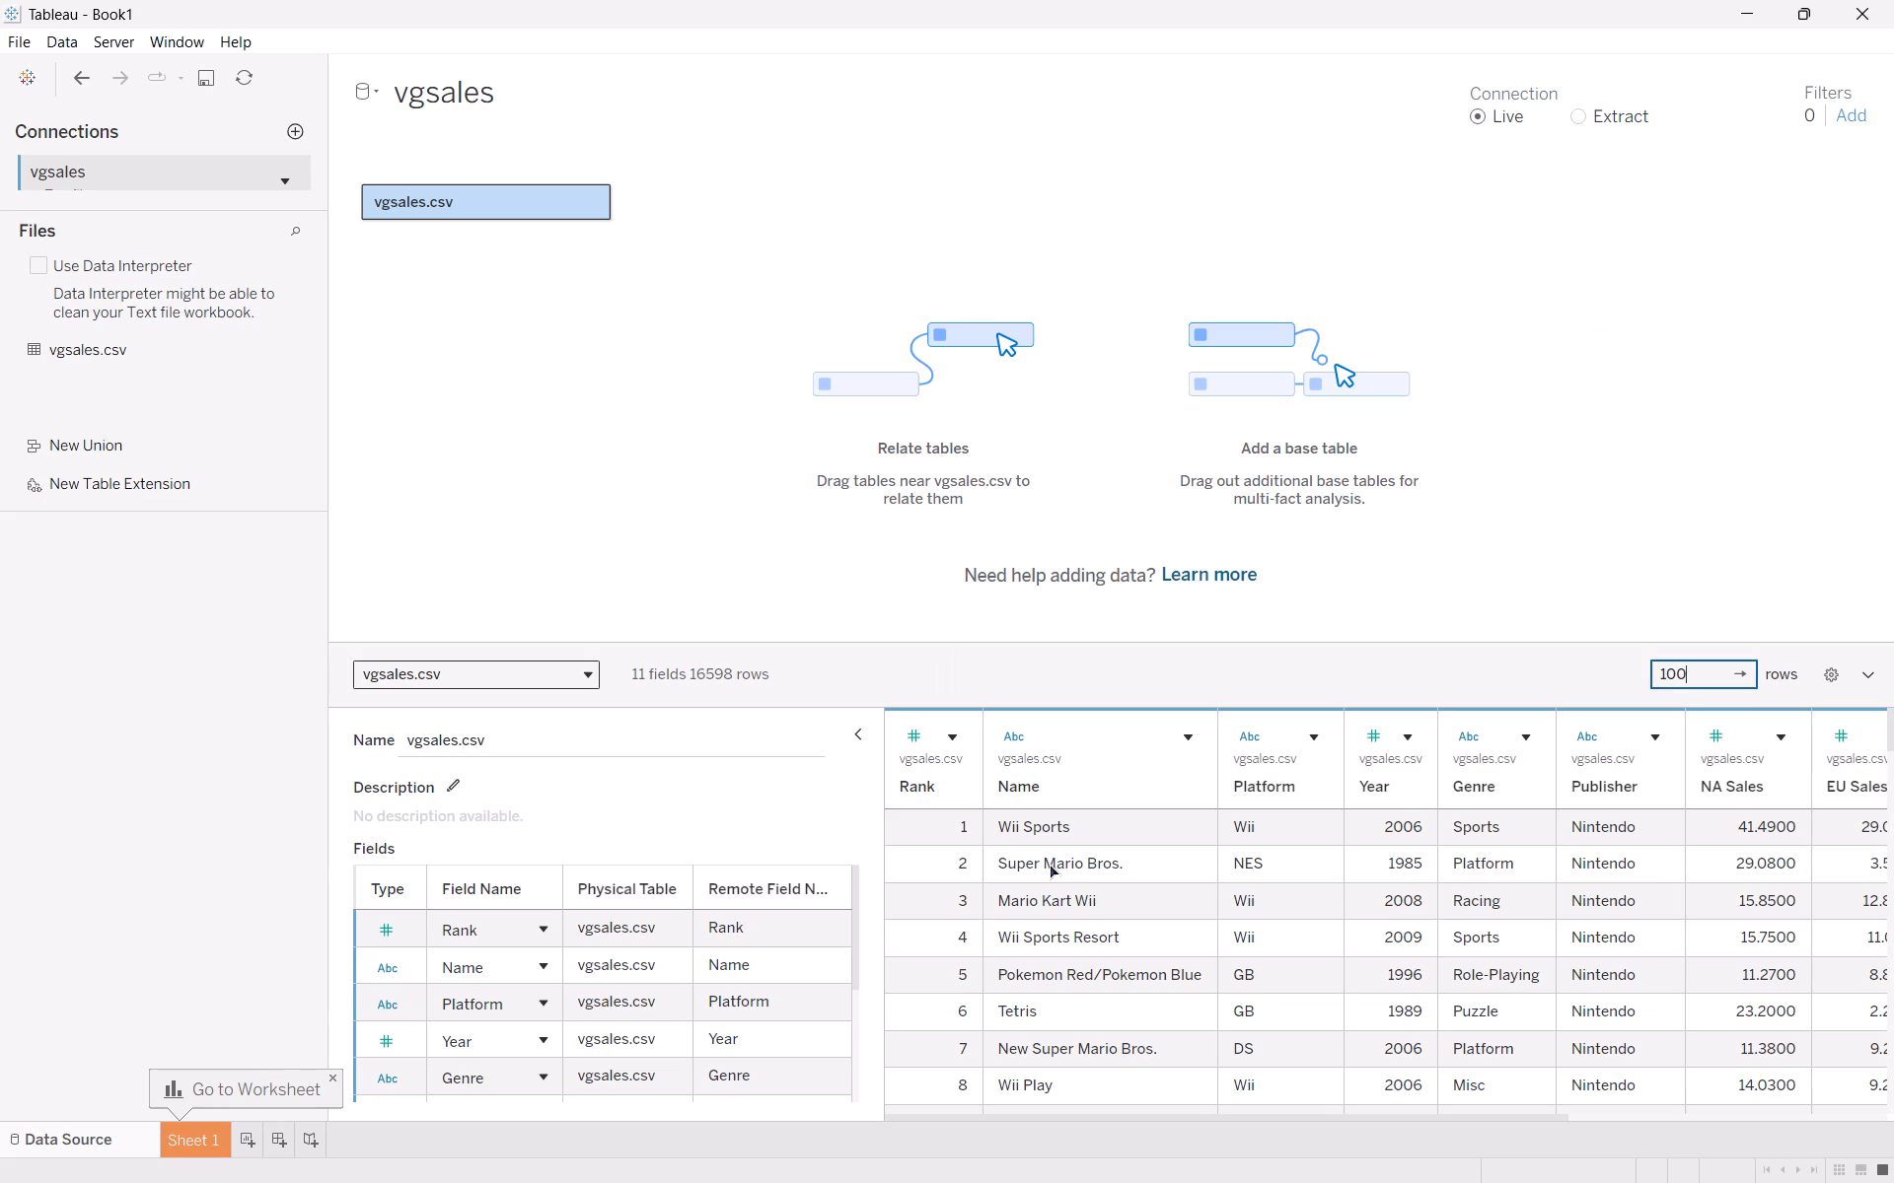
Open the Sheet 1 worksheet in Tableau.
{"action": "left_click", "coordinate": [180, 1138]}
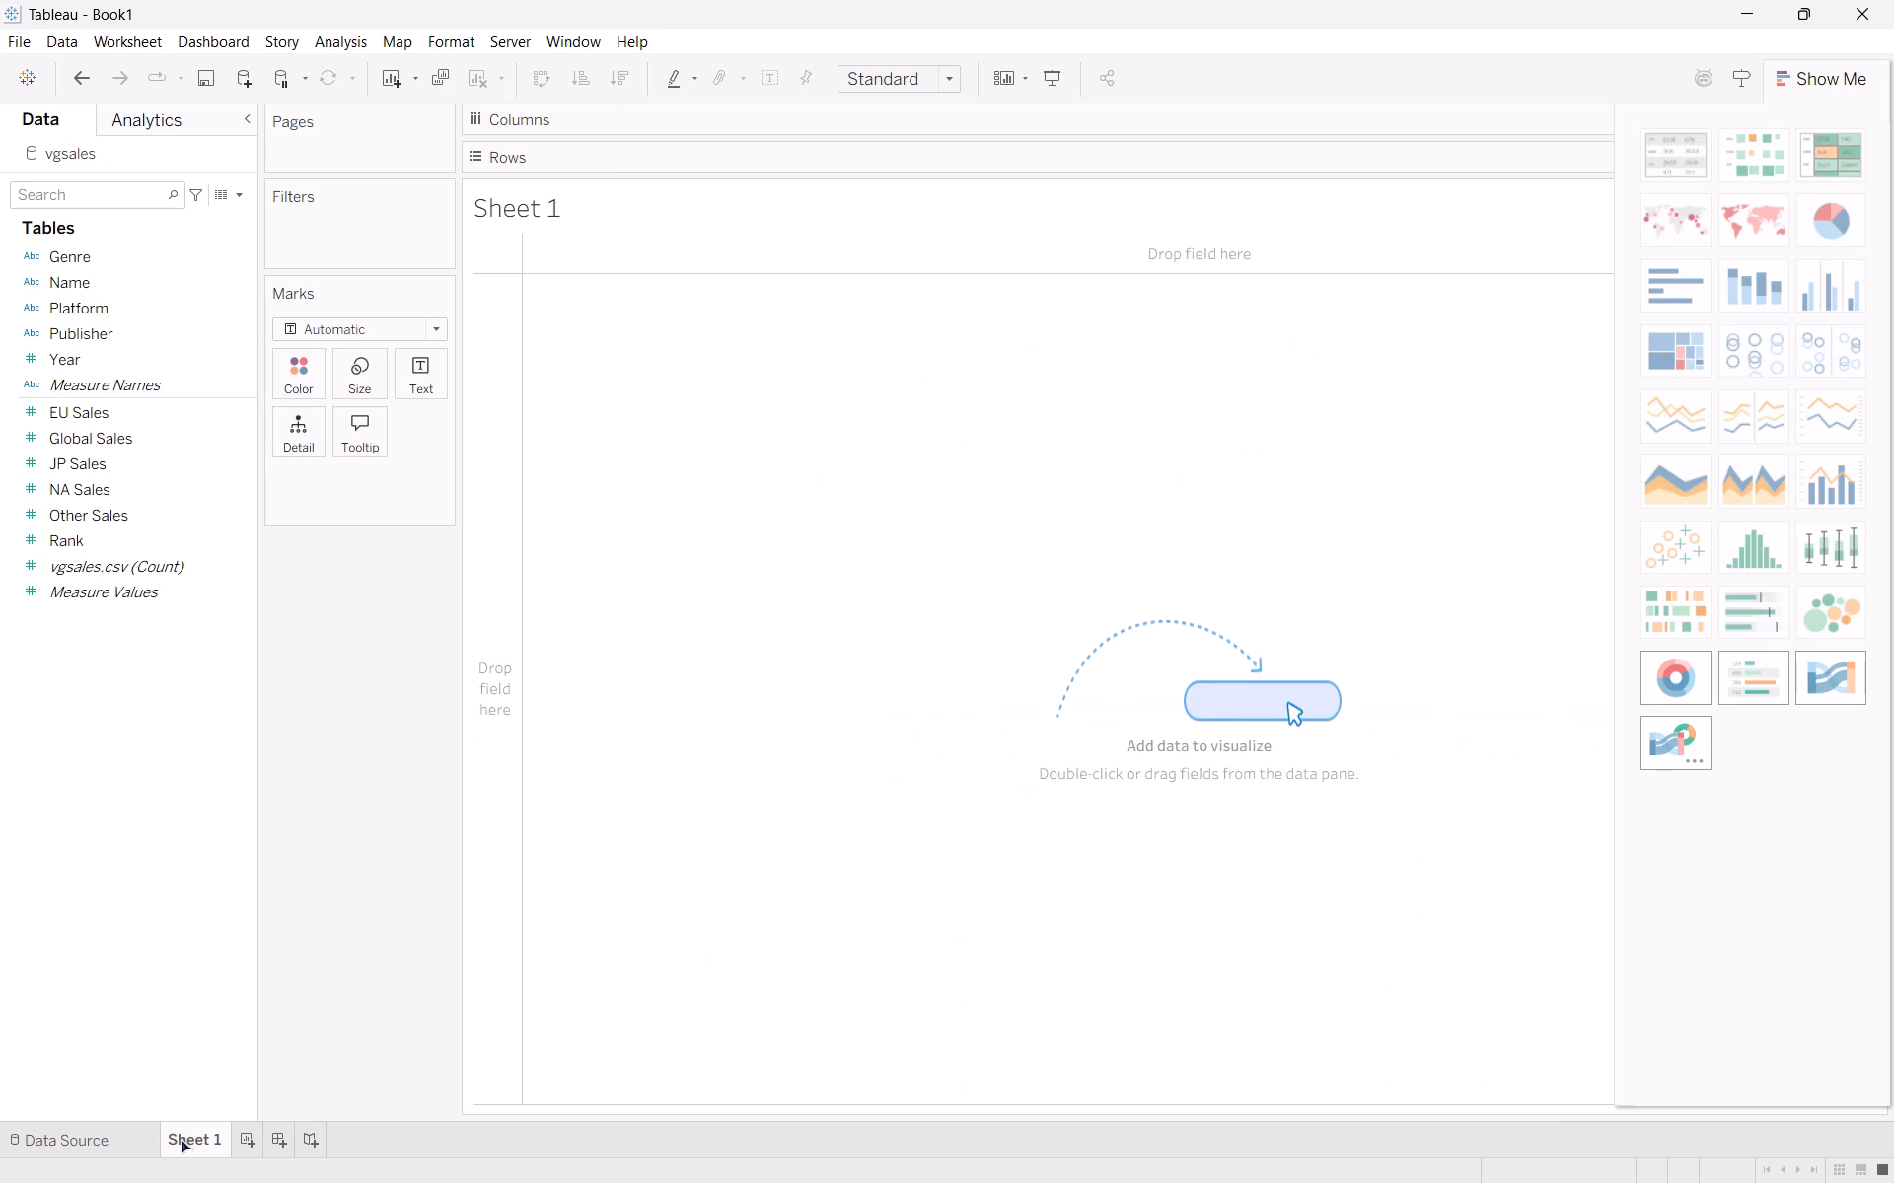
Switch to the bootcamp video, resume it and set its playback quality to 1080p.
{"action": "key", "text": "space"}
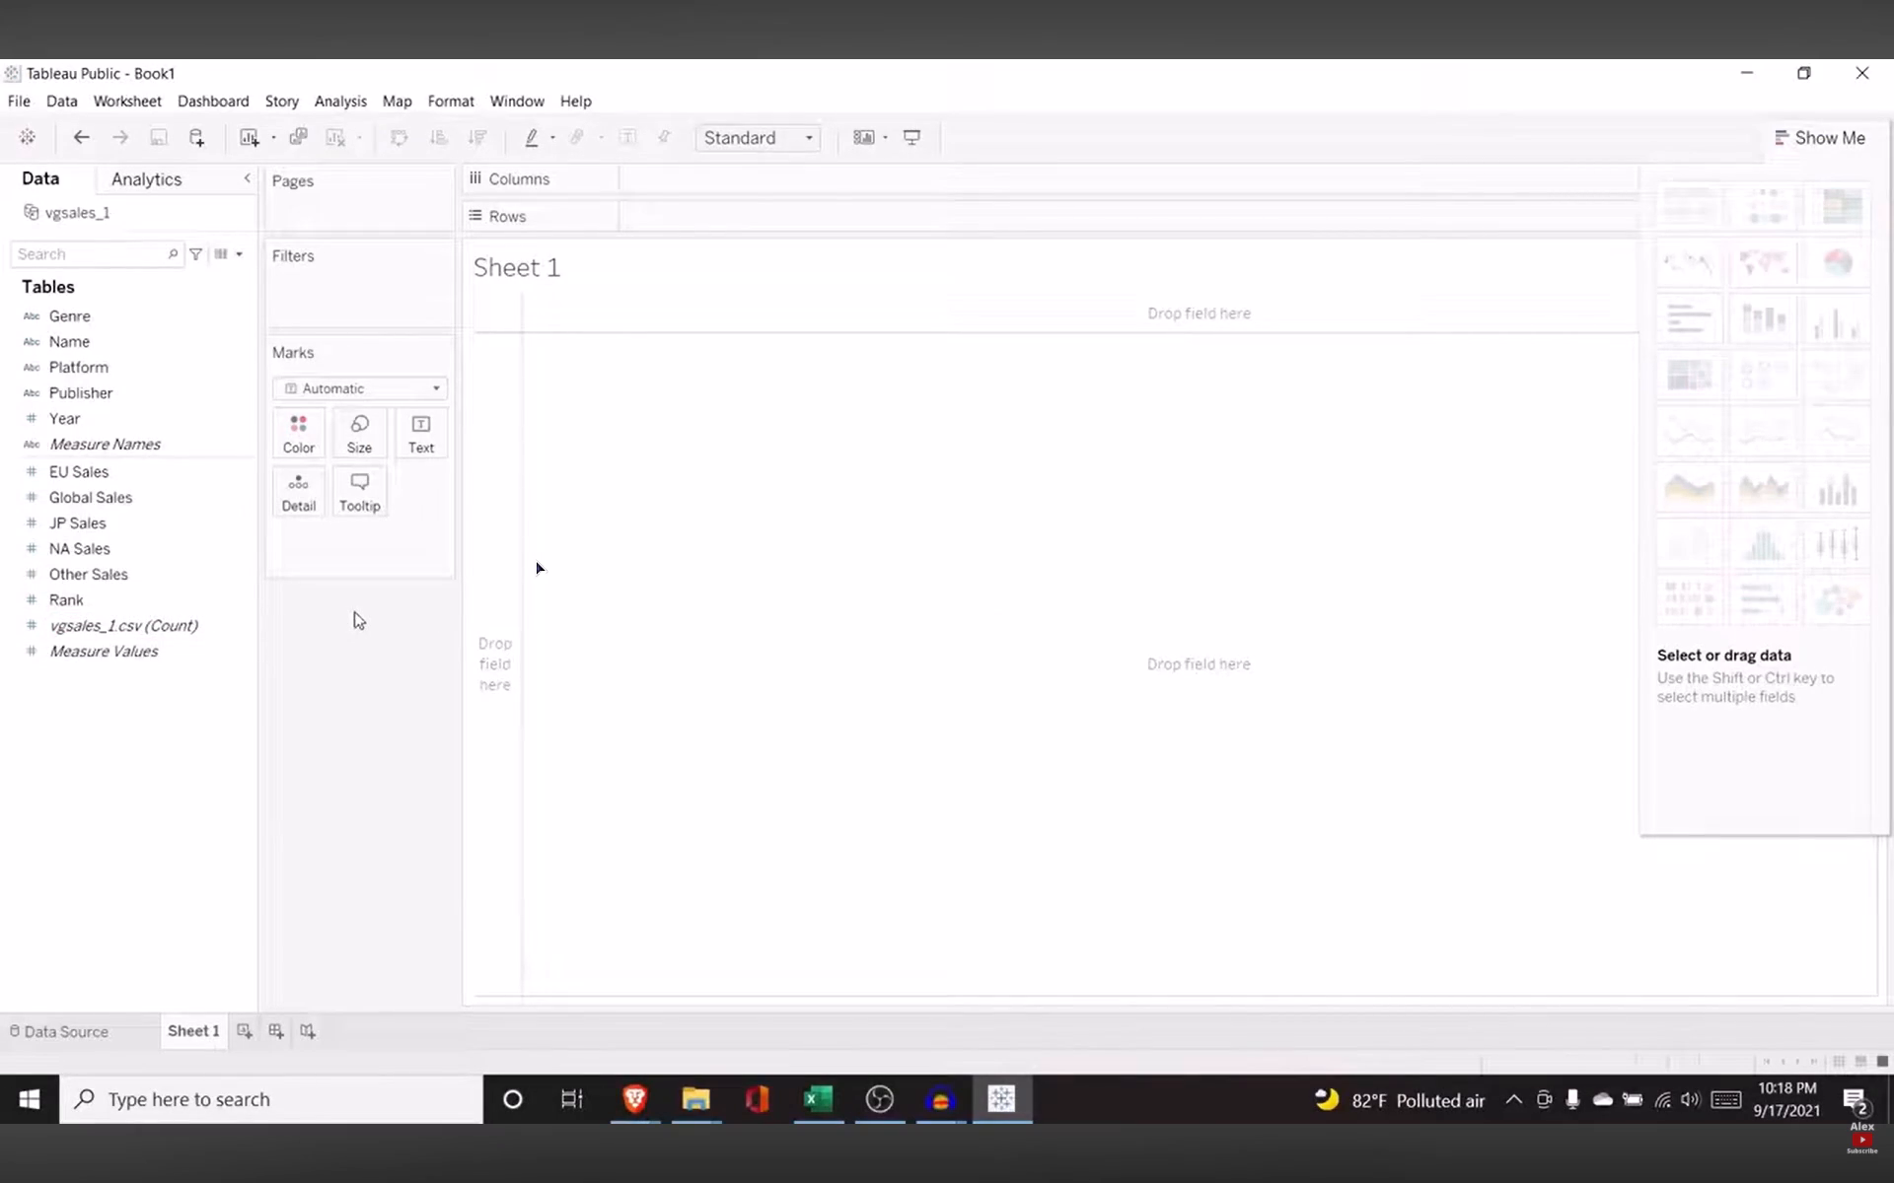
{"action": "left_click", "coordinate": [1797, 1152]}
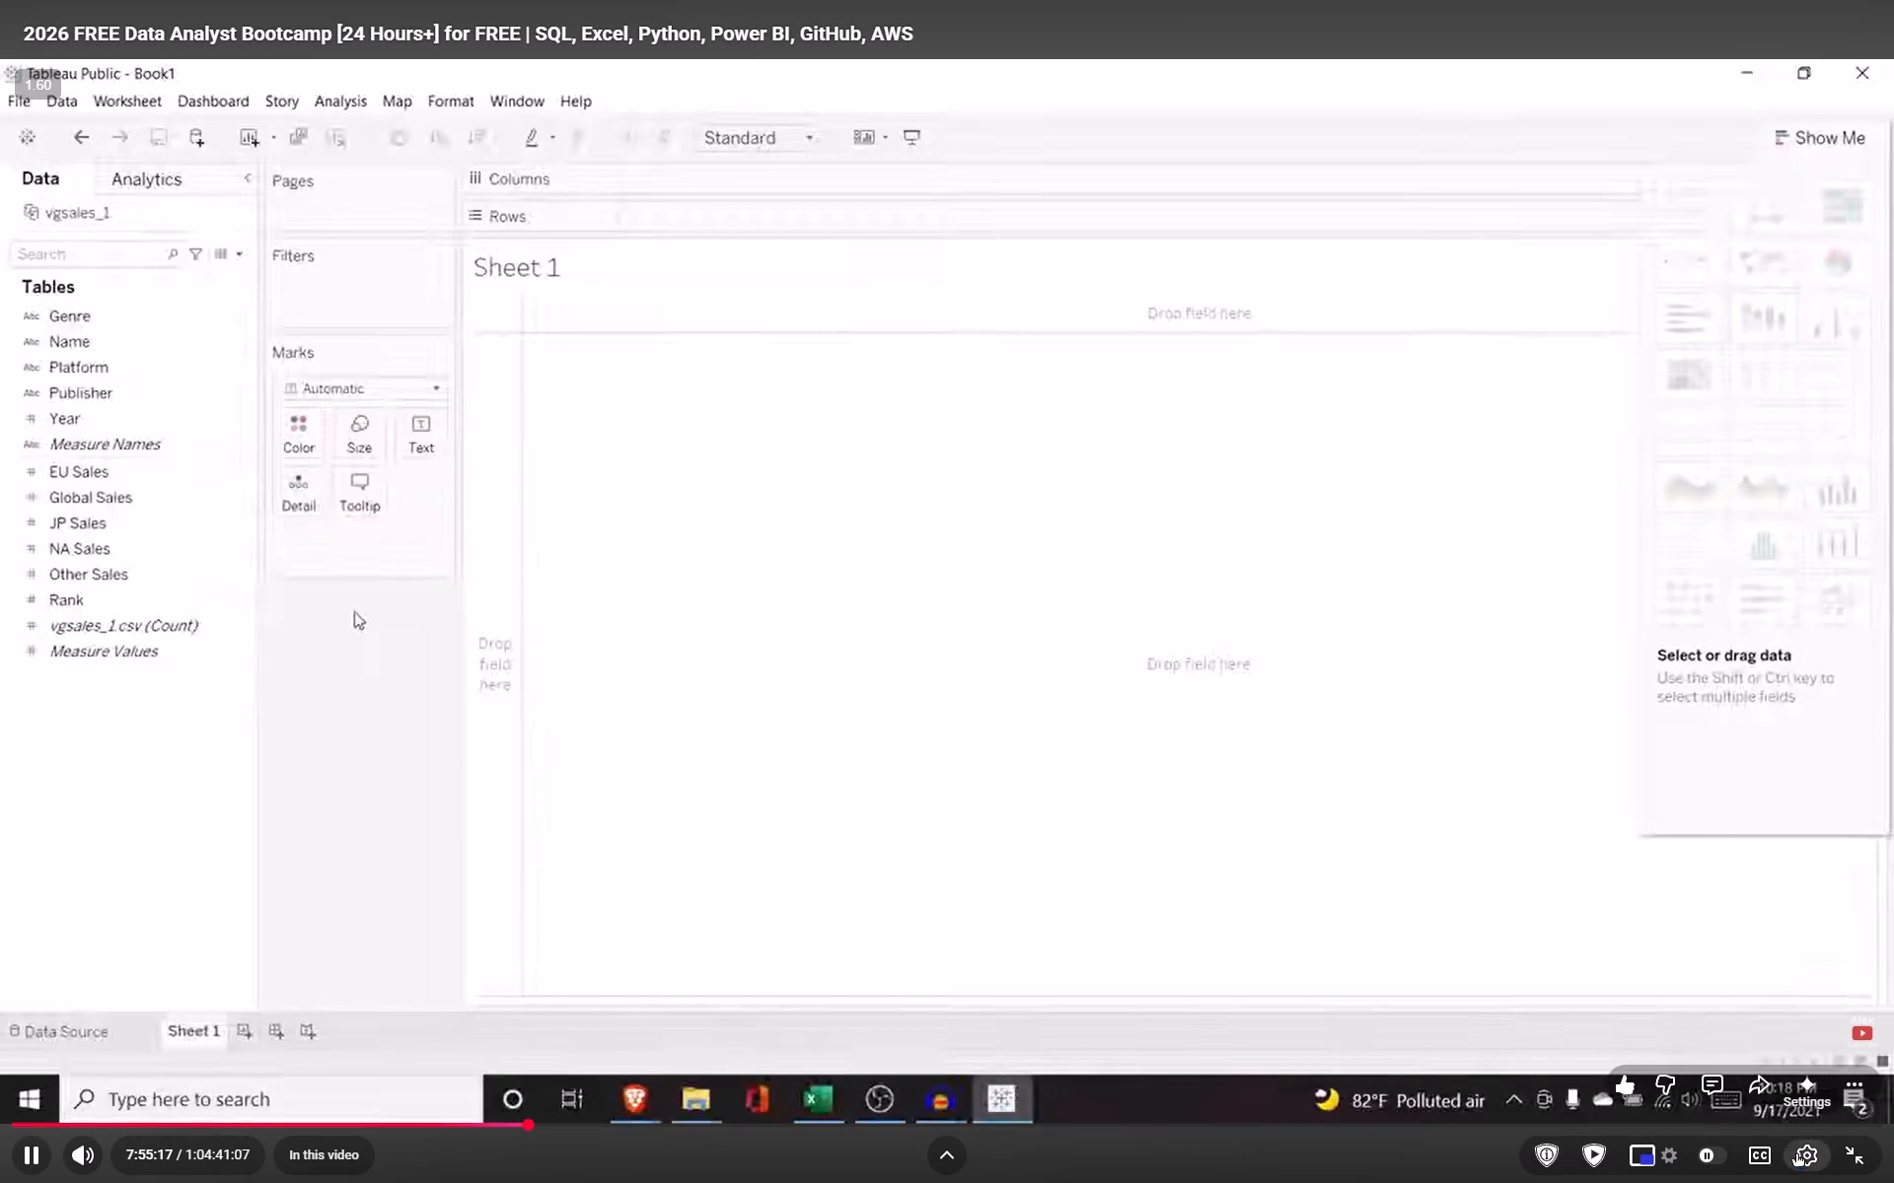
{"action": "left_click", "coordinate": [1780, 1097]}
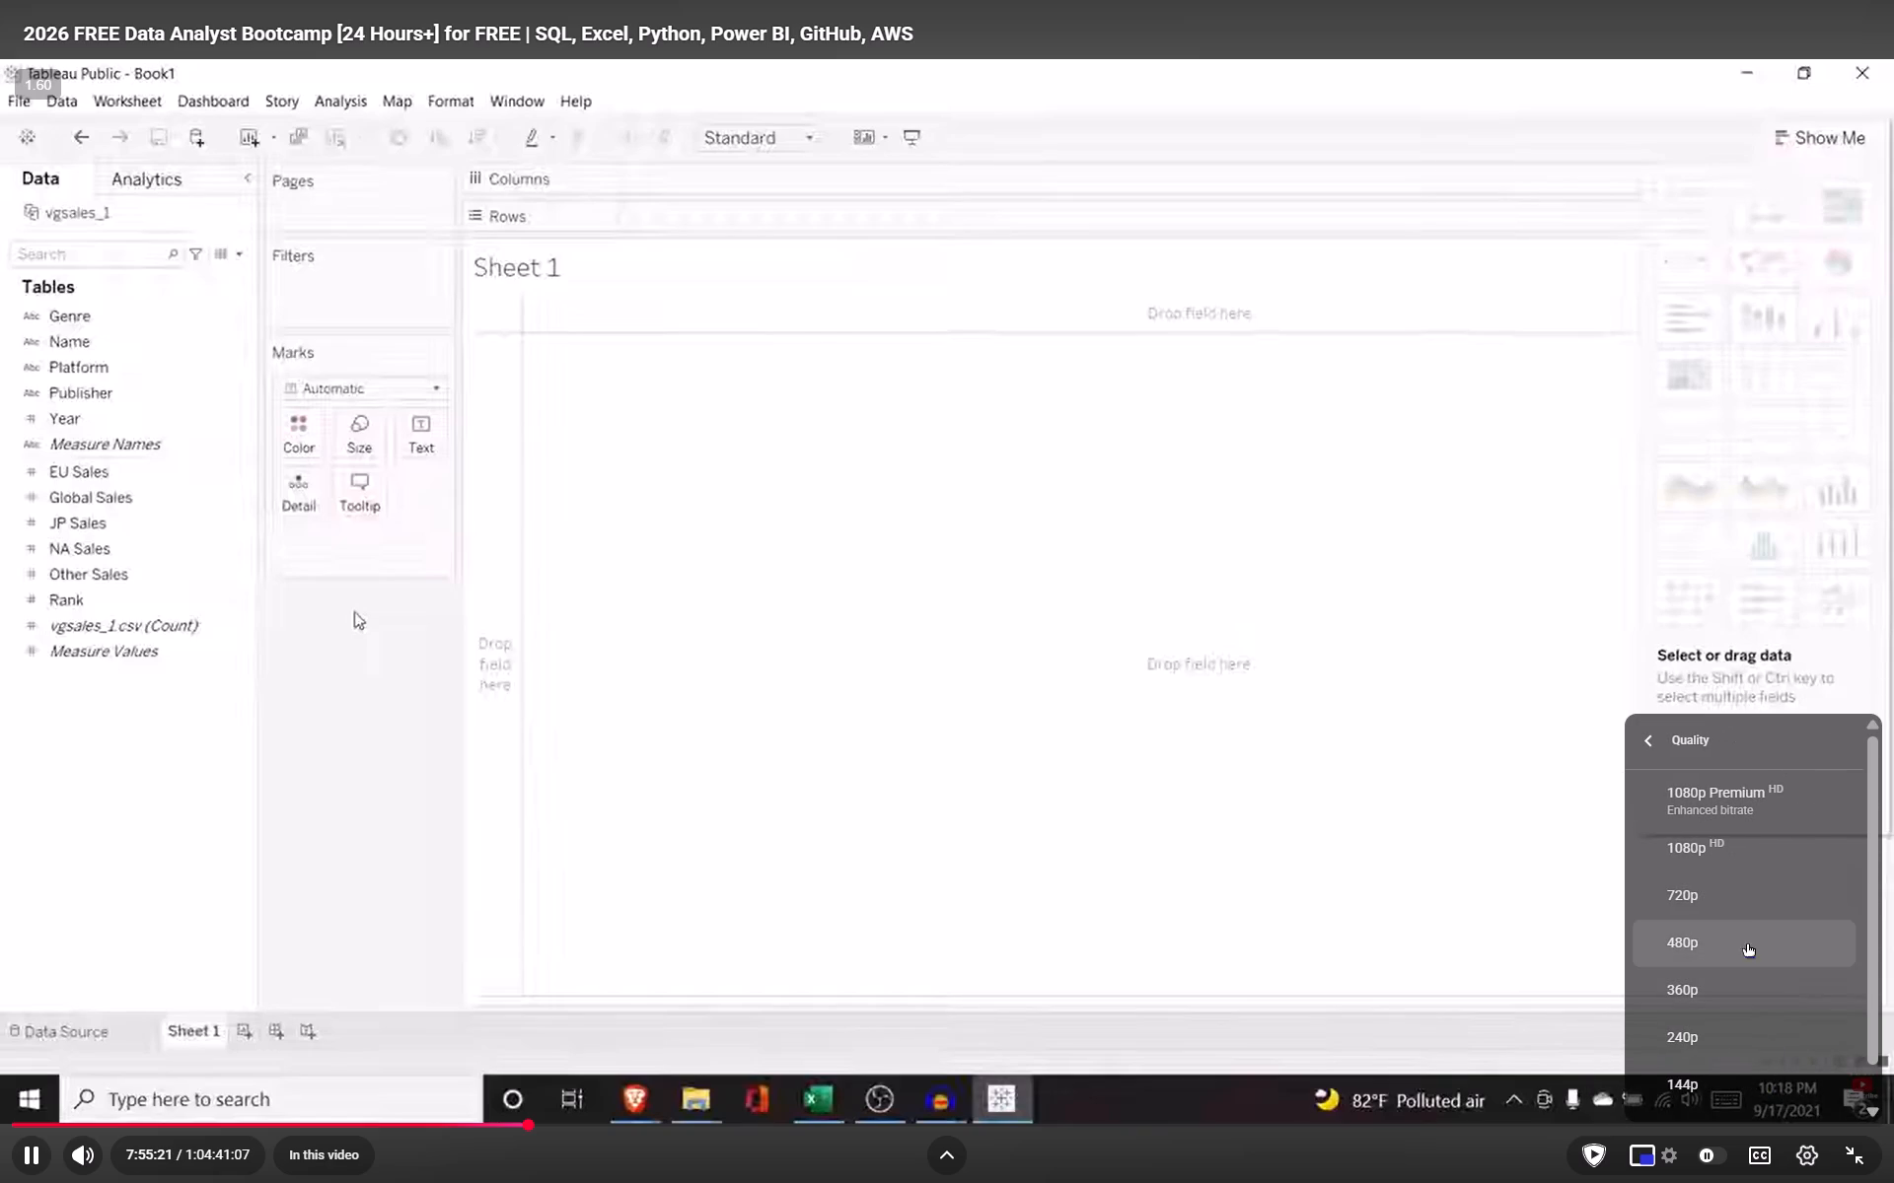
{"action": "left_click", "coordinate": [1737, 855]}
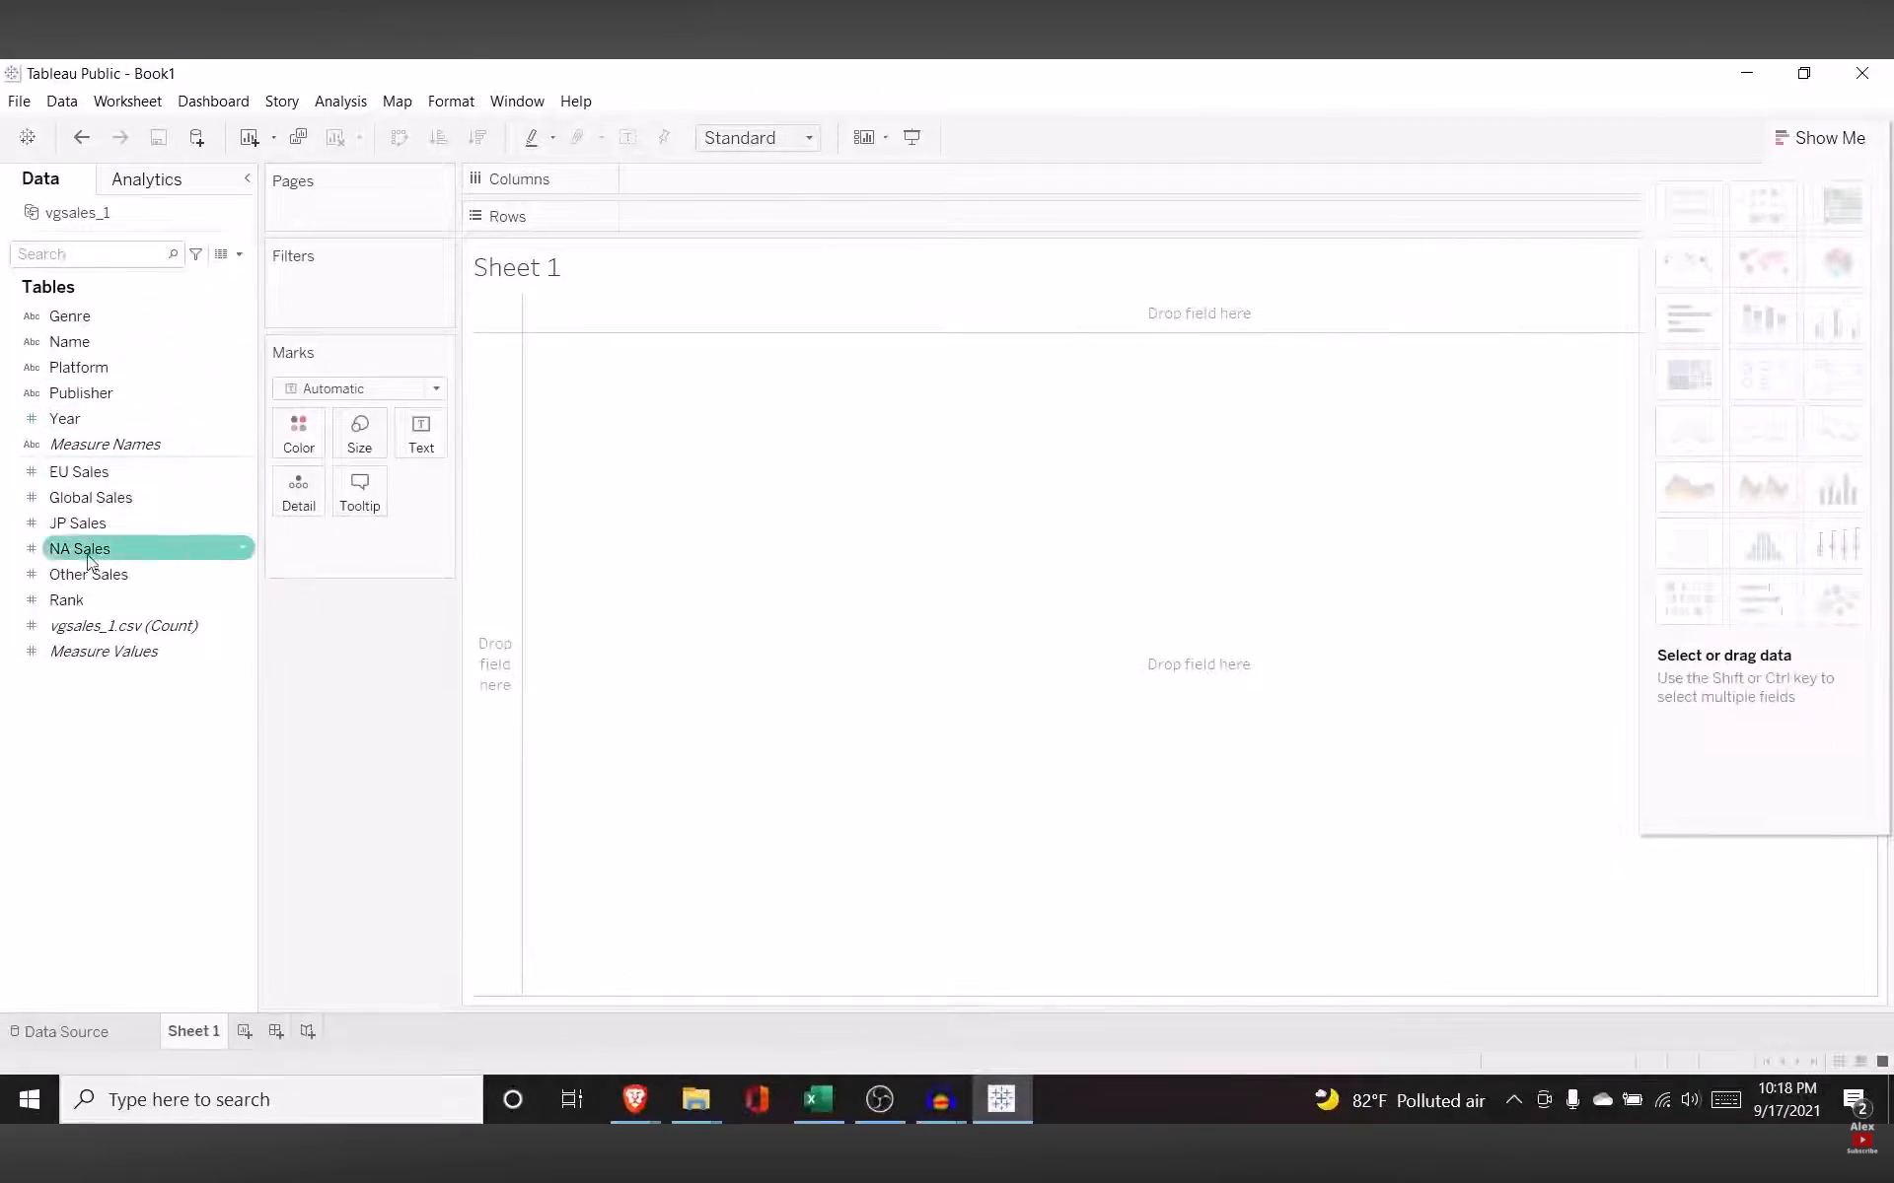
Pause the video to check the Tableau worksheet, resume the lesson on the field list briefly, and pause again.
{"action": "key", "text": "space"}
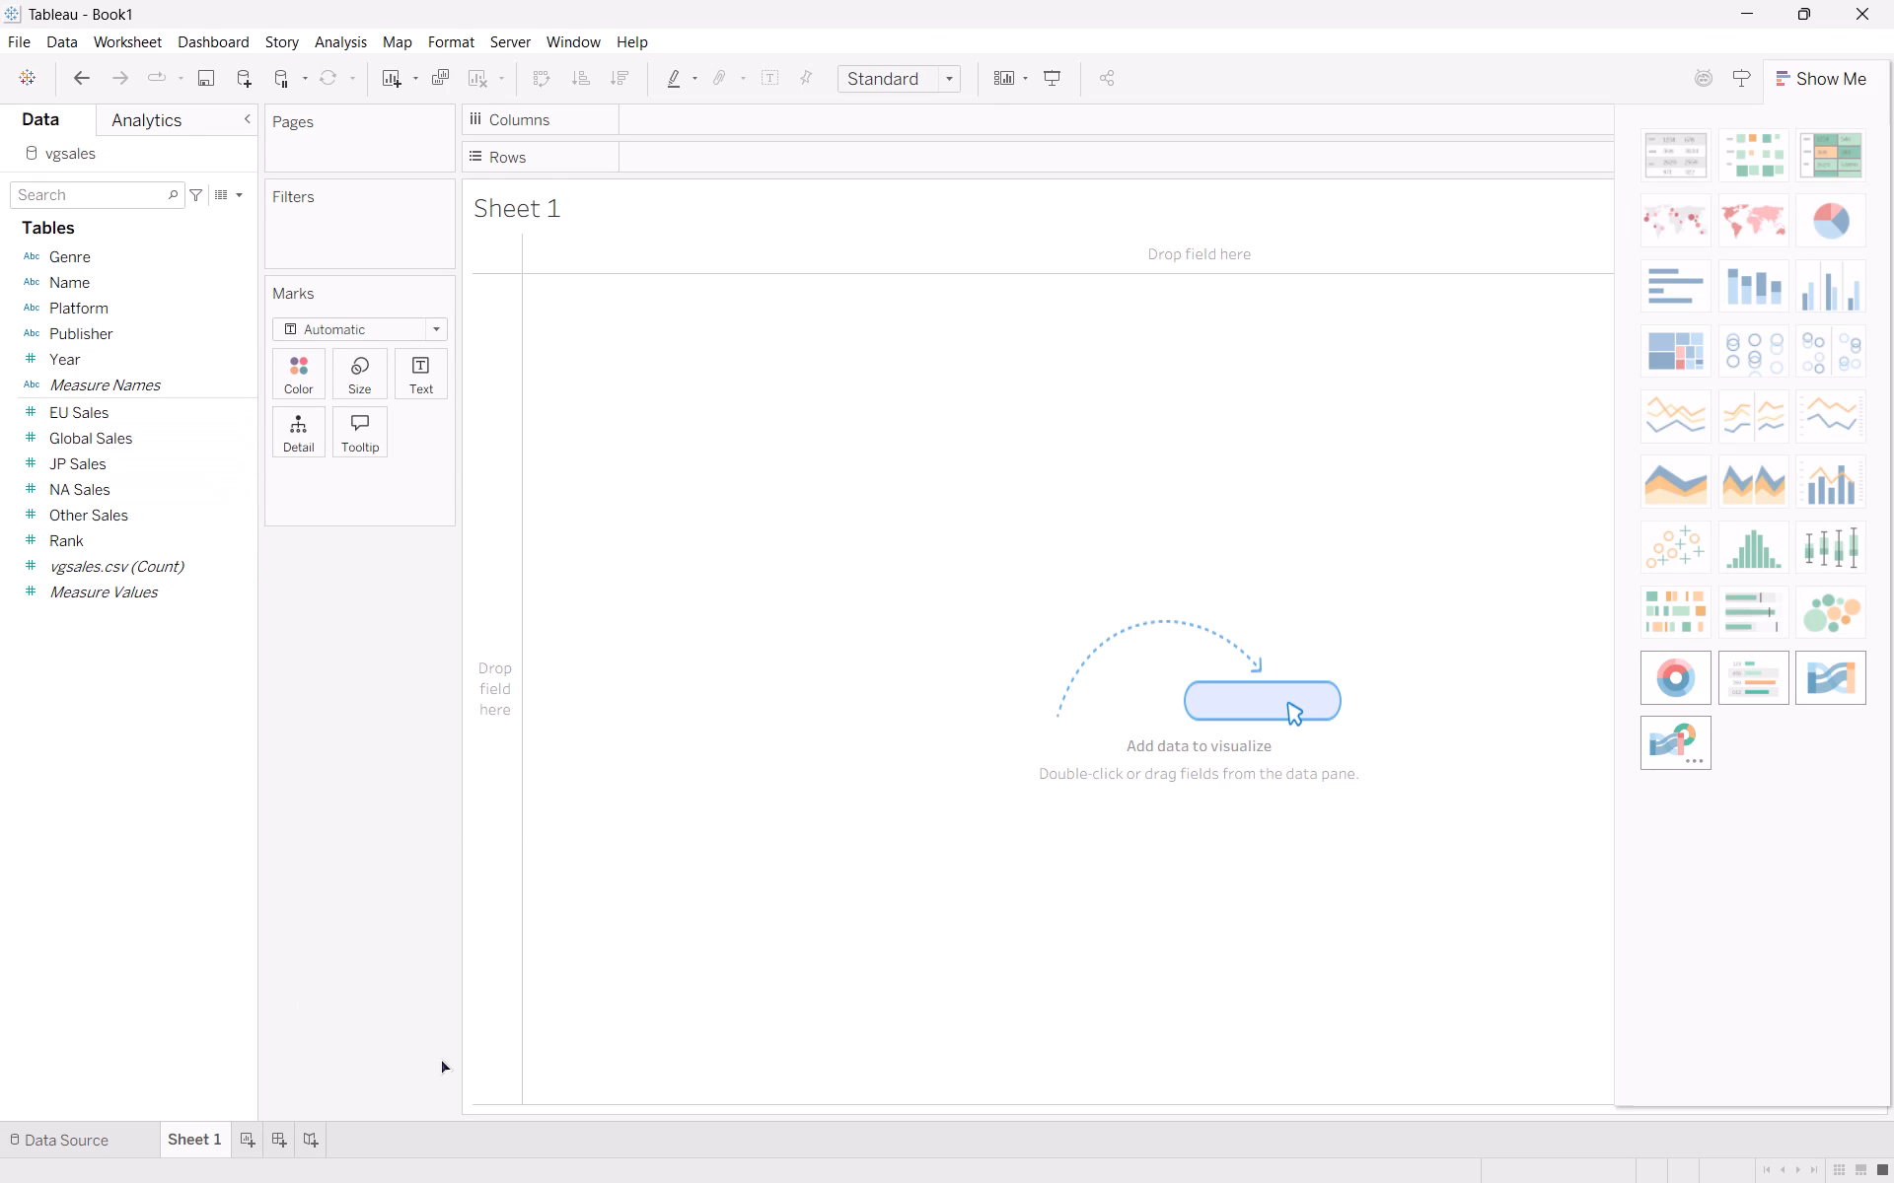
{"action": "key", "text": "space"}
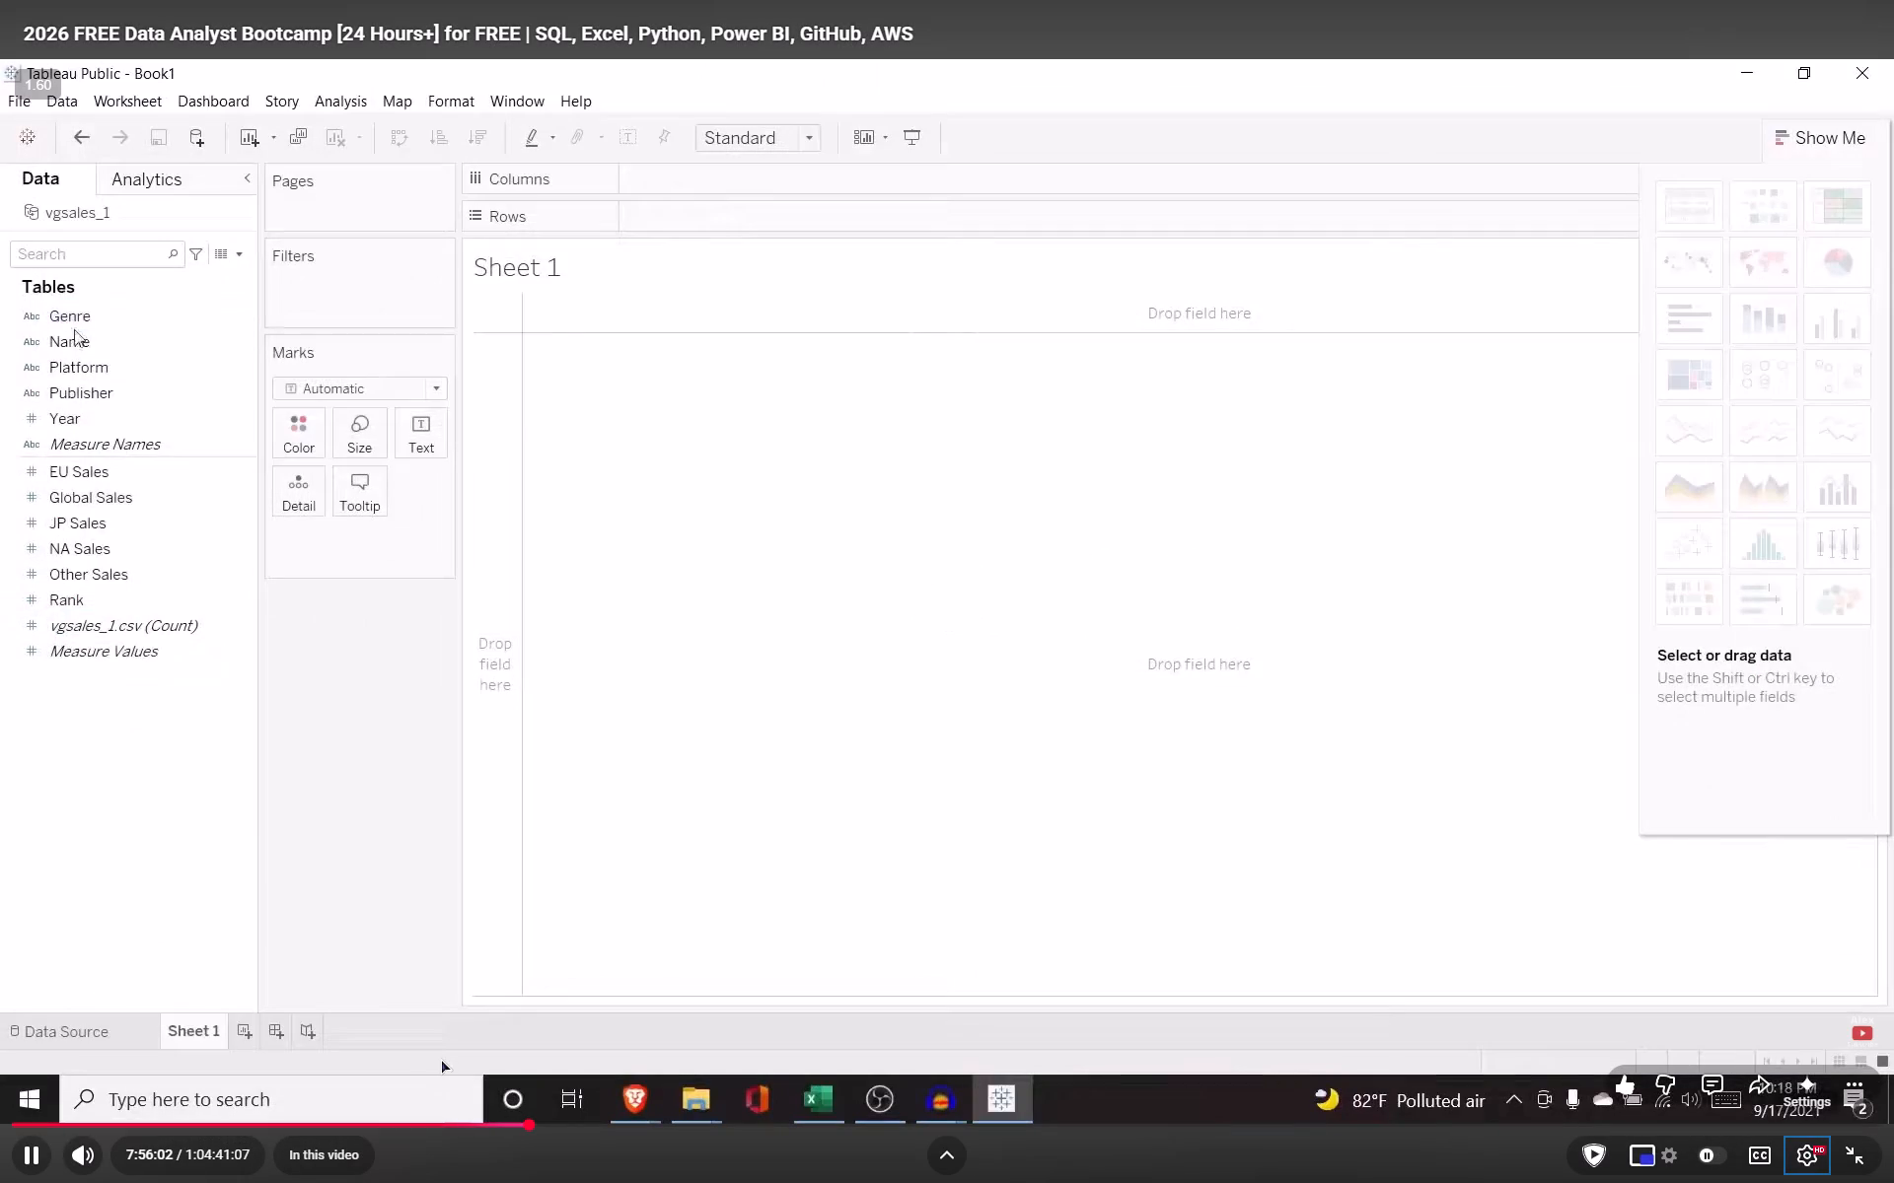
{"action": "key", "text": "space"}
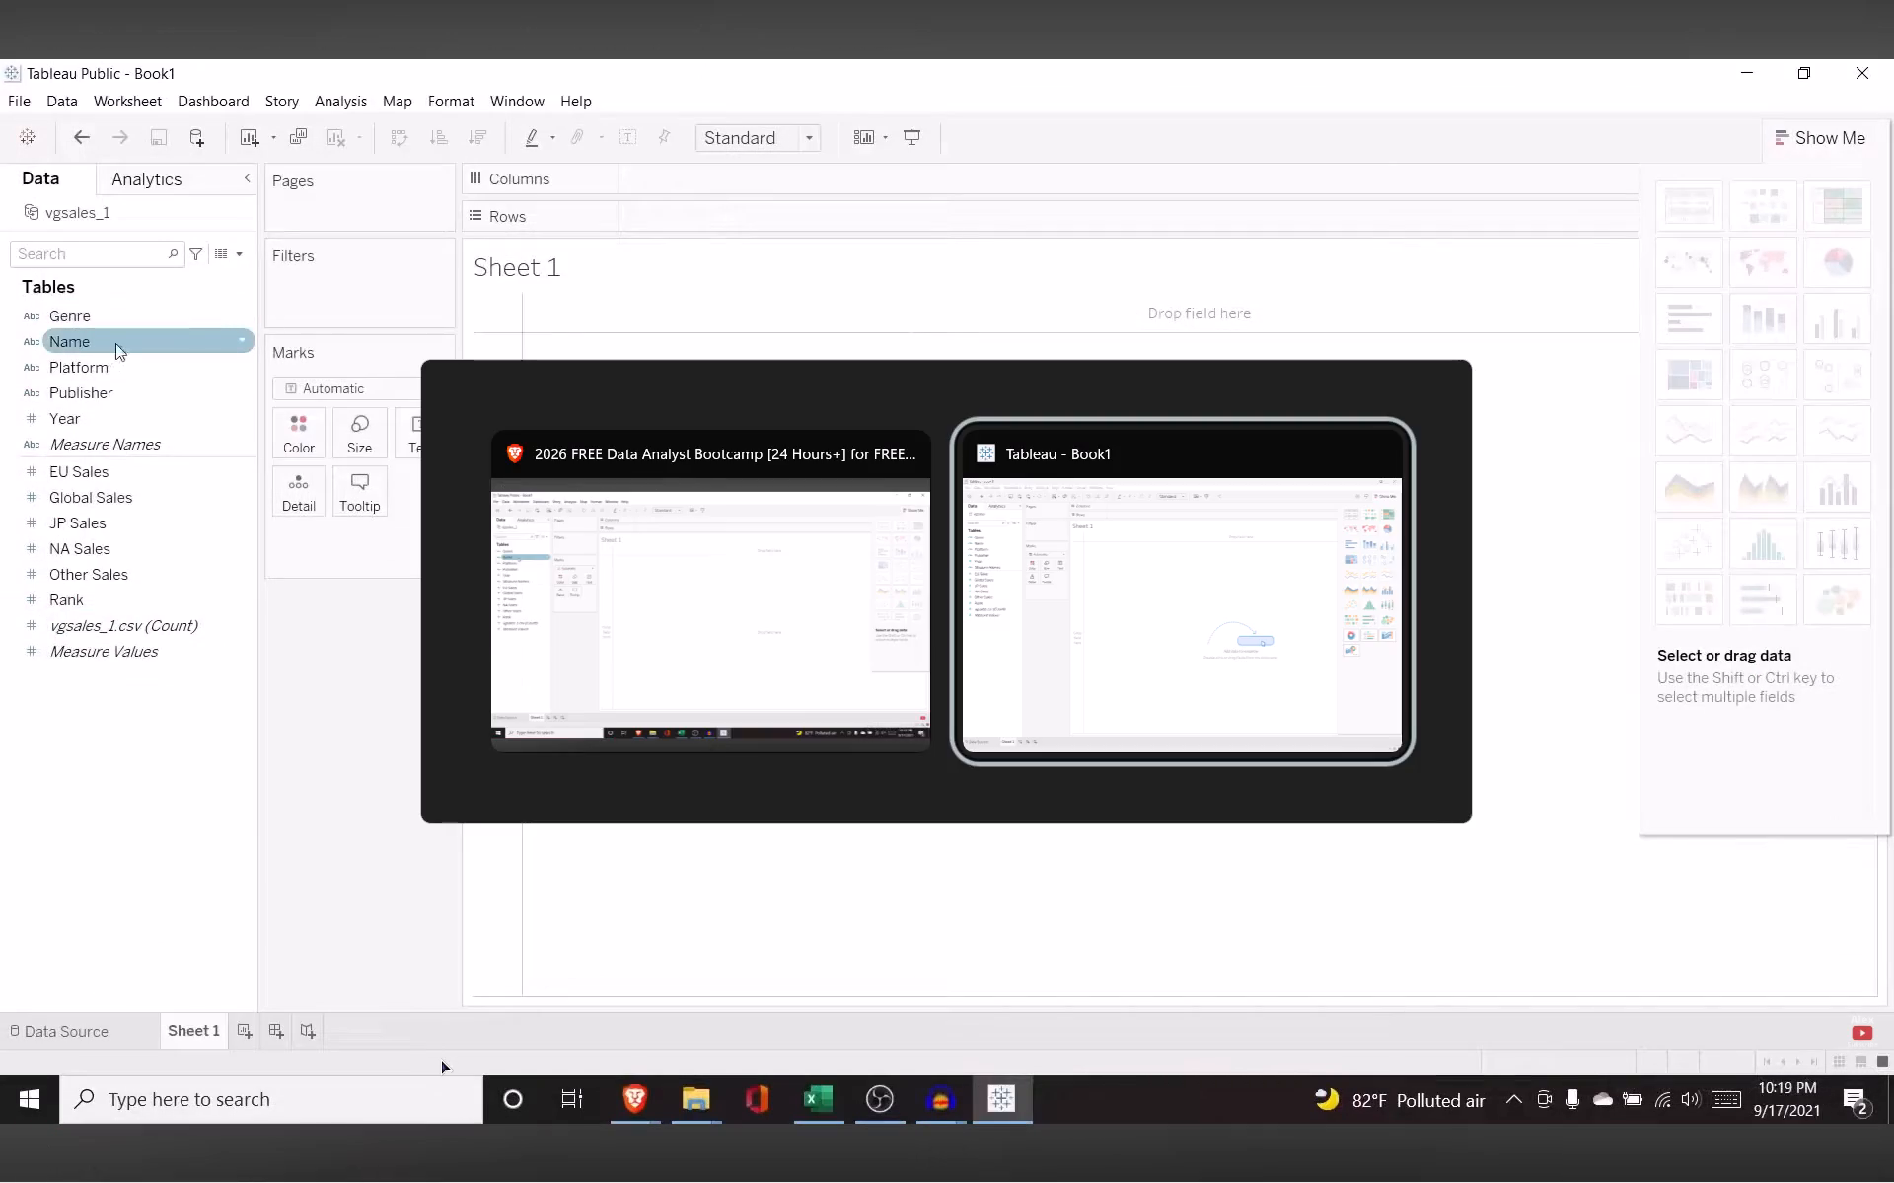
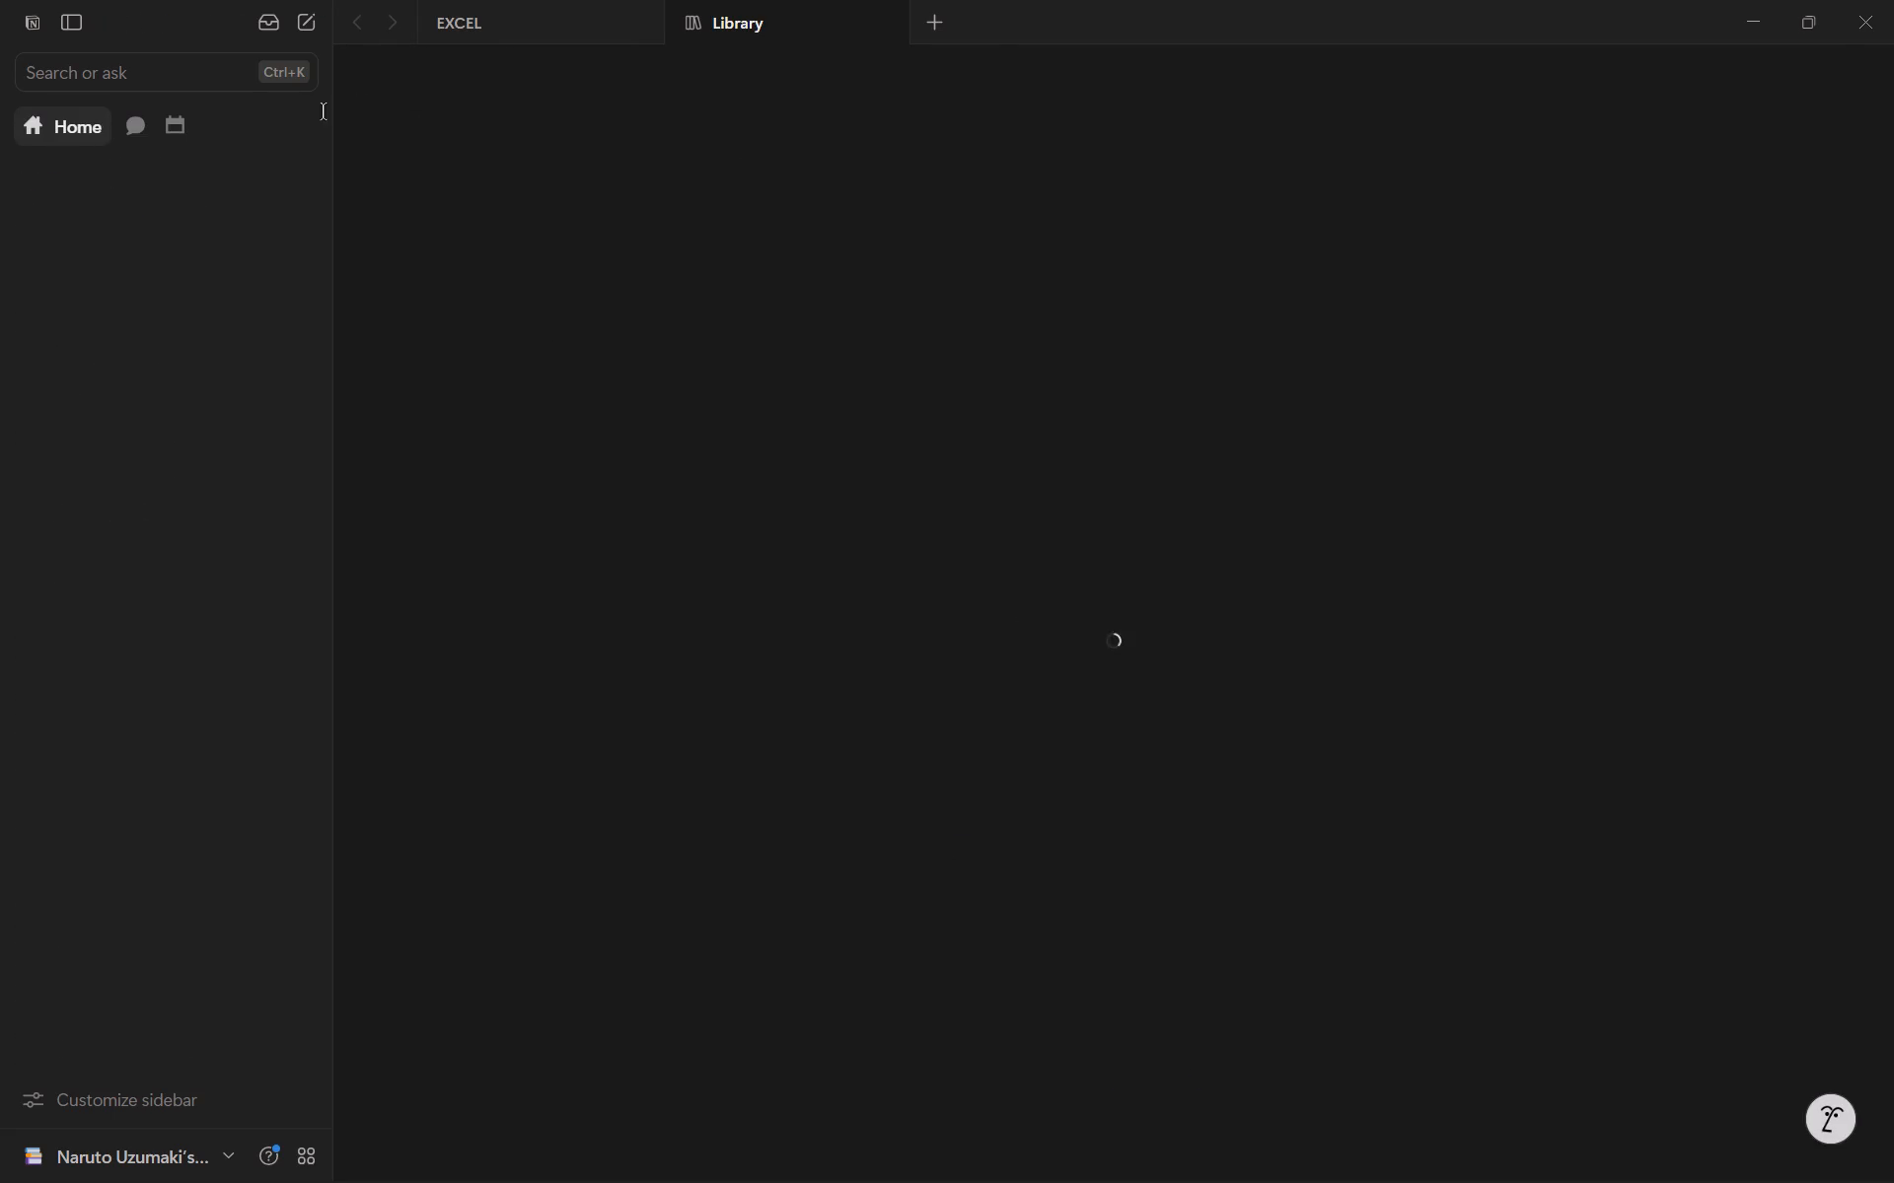
Create a new page in a new Notion tab, collapse the sidebar and title the page "Tableau".
{"action": "left_click", "coordinate": [938, 33]}
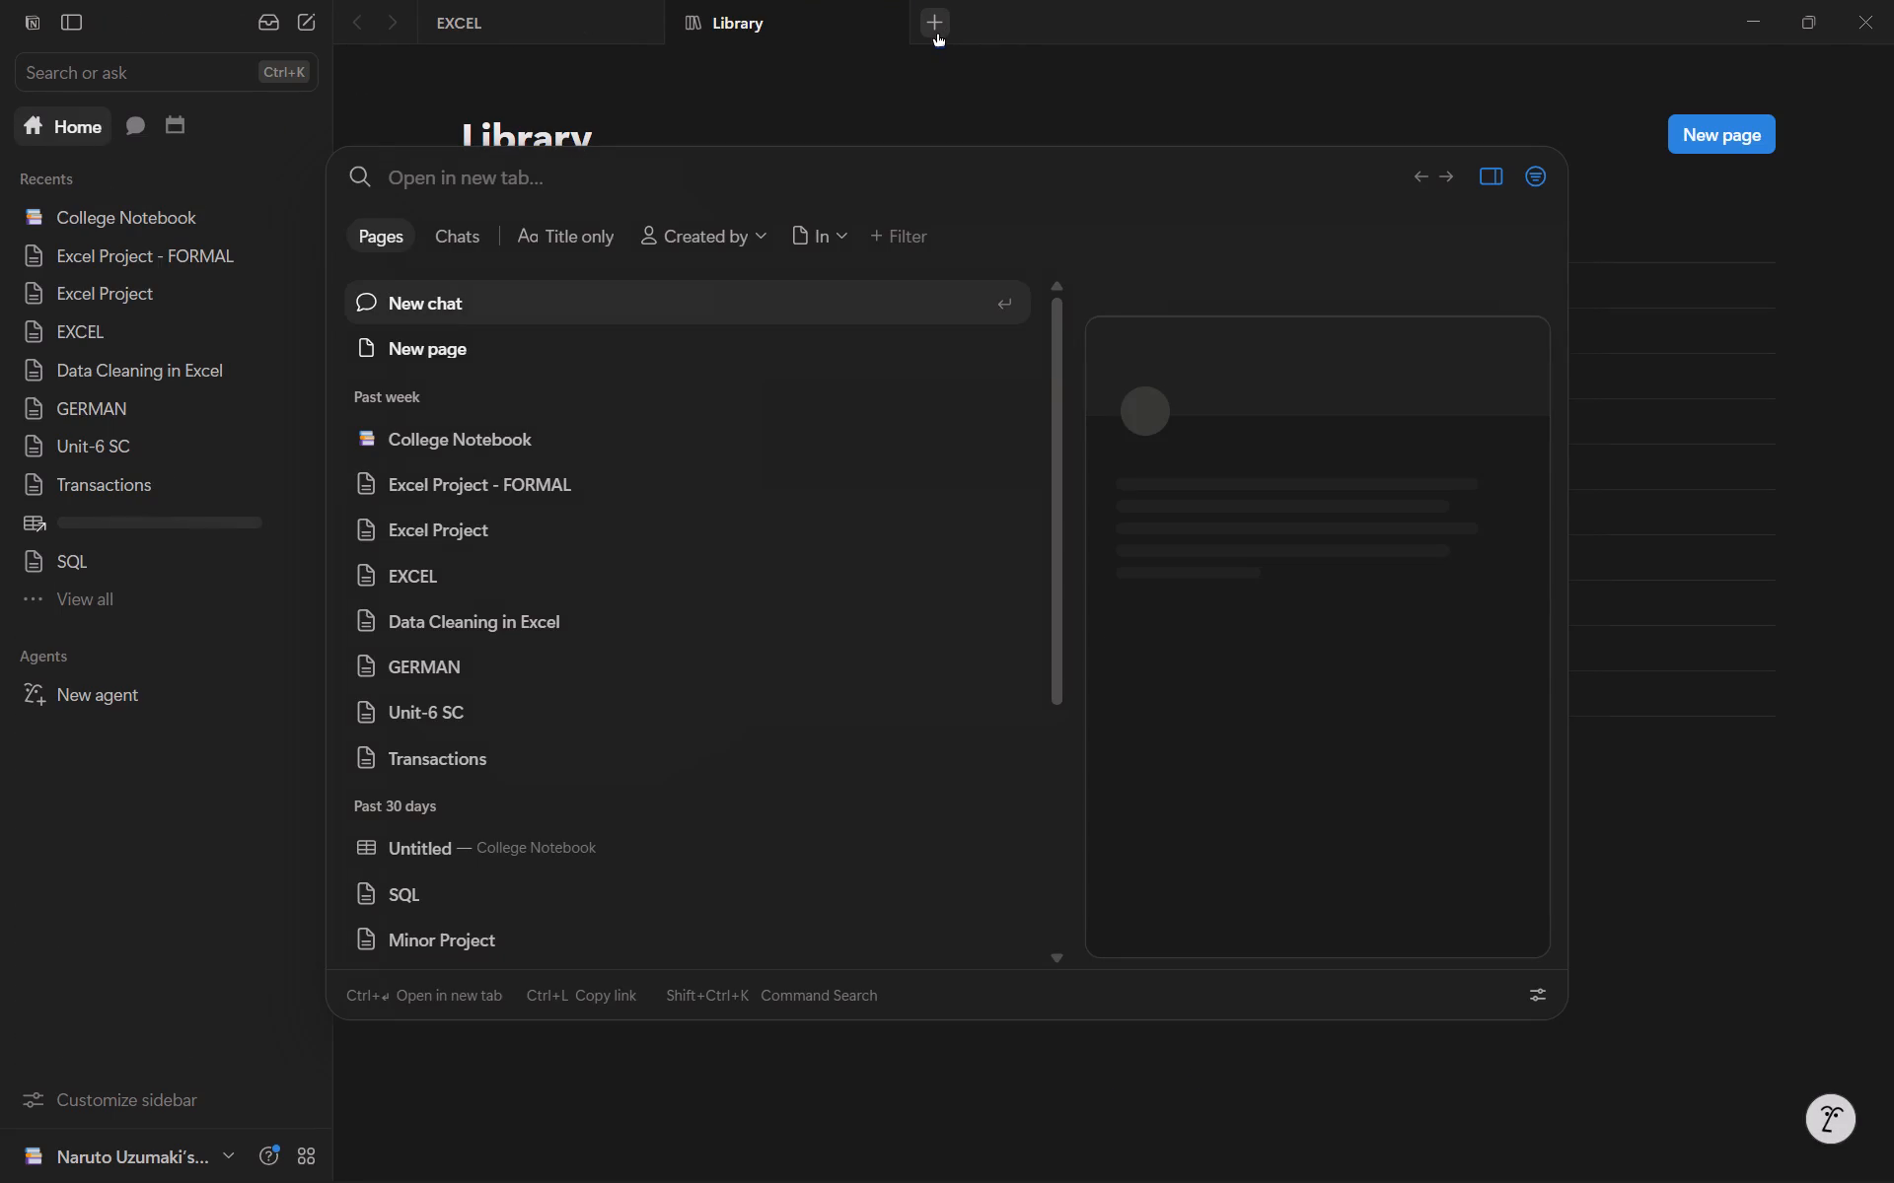
{"action": "left_click", "coordinate": [534, 346]}
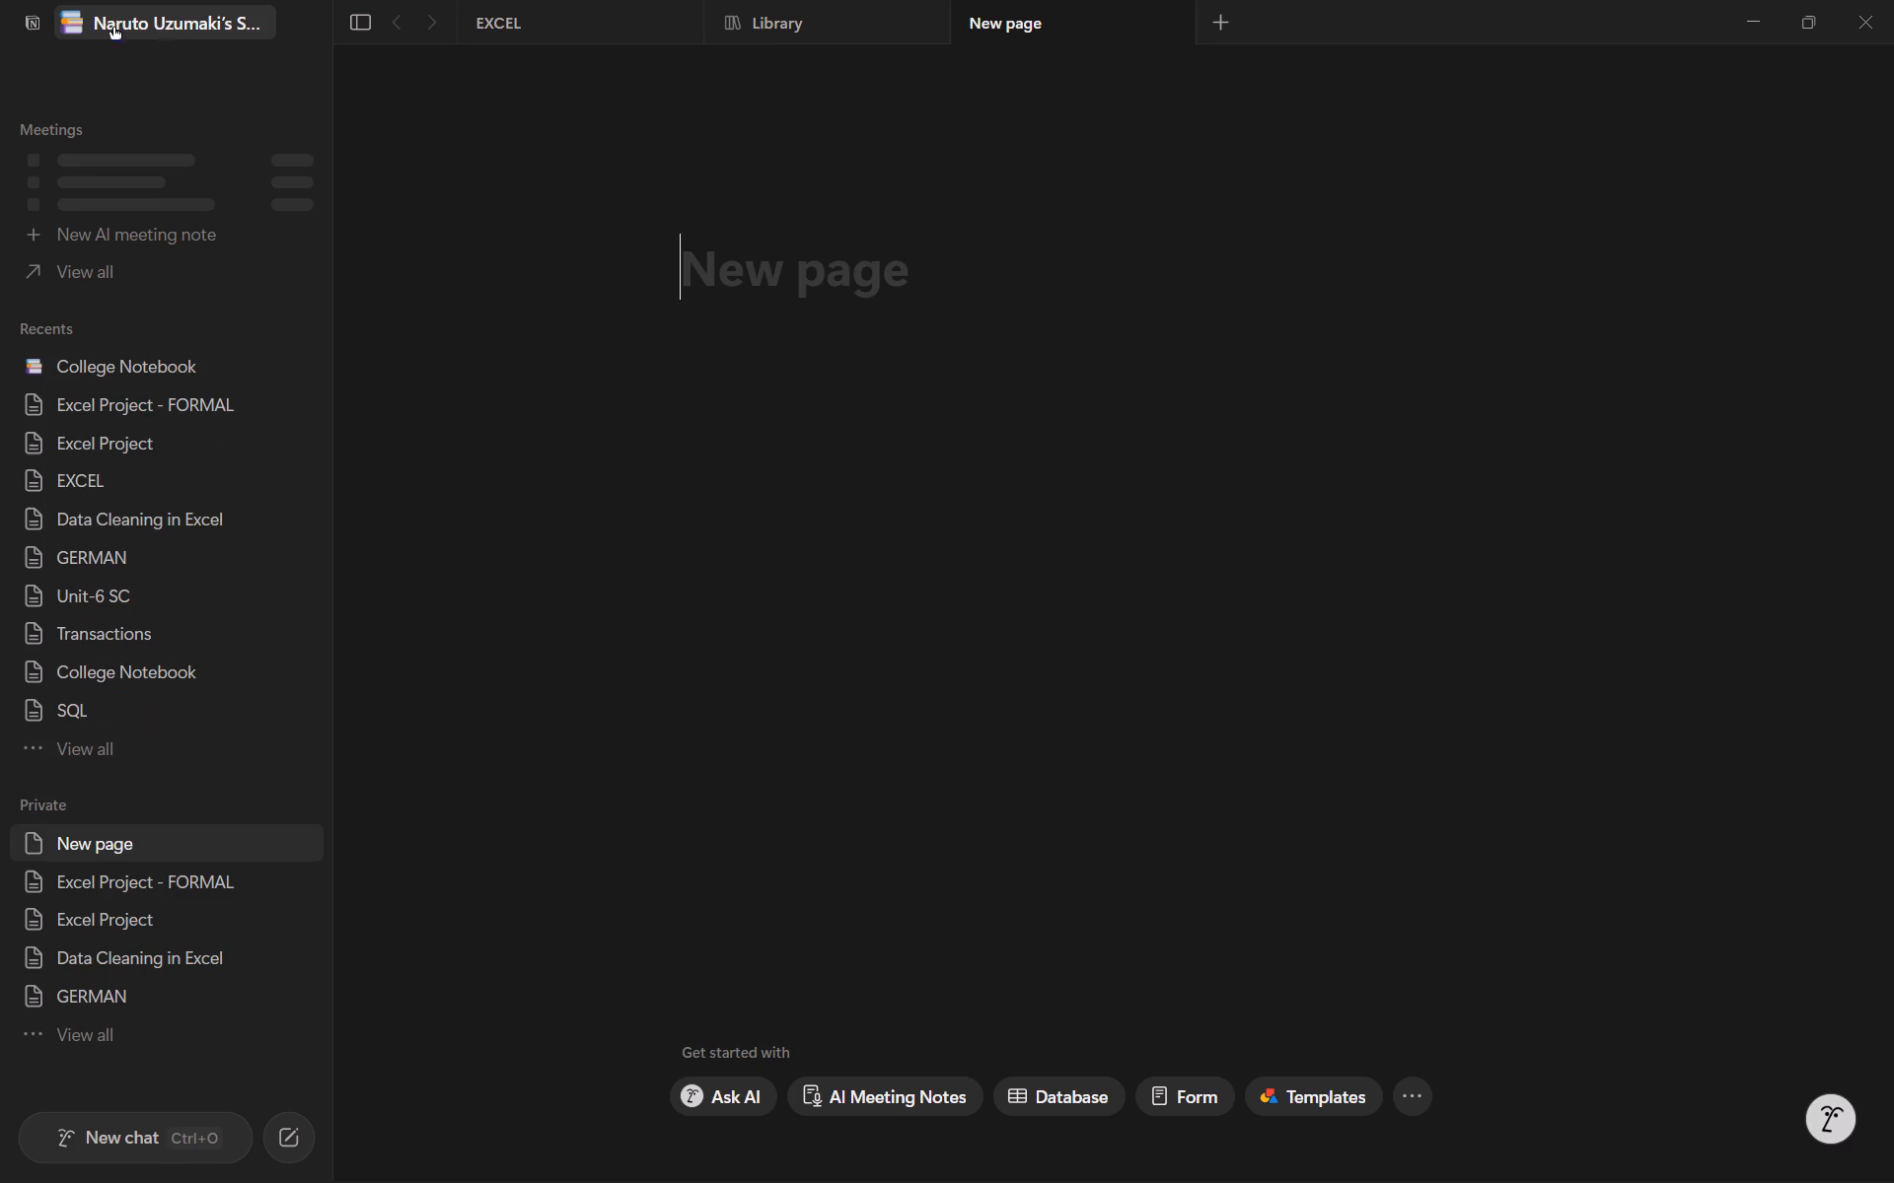
{"action": "left_click", "coordinate": [351, 16]}
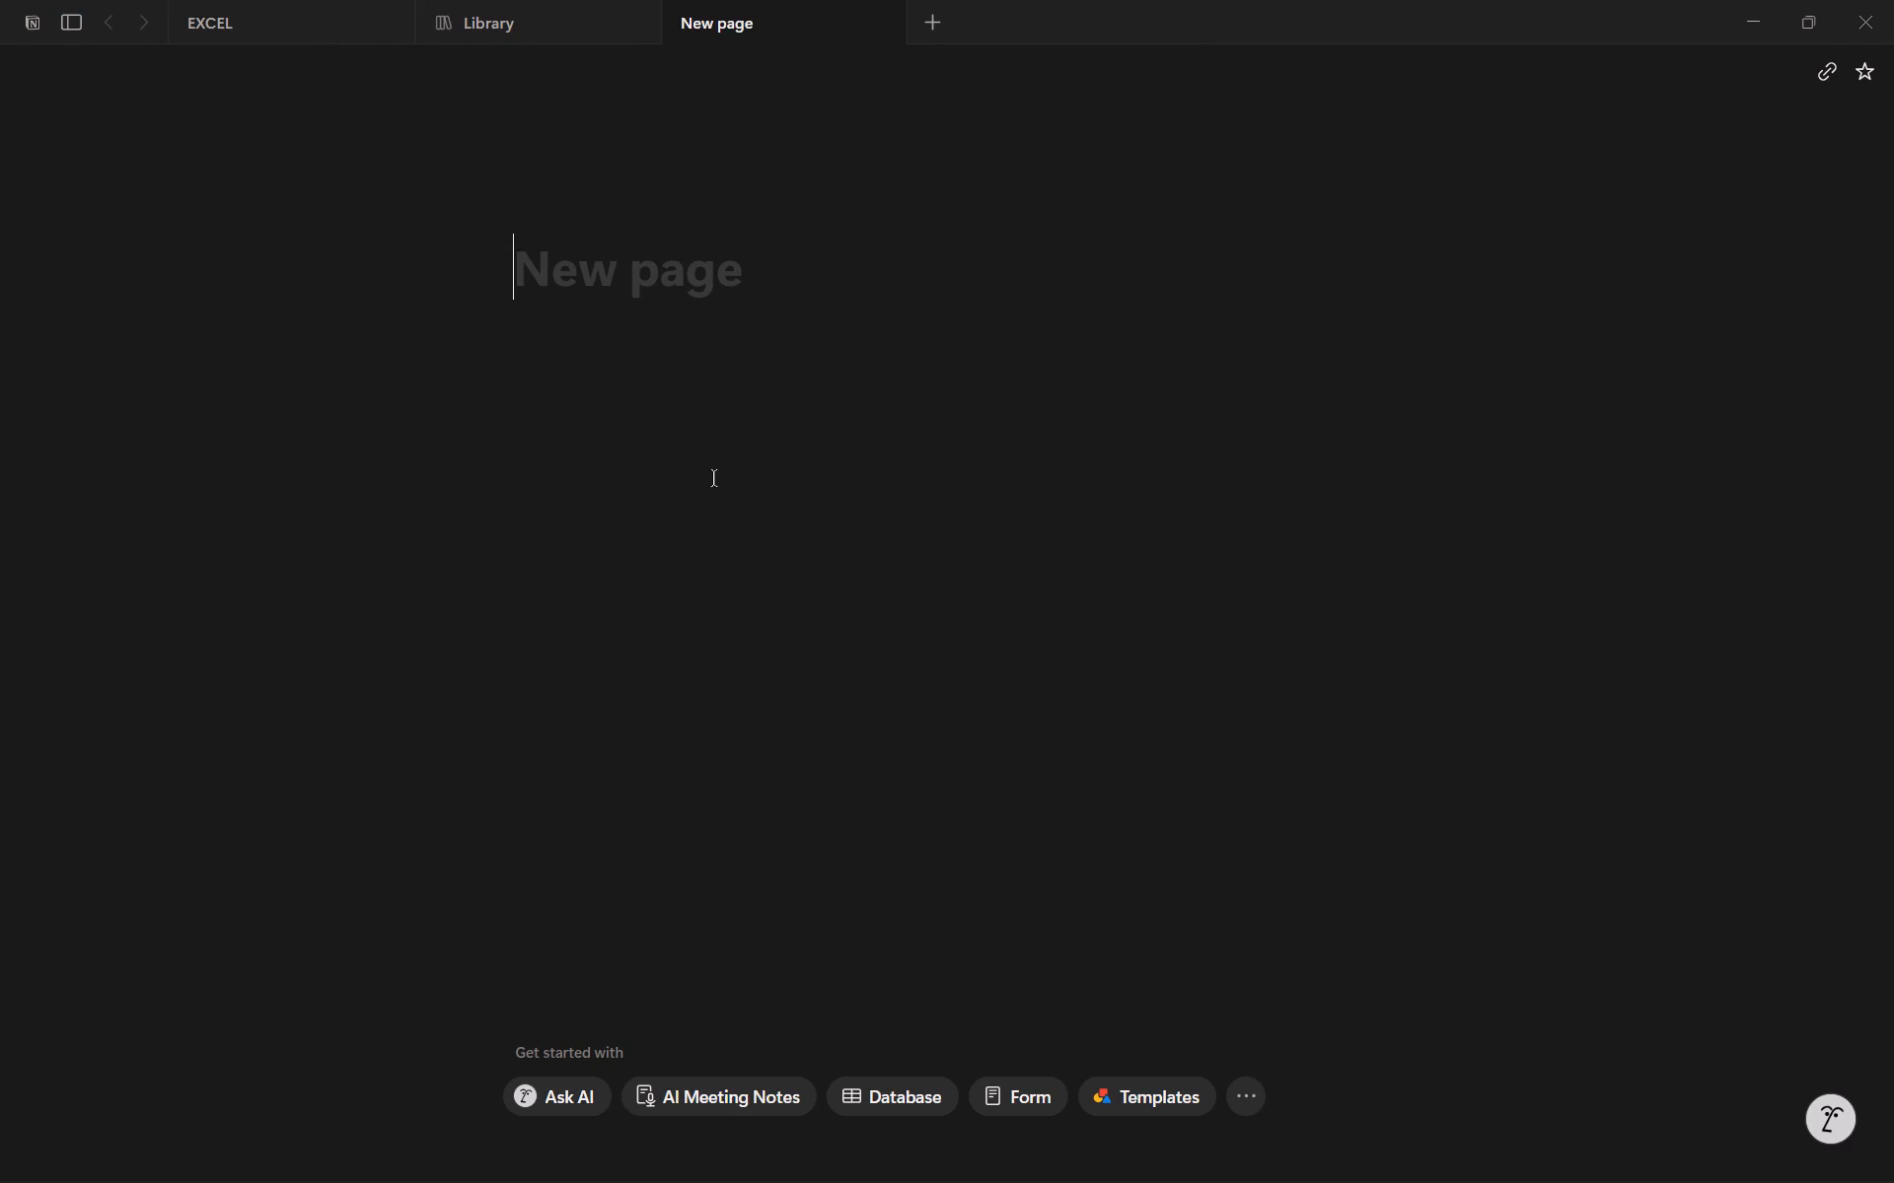
{"action": "type", "text": "Tableau"}
{"action": "key", "text": "Return"}
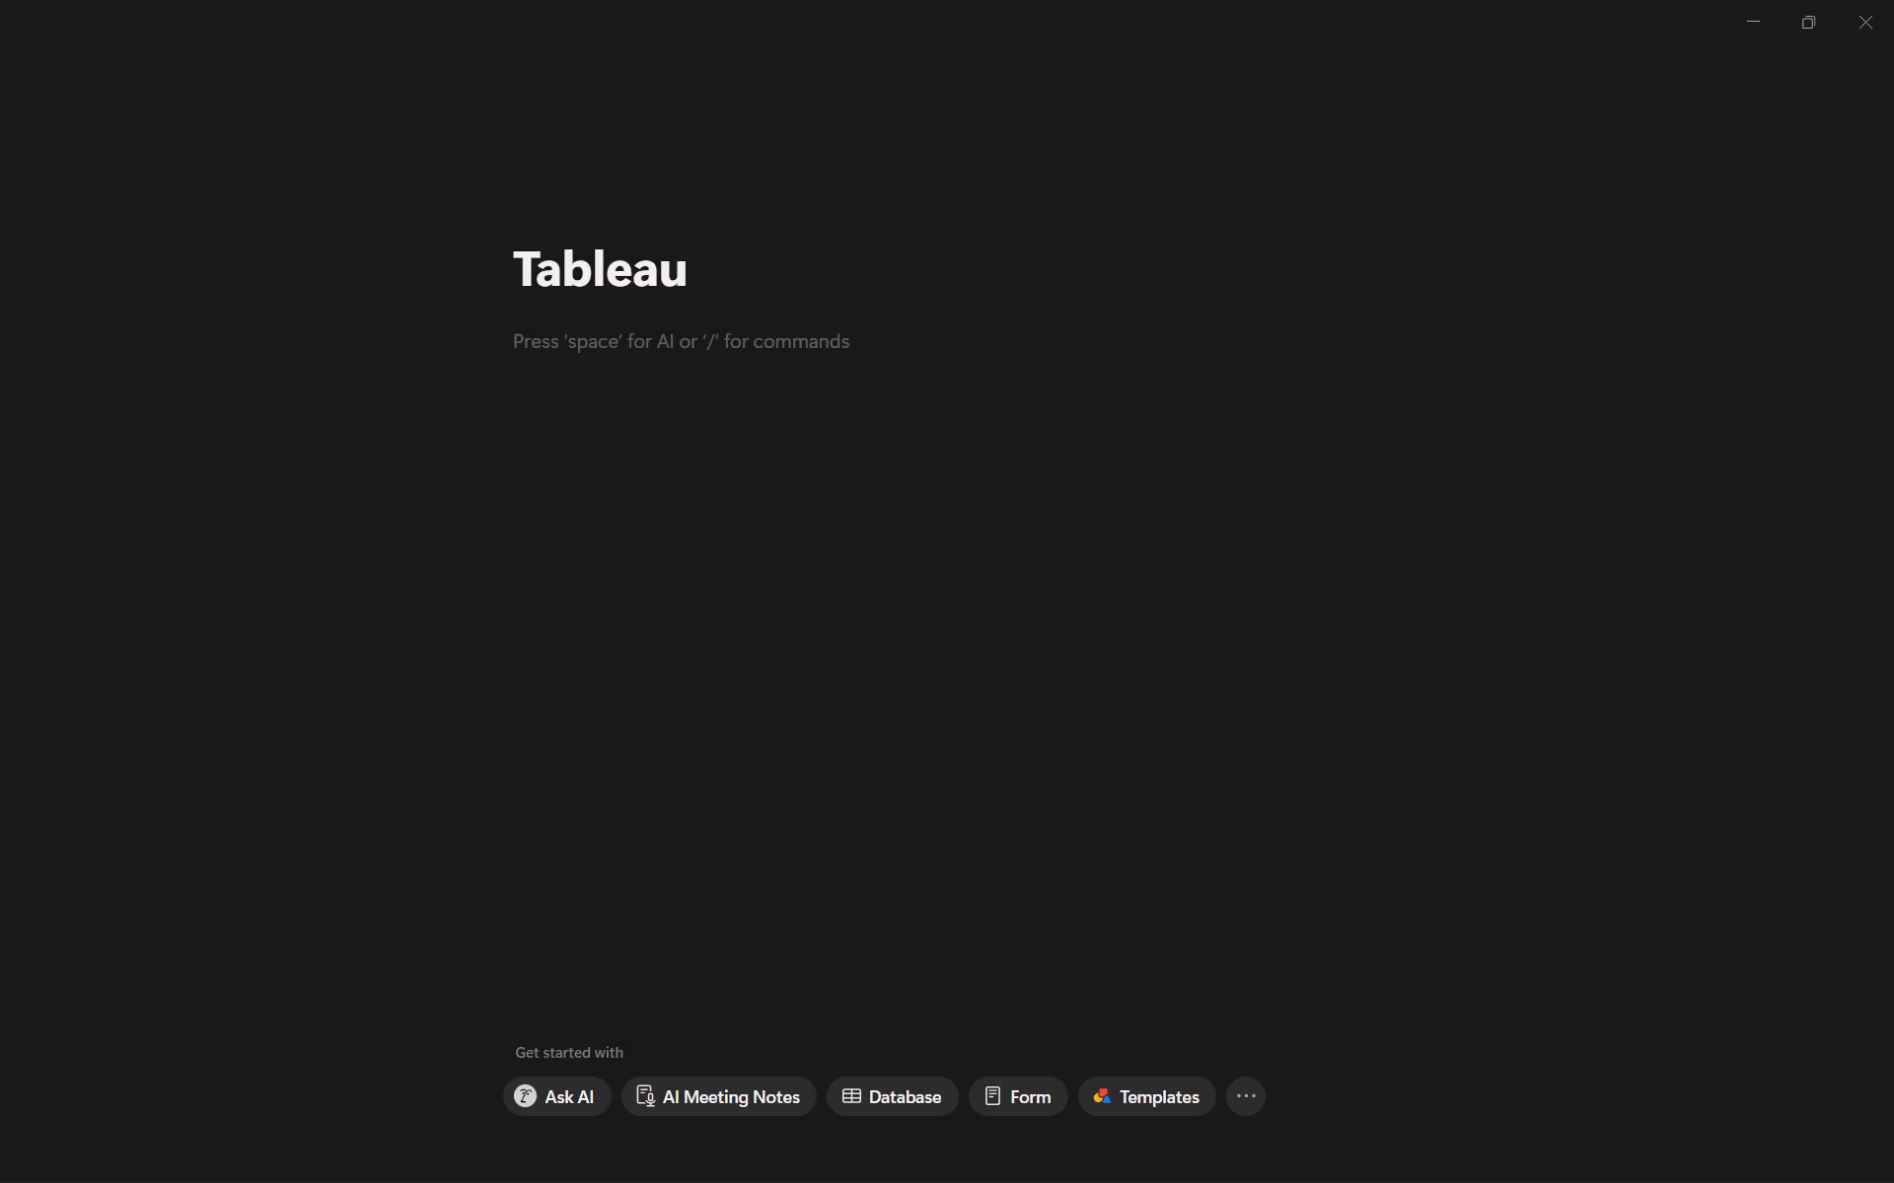
Write the first note line under the title: "first we open the data (in text format)".
{"action": "type", "text": "first we"}
{"action": "key", "text": "space"}
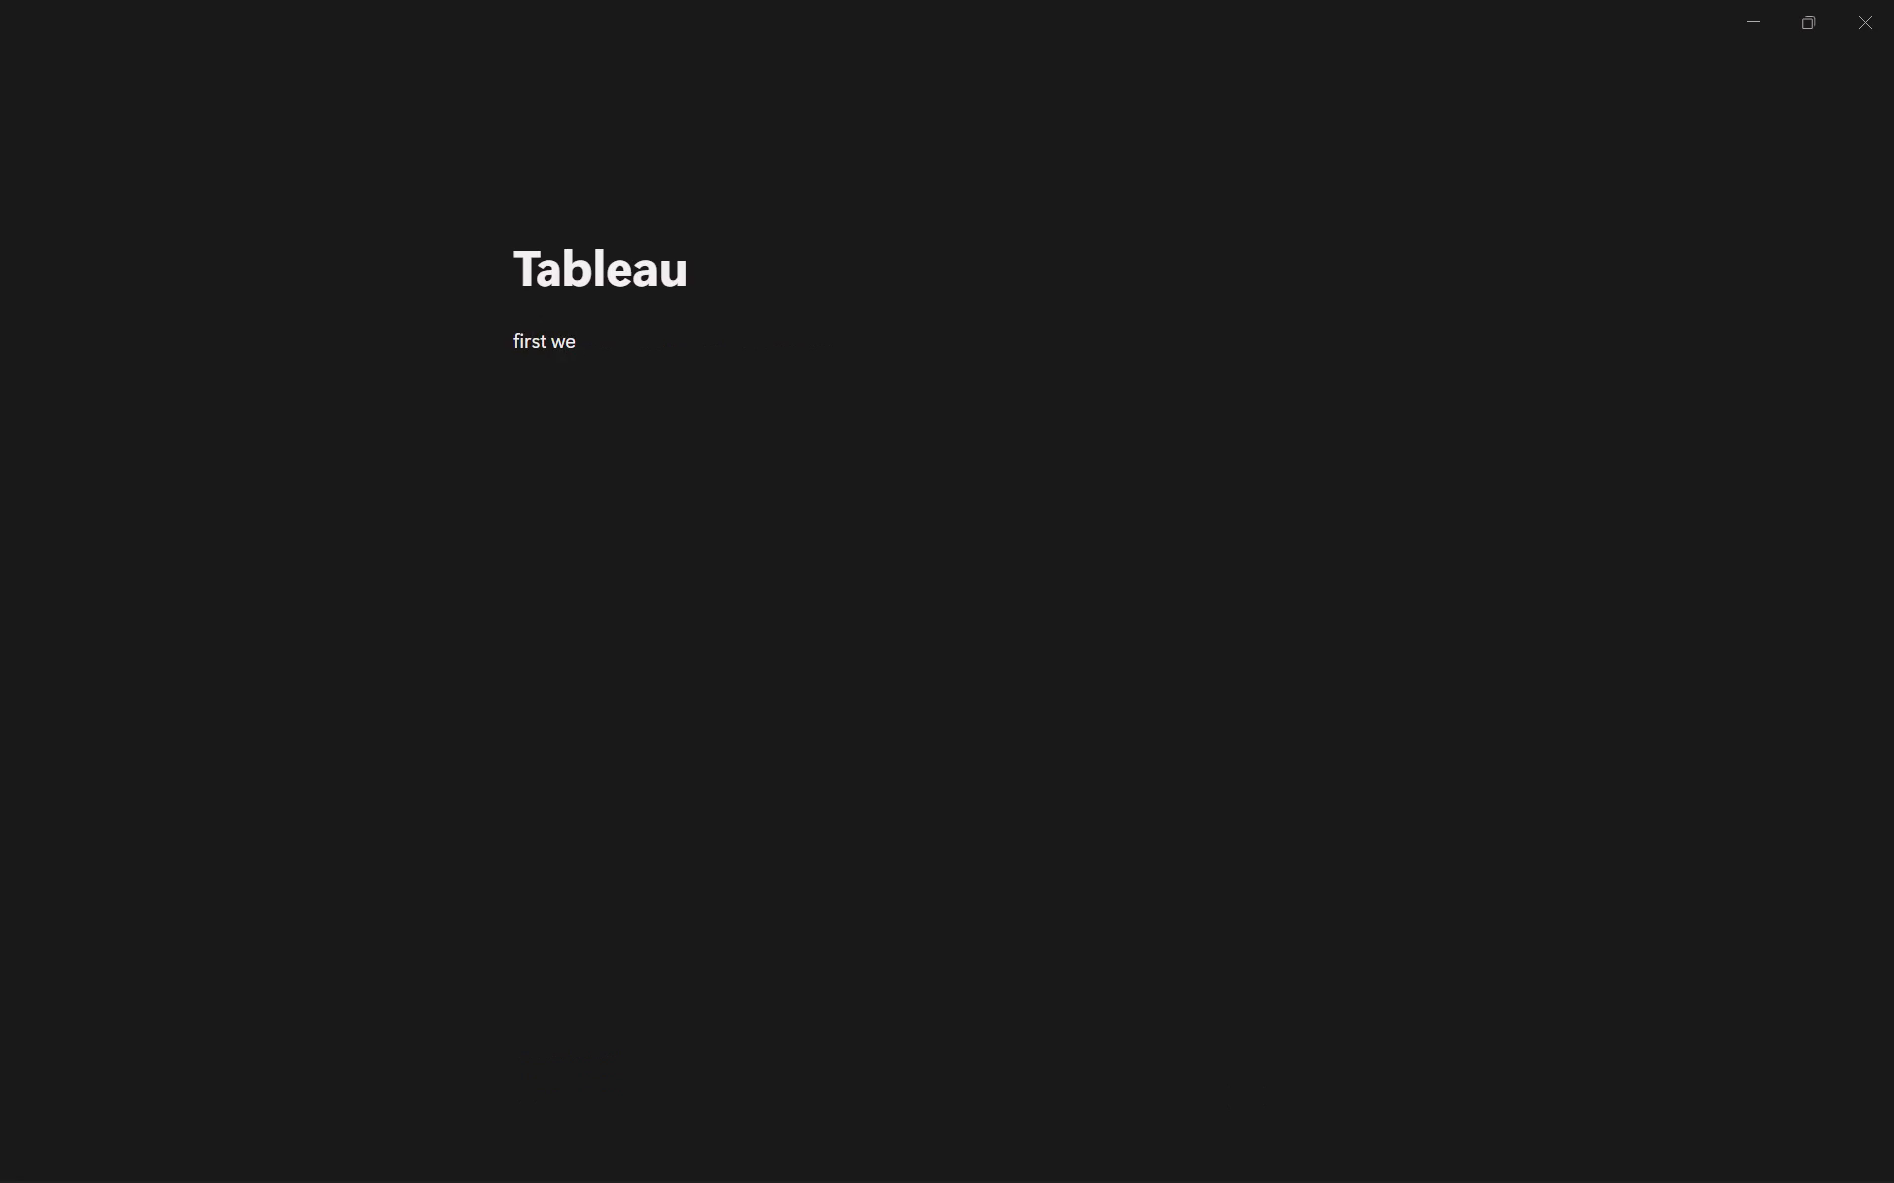
{"action": "type", "text": "open the data"}
{"action": "key", "text": "space"}
{"action": "type", "text": "in"}
{"action": "key", "text": "BackSpace"}
{"action": "key", "text": "BackSpace"}
{"action": "type", "text": "as"}
{"action": "key", "text": "space"}
{"action": "key", "text": "BackSpace"}
{"action": "key", "text": "ctrl+BackSpace"}
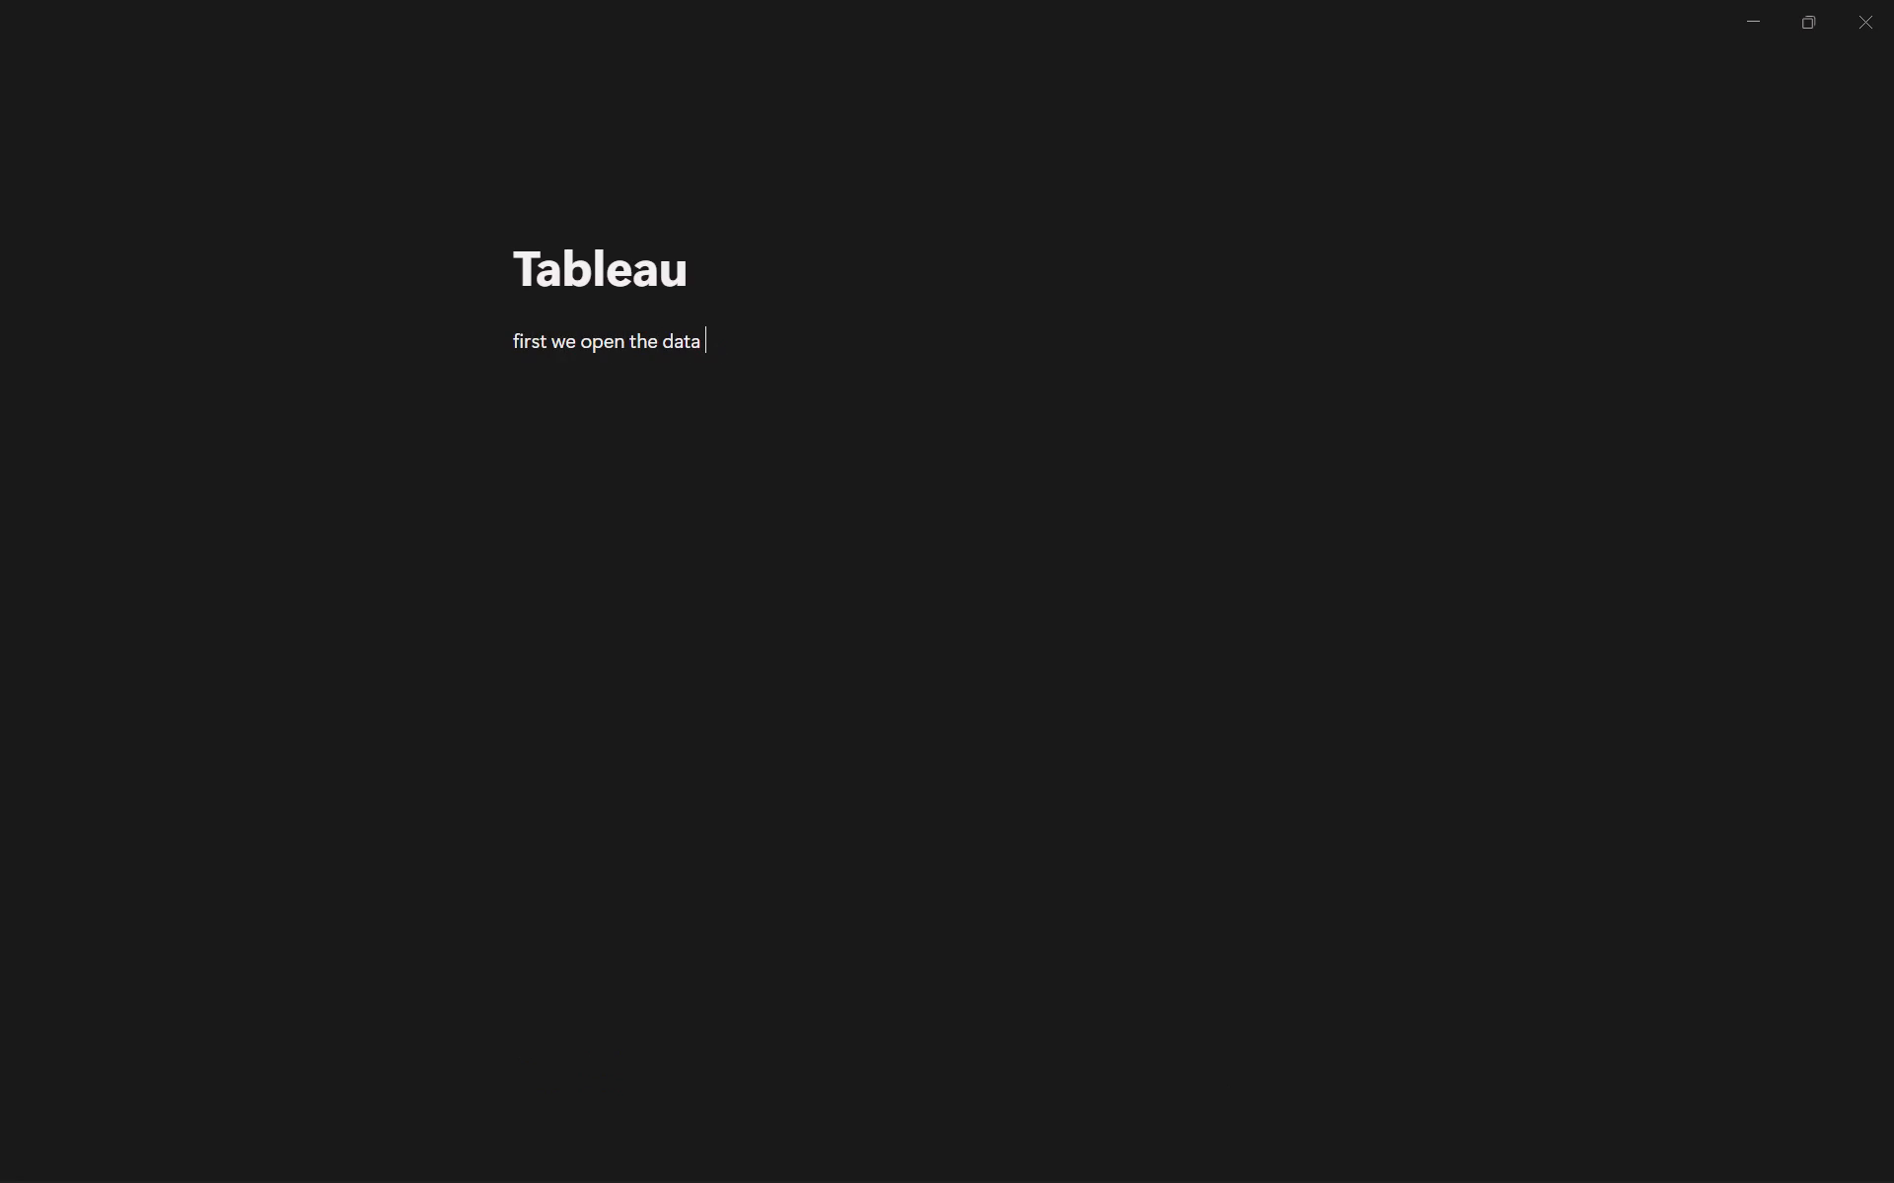
{"action": "type", "text": "()"}
{"action": "key", "text": "Left"}
{"action": "type", "text": "in text fo"}
{"action": "key", "text": "BackSpace"}
{"action": "key", "text": "BackSpace"}
{"action": "type", "text": "format"}
{"action": "key", "text": "space"}
{"action": "key", "text": "BackSpace"}
{"action": "key", "text": "Right"}
{"action": "key", "text": "Return"}
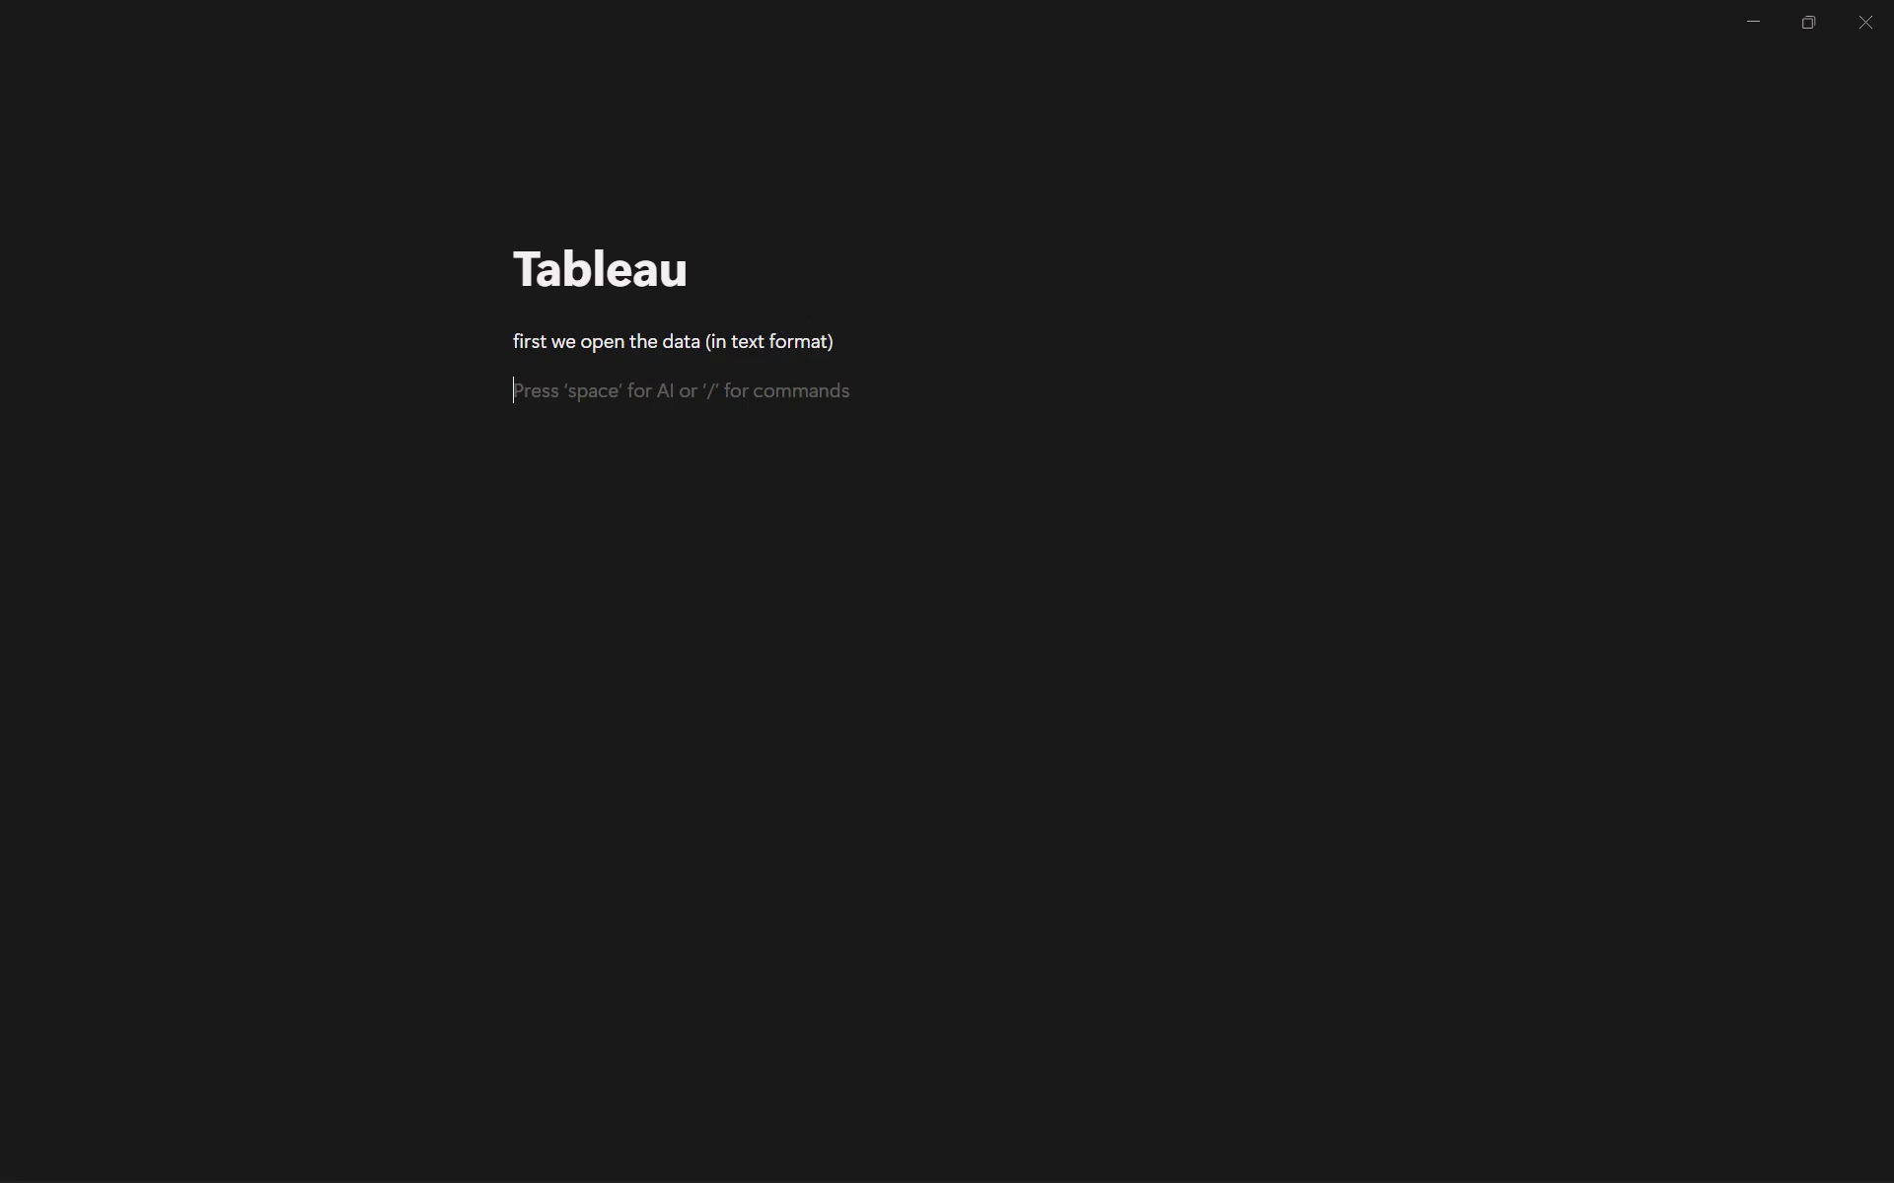
Start the second note line with "then we".
{"action": "type", "text": "then we"}
{"action": "key", "text": "space"}
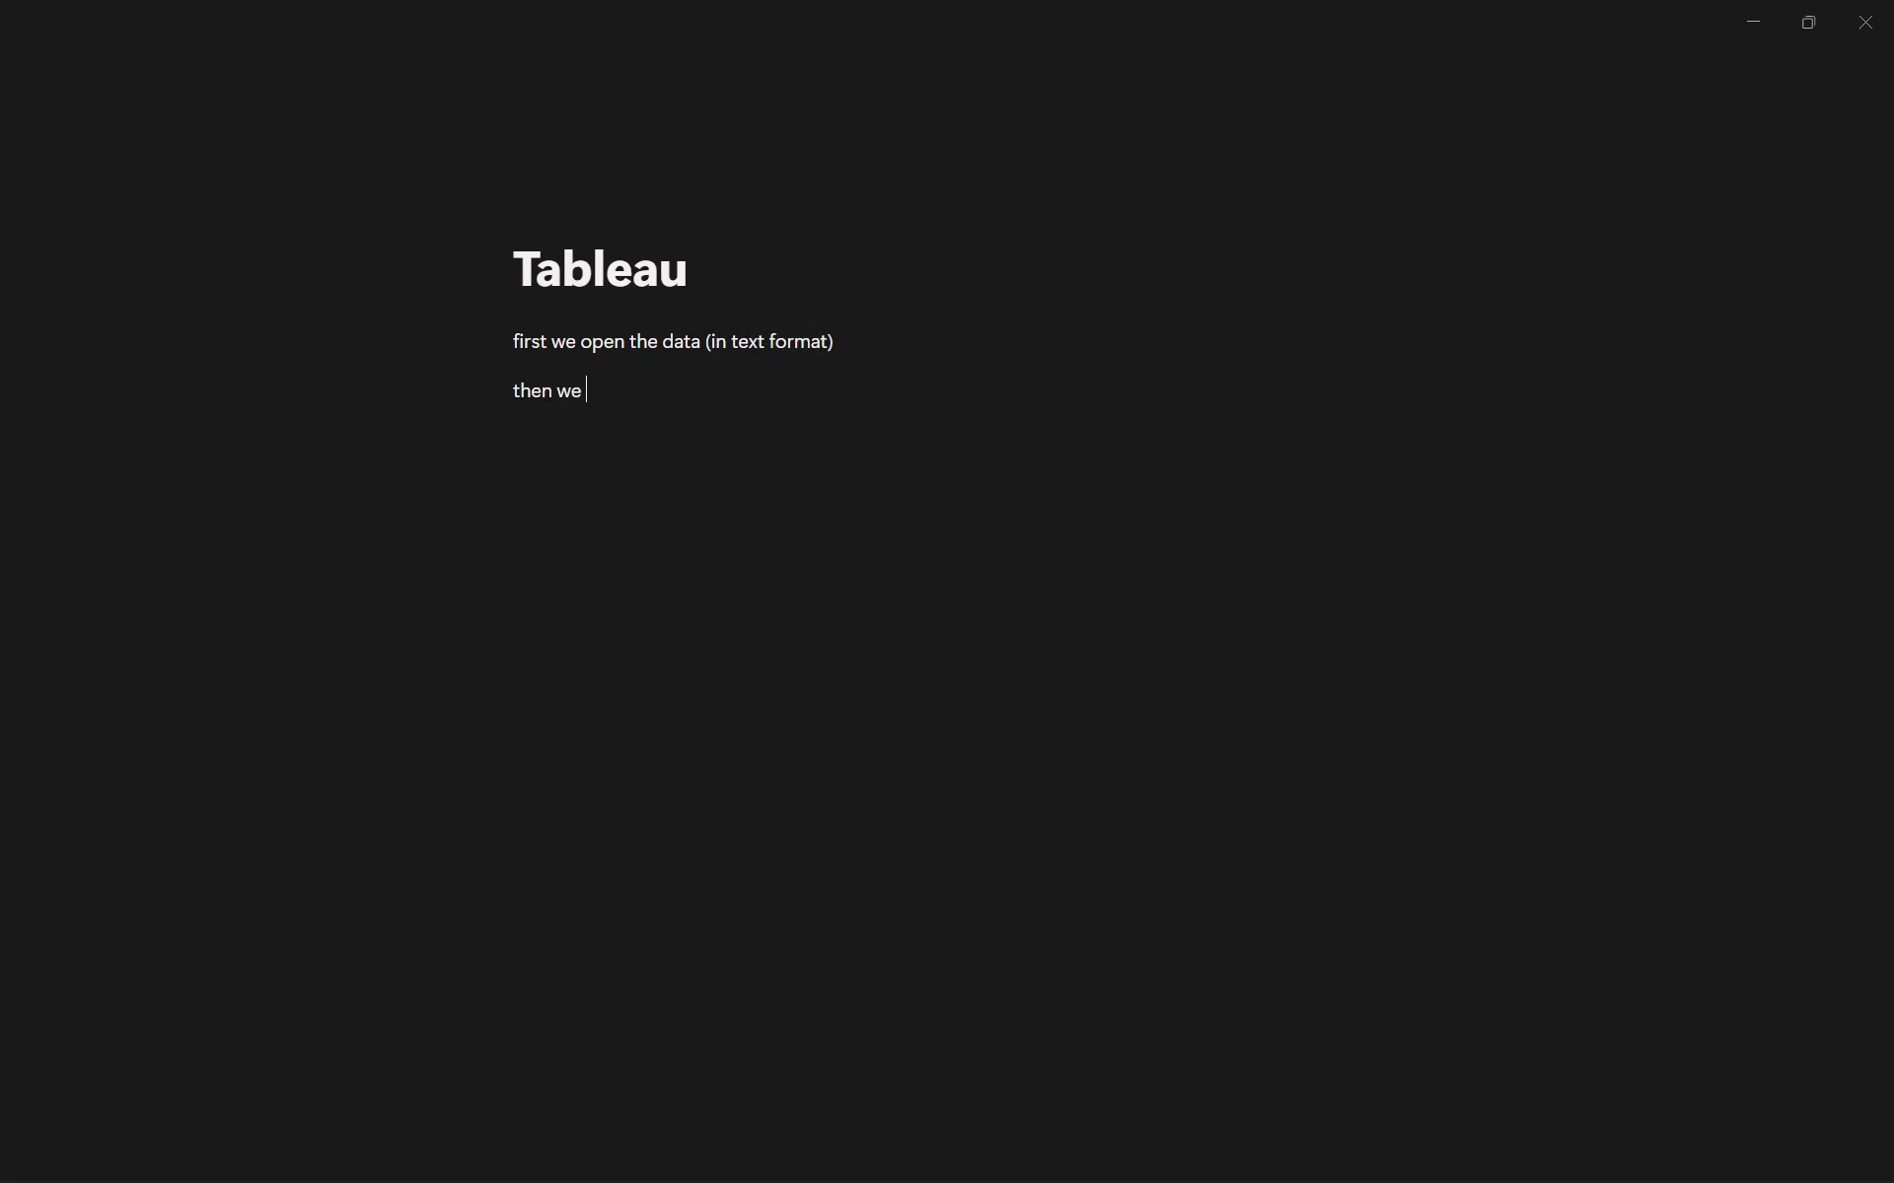
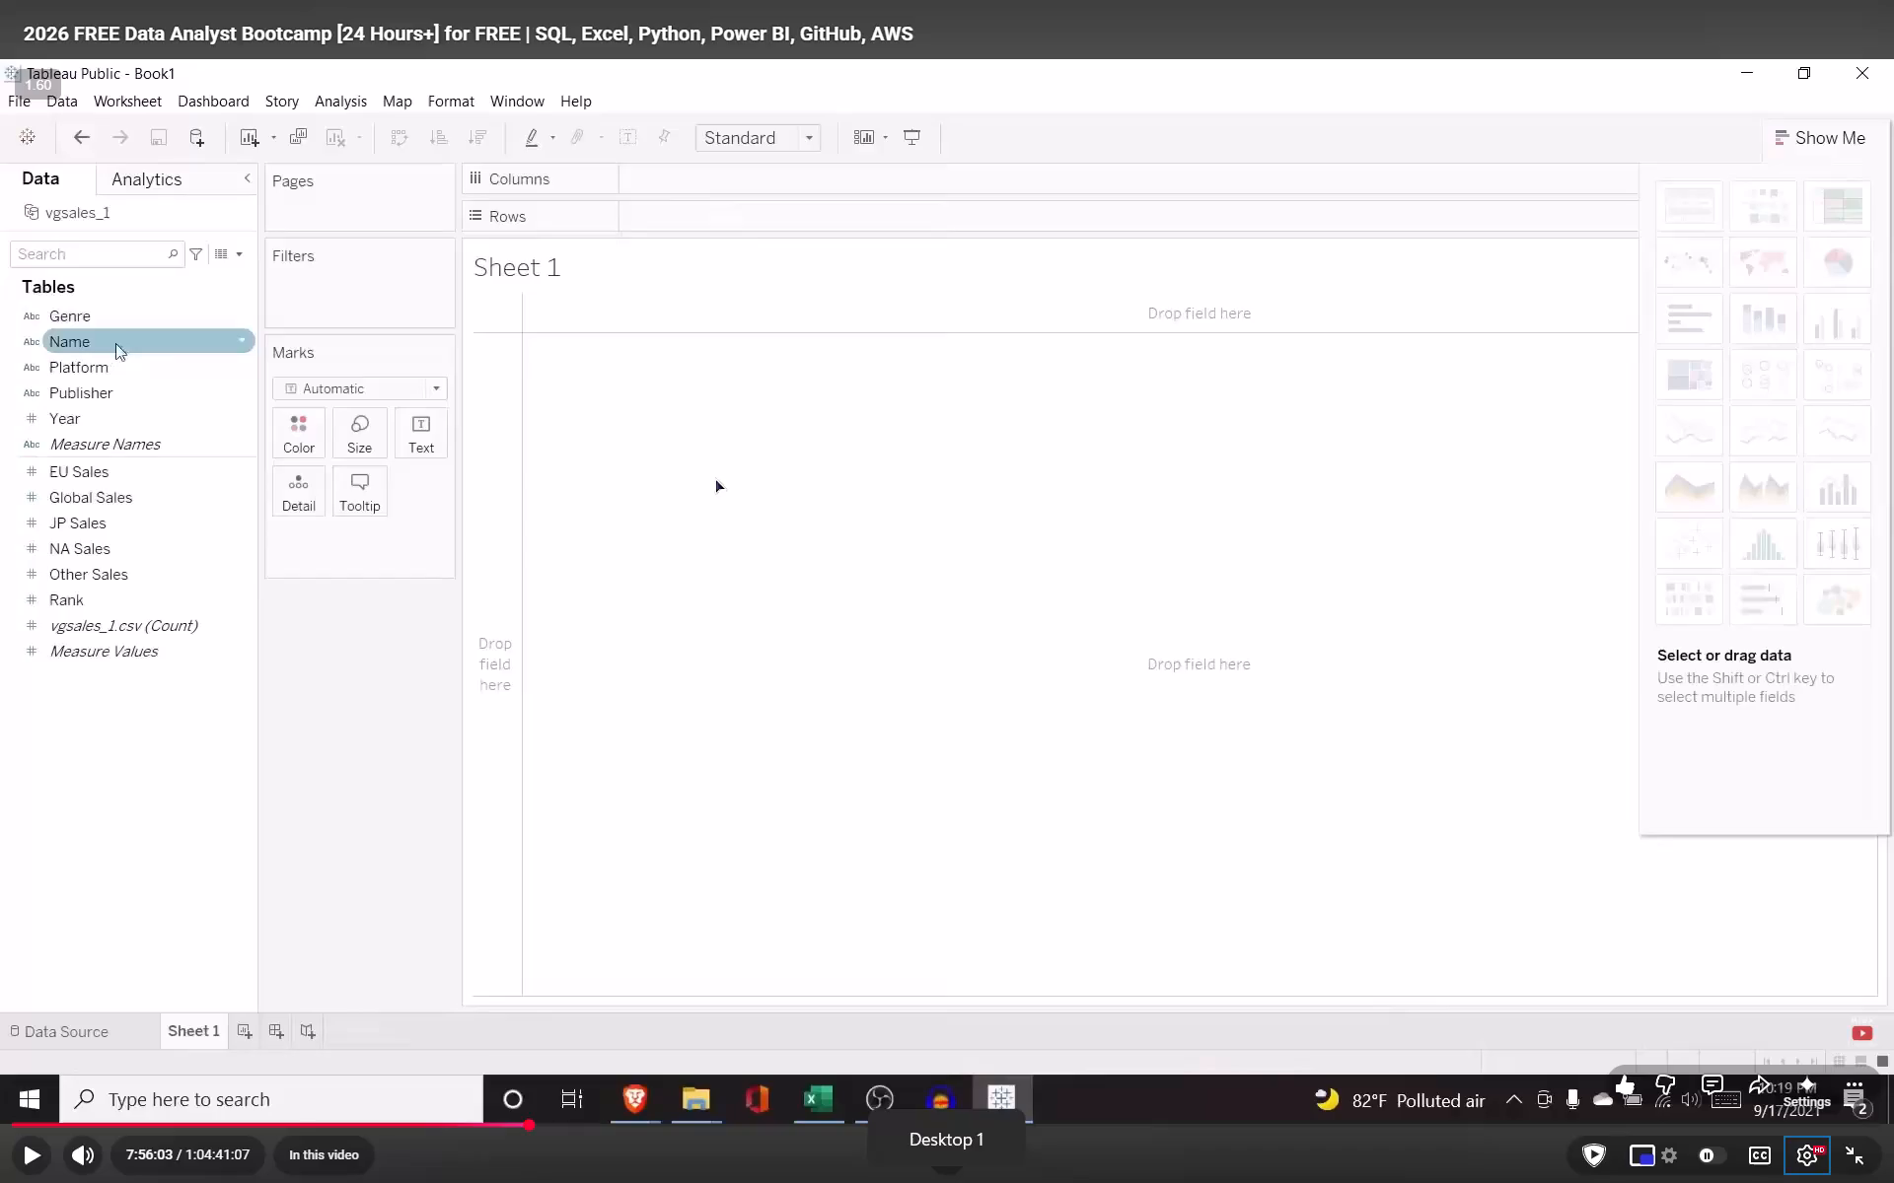
Rewind the lesson video to the vgsales_1 data source view, skip forward to the blank Sheet 1 and pause it there.
{"action": "type", "text": "JJJJJJJ"}
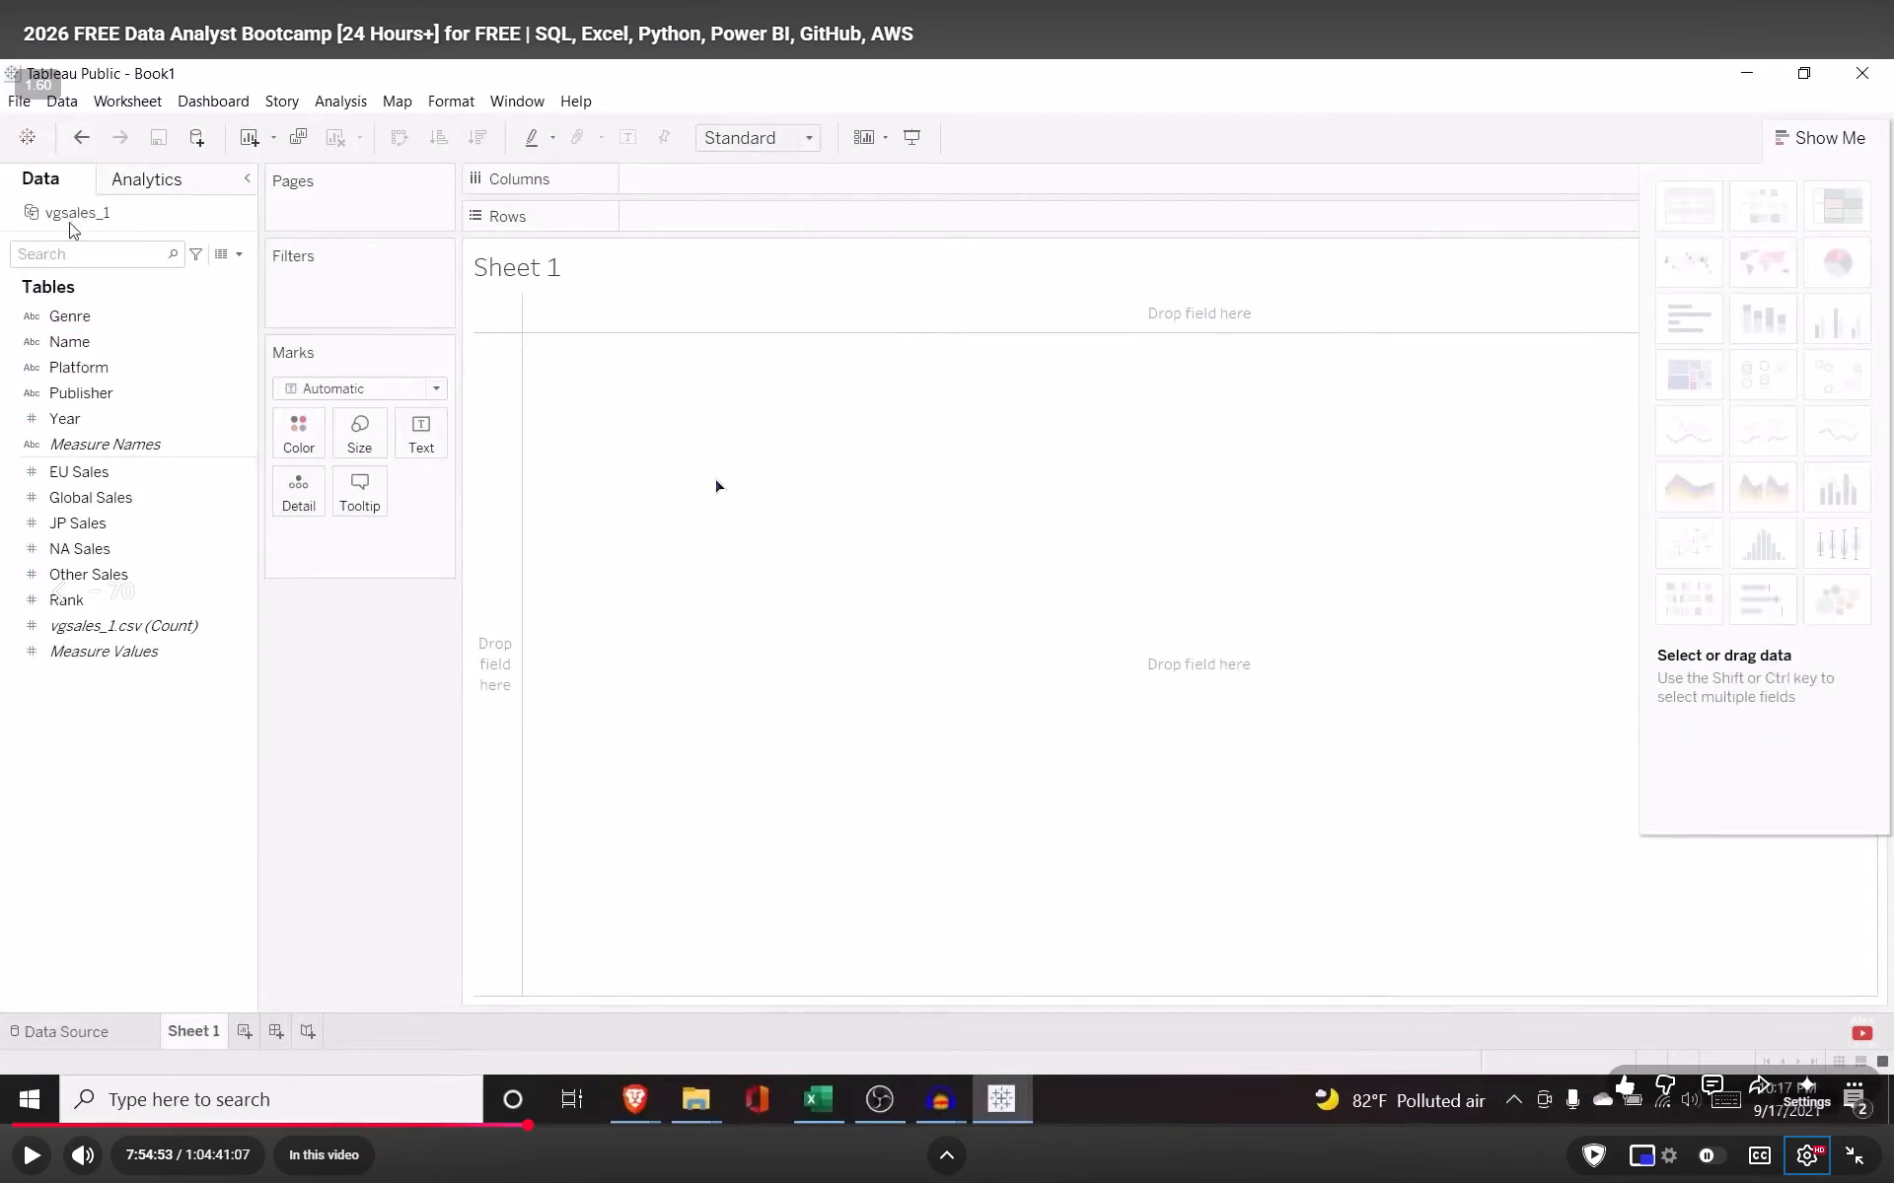
{"action": "type", "text": "JJJJJJ"}
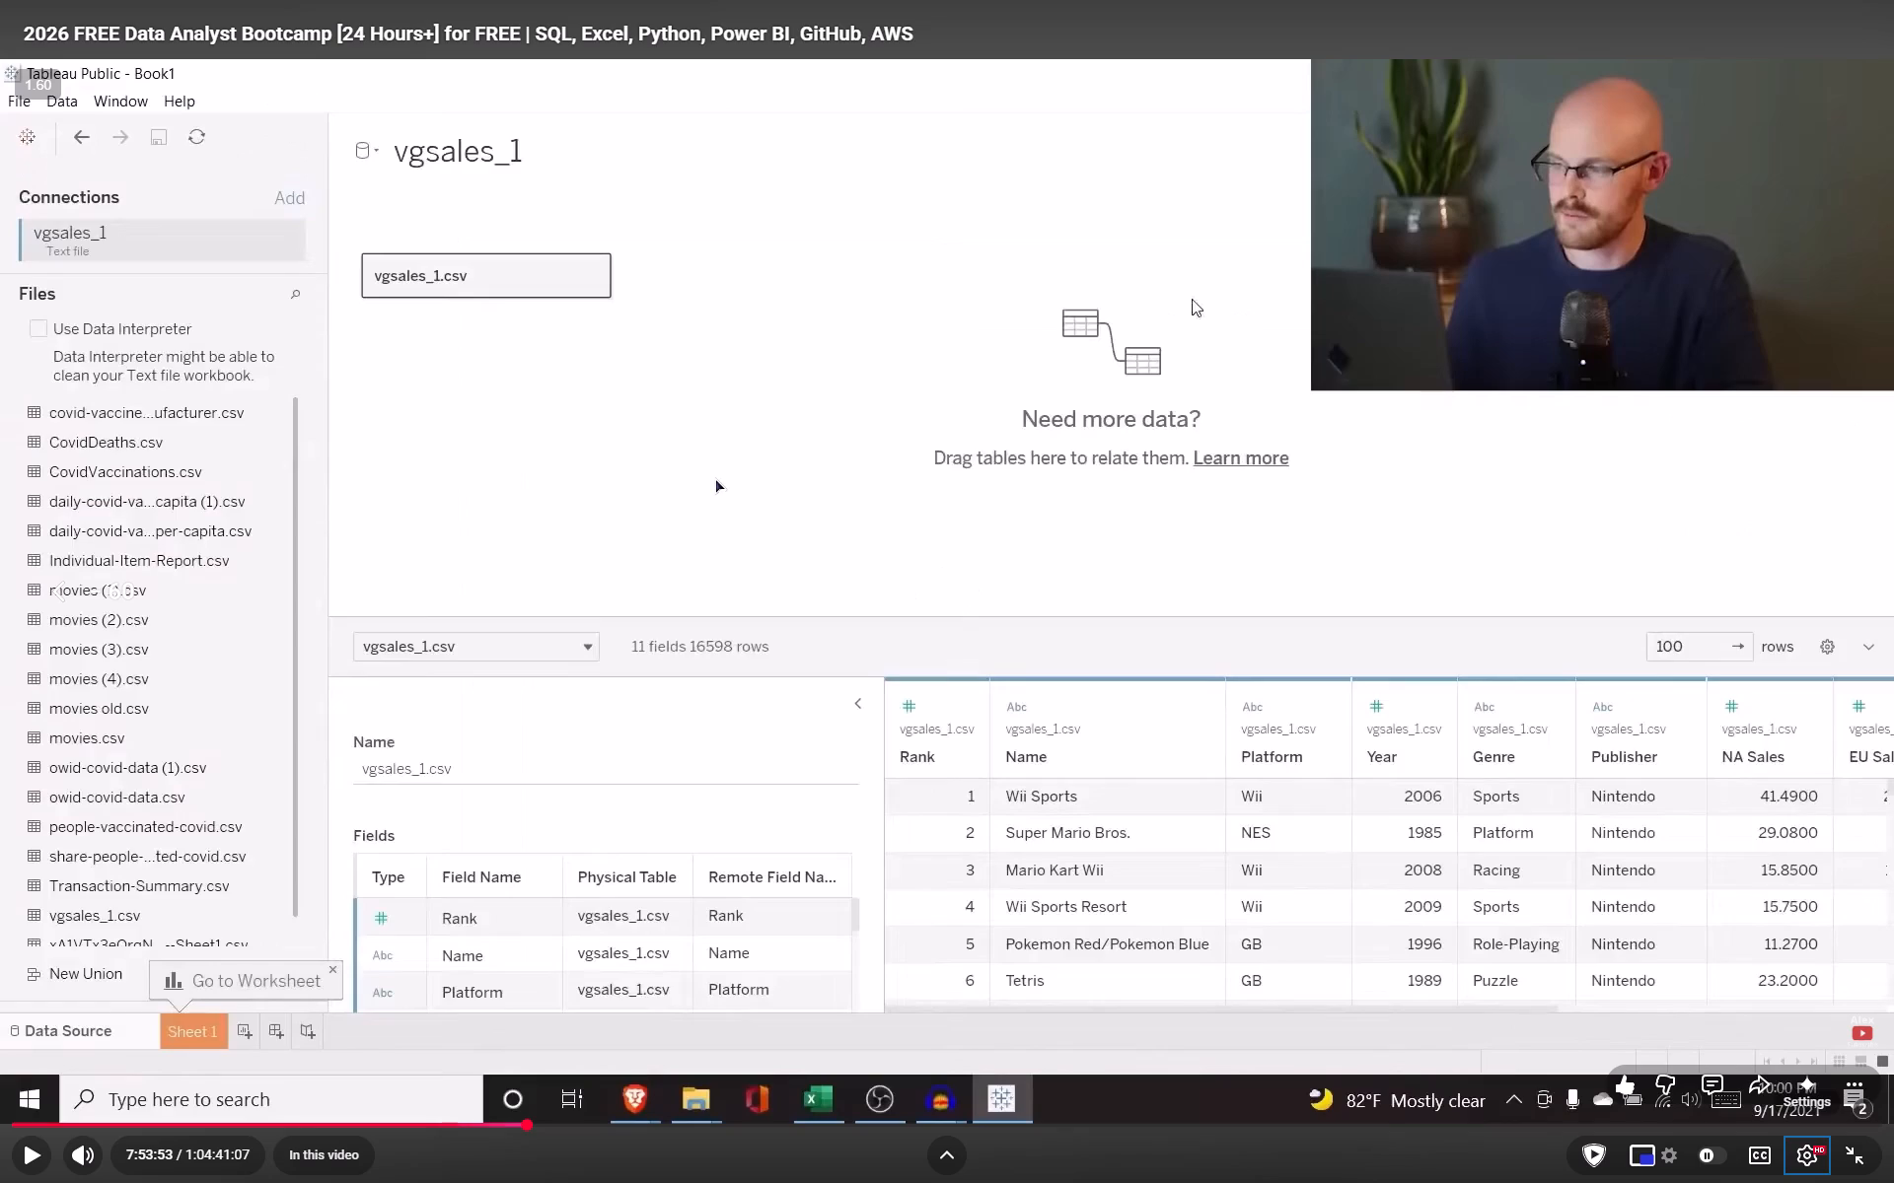
{"action": "type", "text": "LLLLLLLLLLL"}
{"action": "key", "text": "space"}
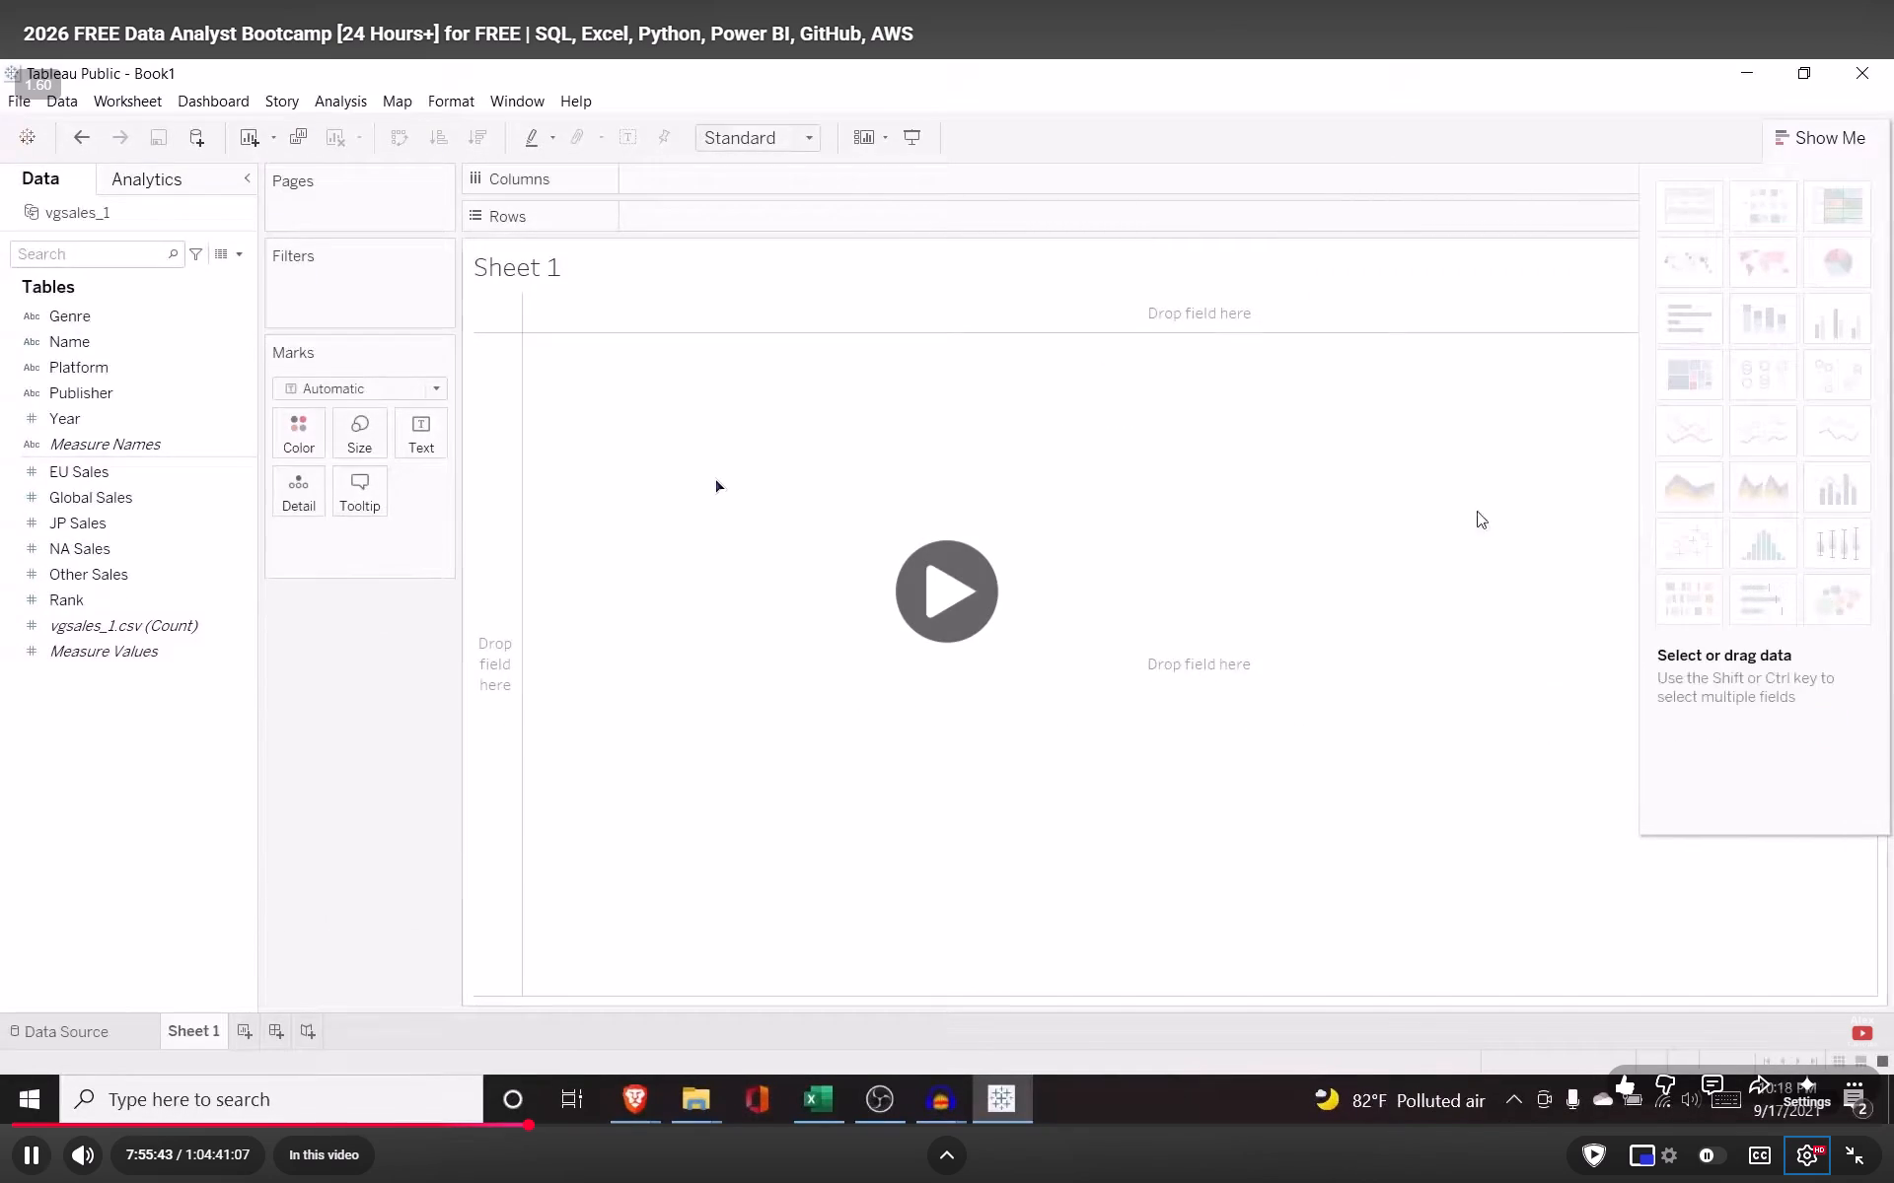
{"action": "key", "text": "k"}
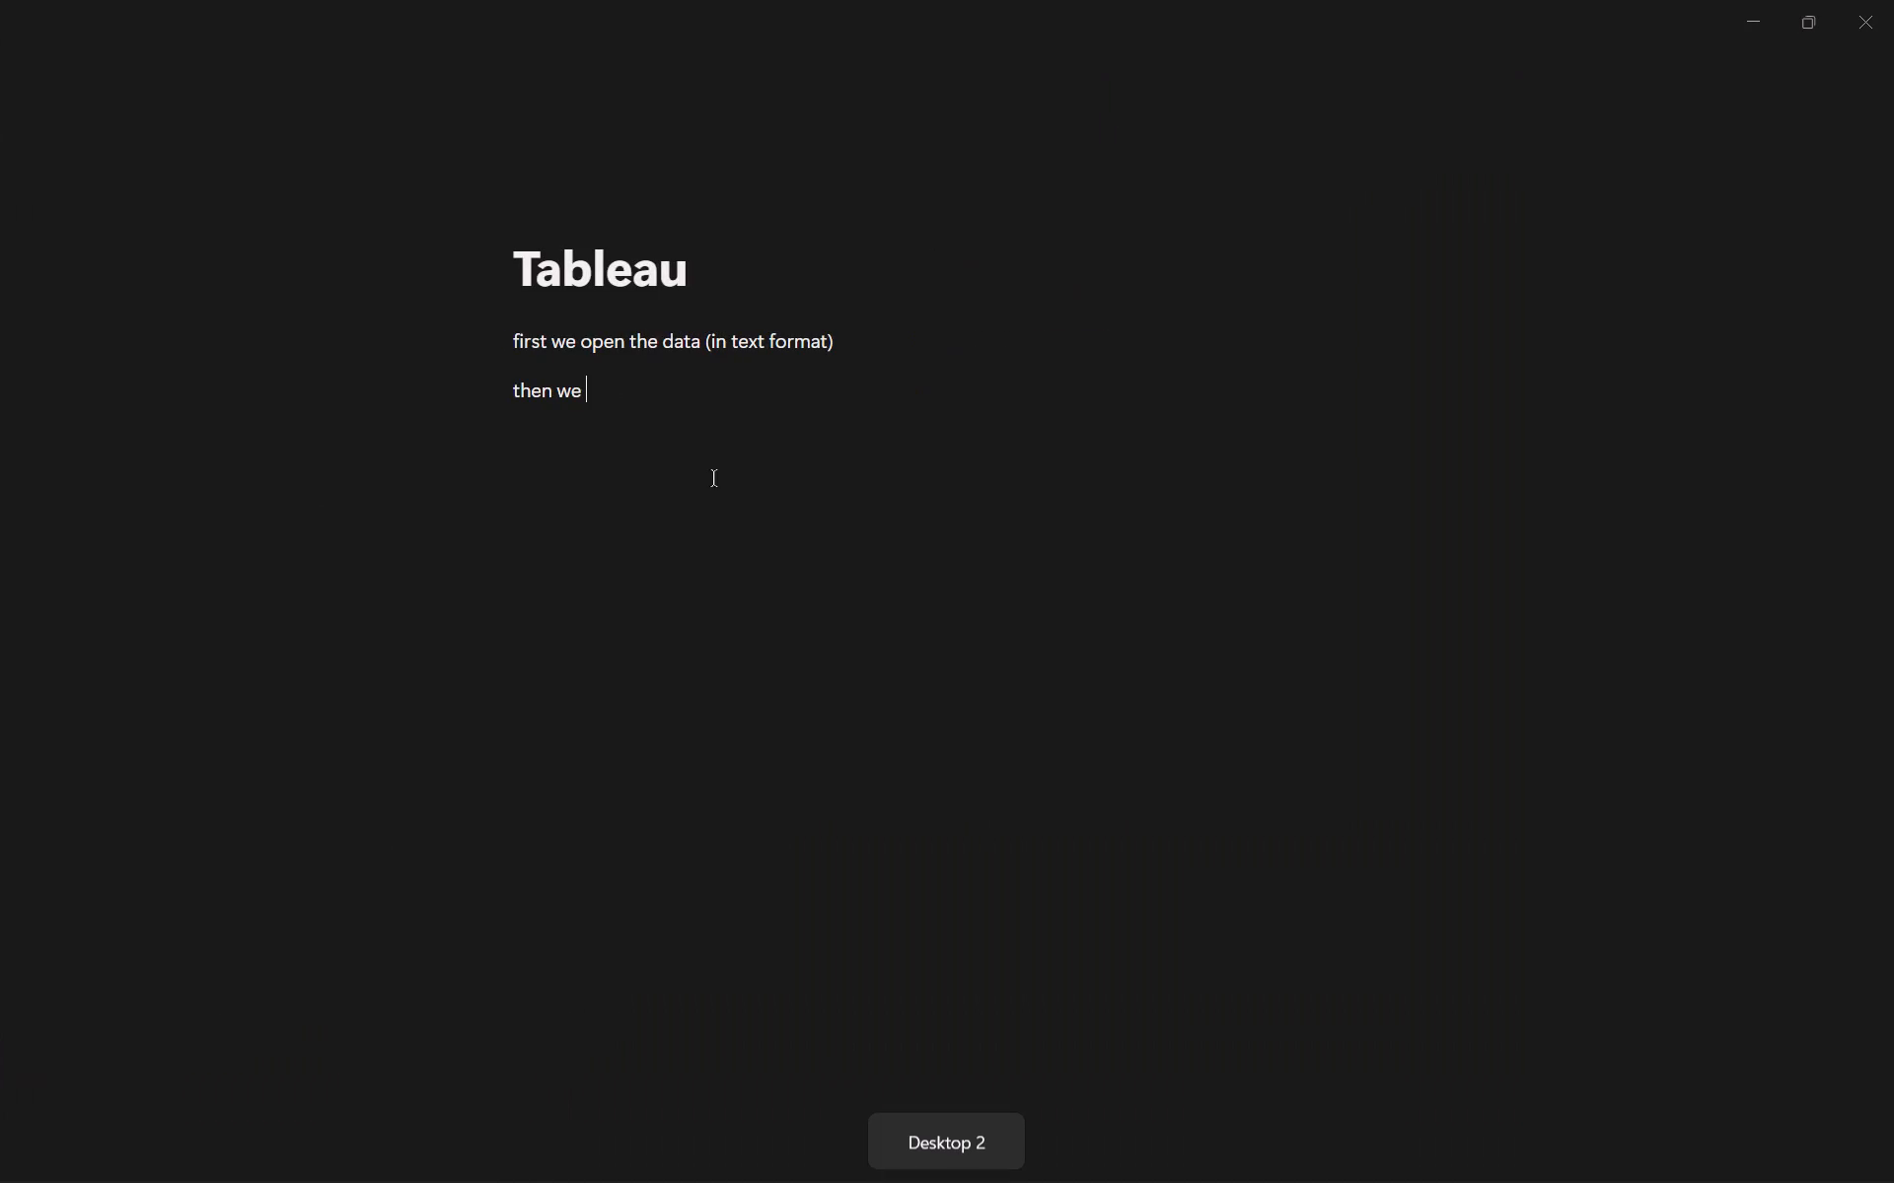
Switch to the Tableau page in Notion and complete the second note line with "go to sheet 1".
{"action": "type", "text": "go to sheet q"}
{"action": "key", "text": "BackSpace"}
{"action": "key", "text": "1"}
Return to the lesson video in Brave and resume playback from the blank Sheet 1.
{"action": "key", "text": "space"}
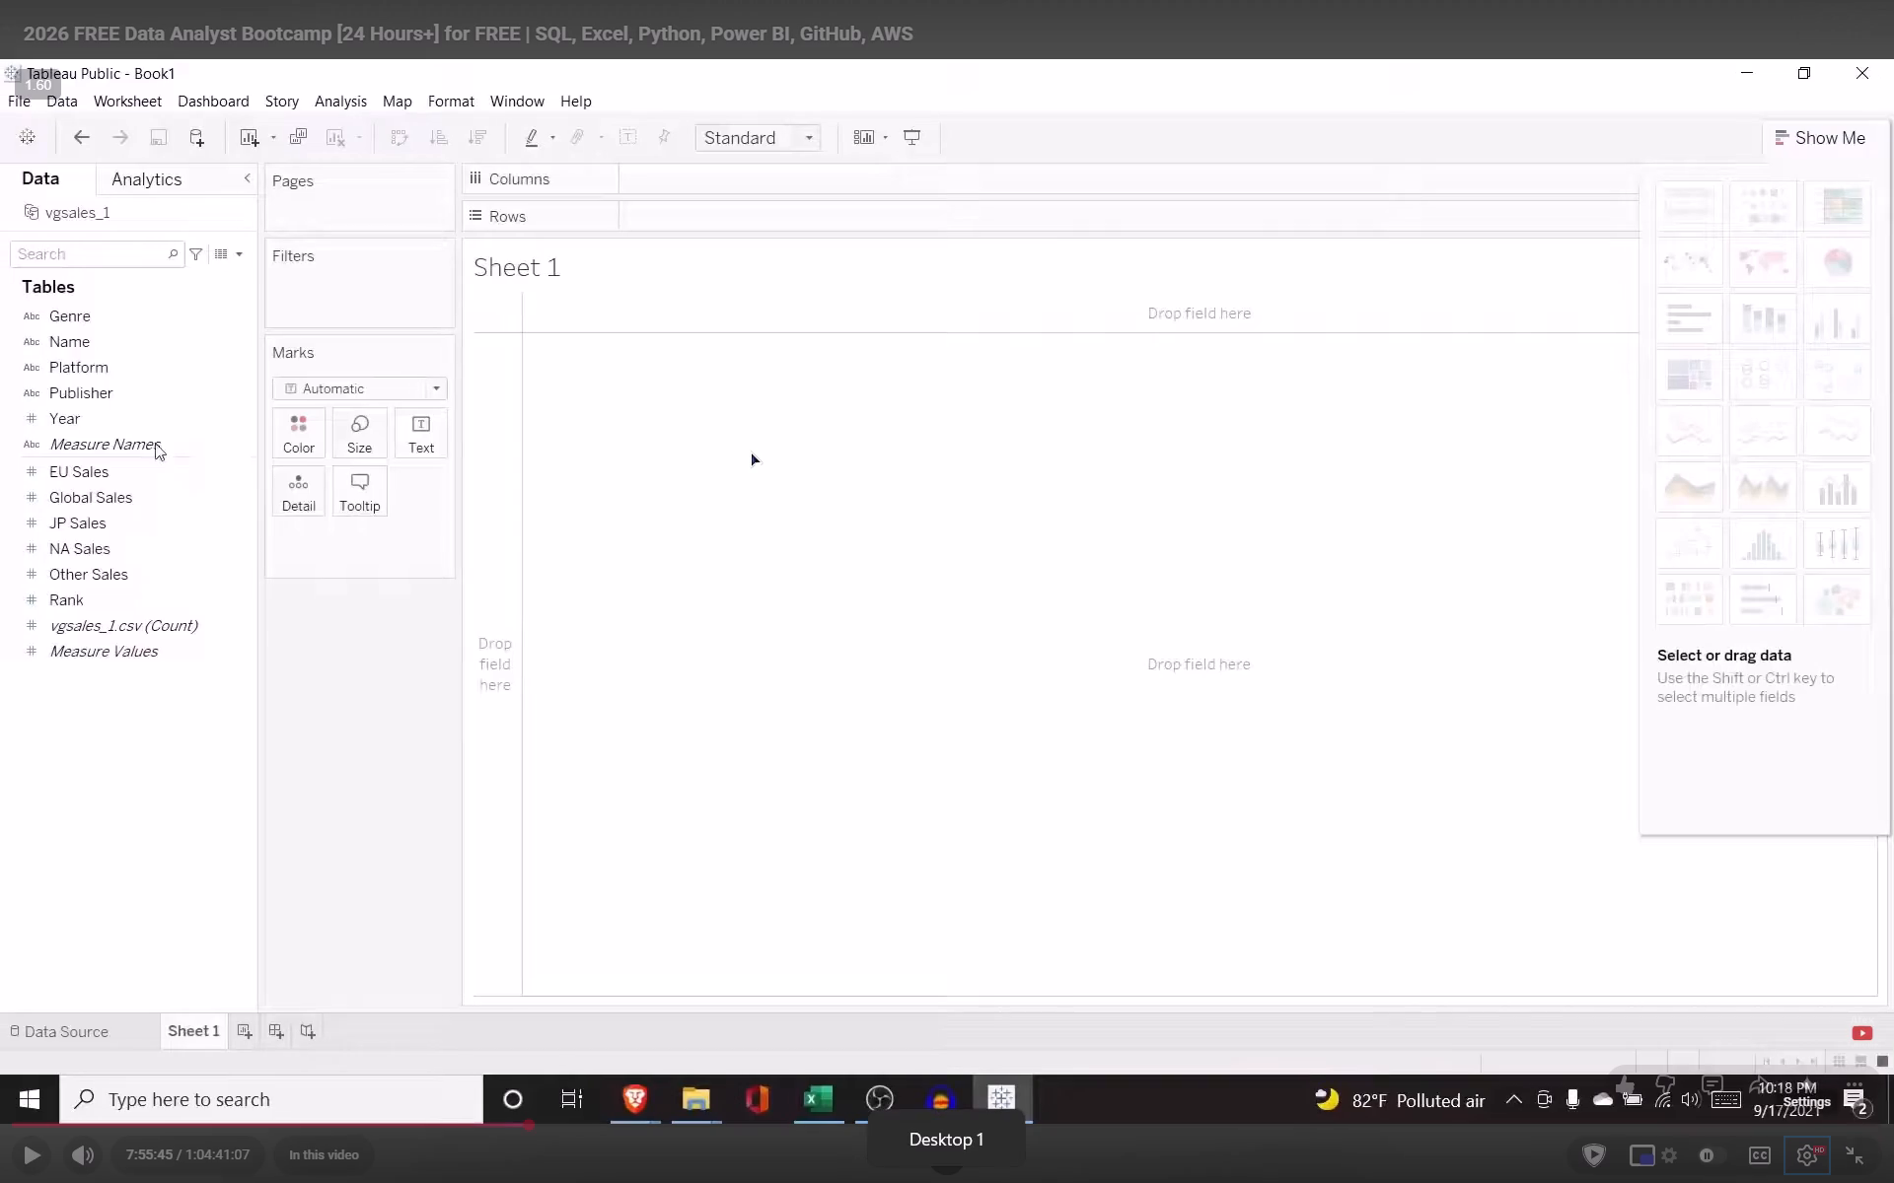
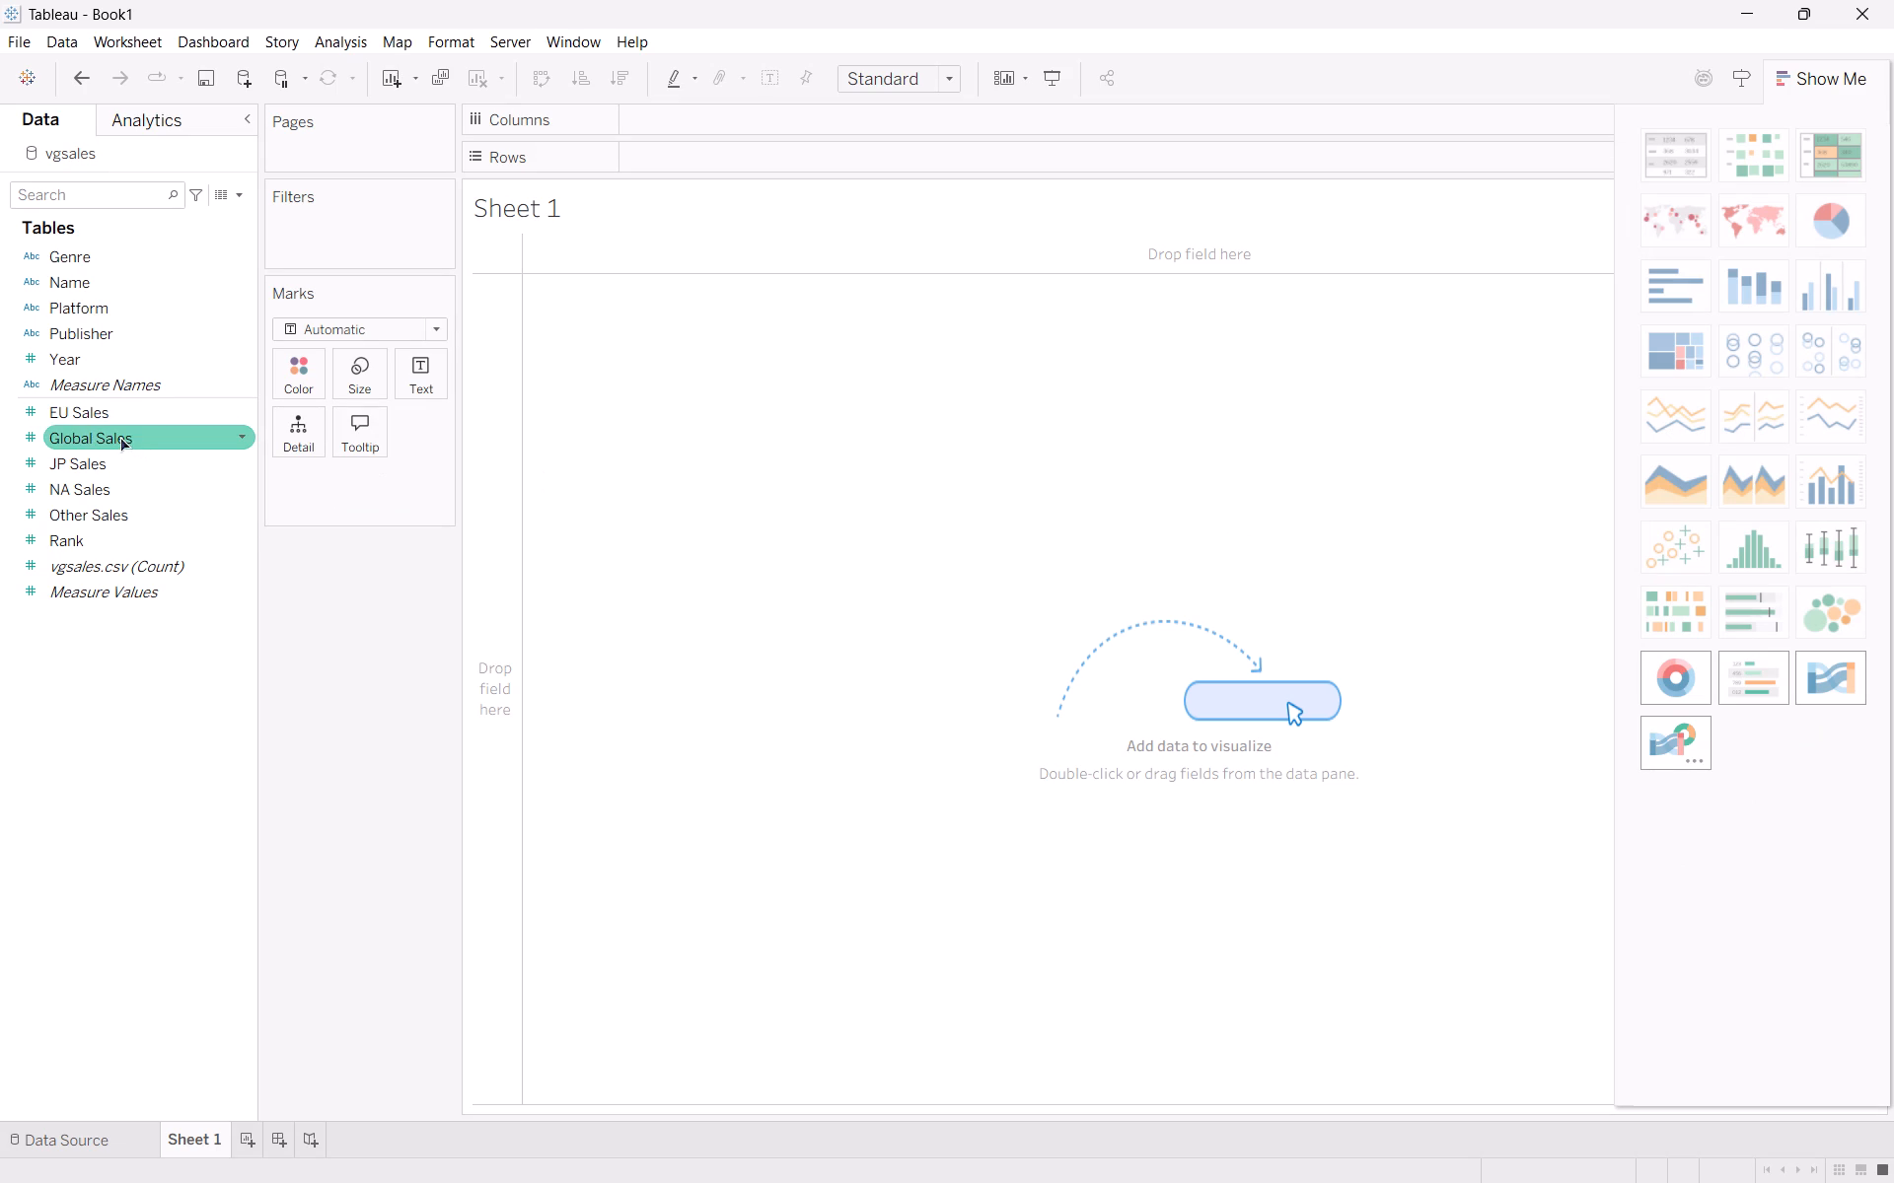
Build the Global Sales by Year chart on Sheet 1, placing Global Sales on Rows and Year on Columns.
{"action": "left_click_drag", "start_coordinate": [118, 436], "coordinate": [479, 539]}
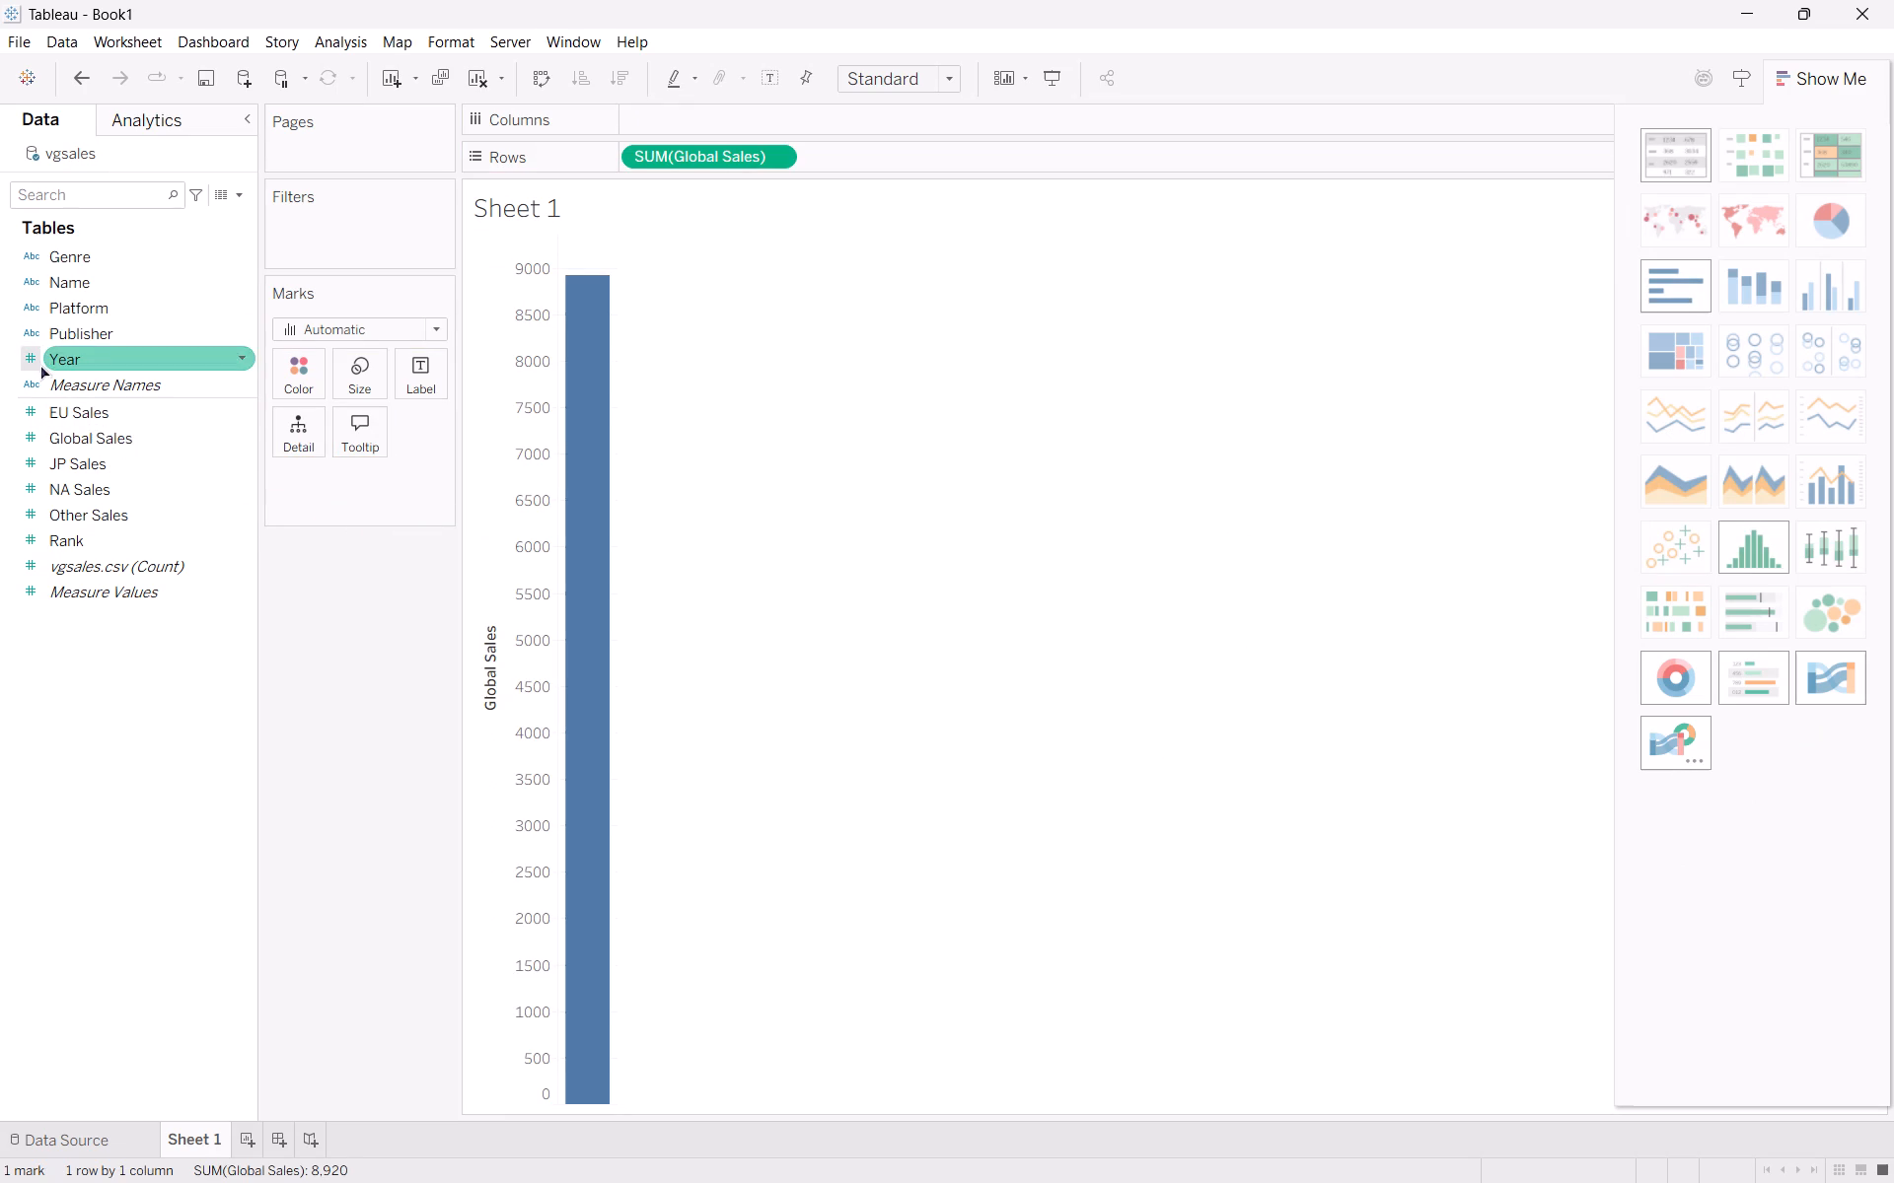
{"action": "left_click_drag", "start_coordinate": [38, 364], "coordinate": [802, 129]}
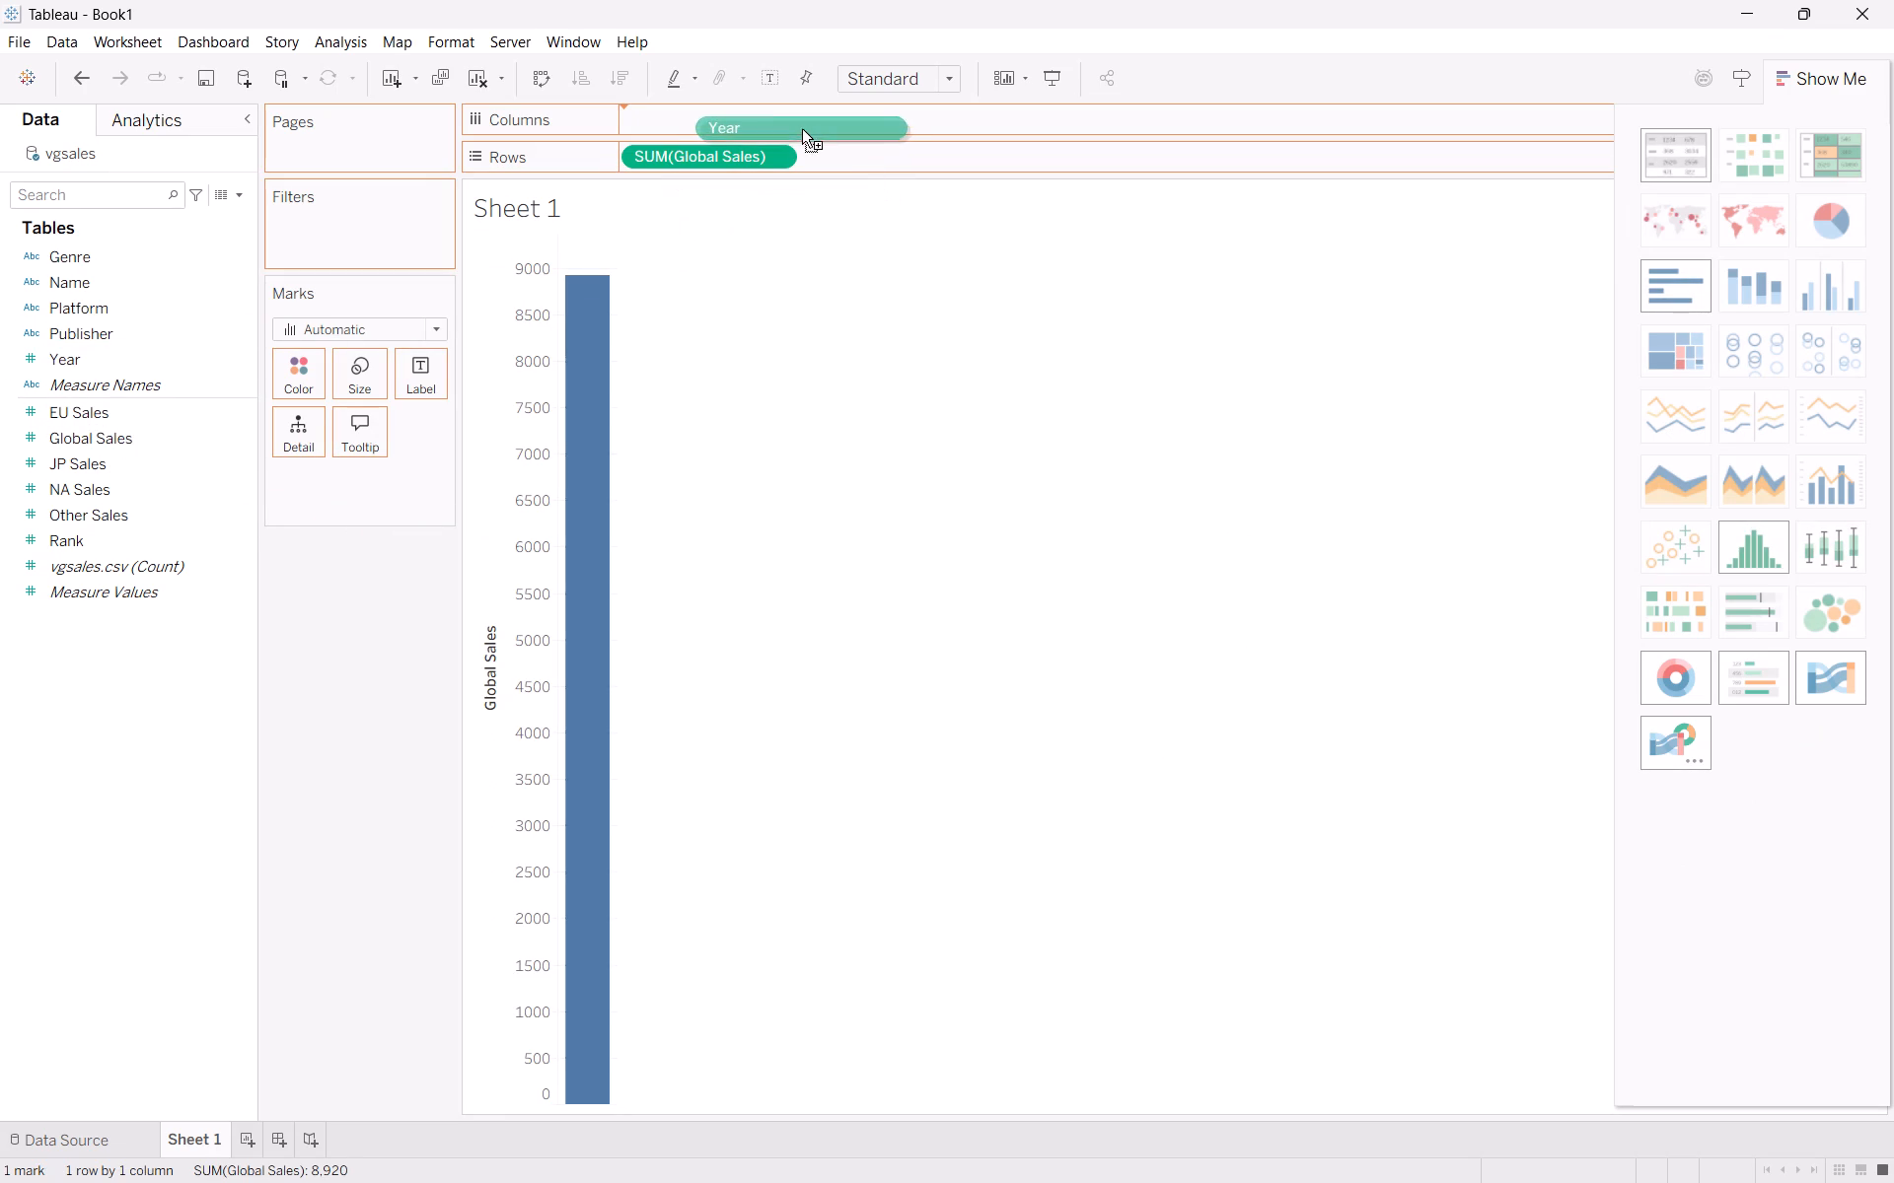
{"action": "left_click_drag", "start_coordinate": [802, 129], "coordinate": [795, 123]}
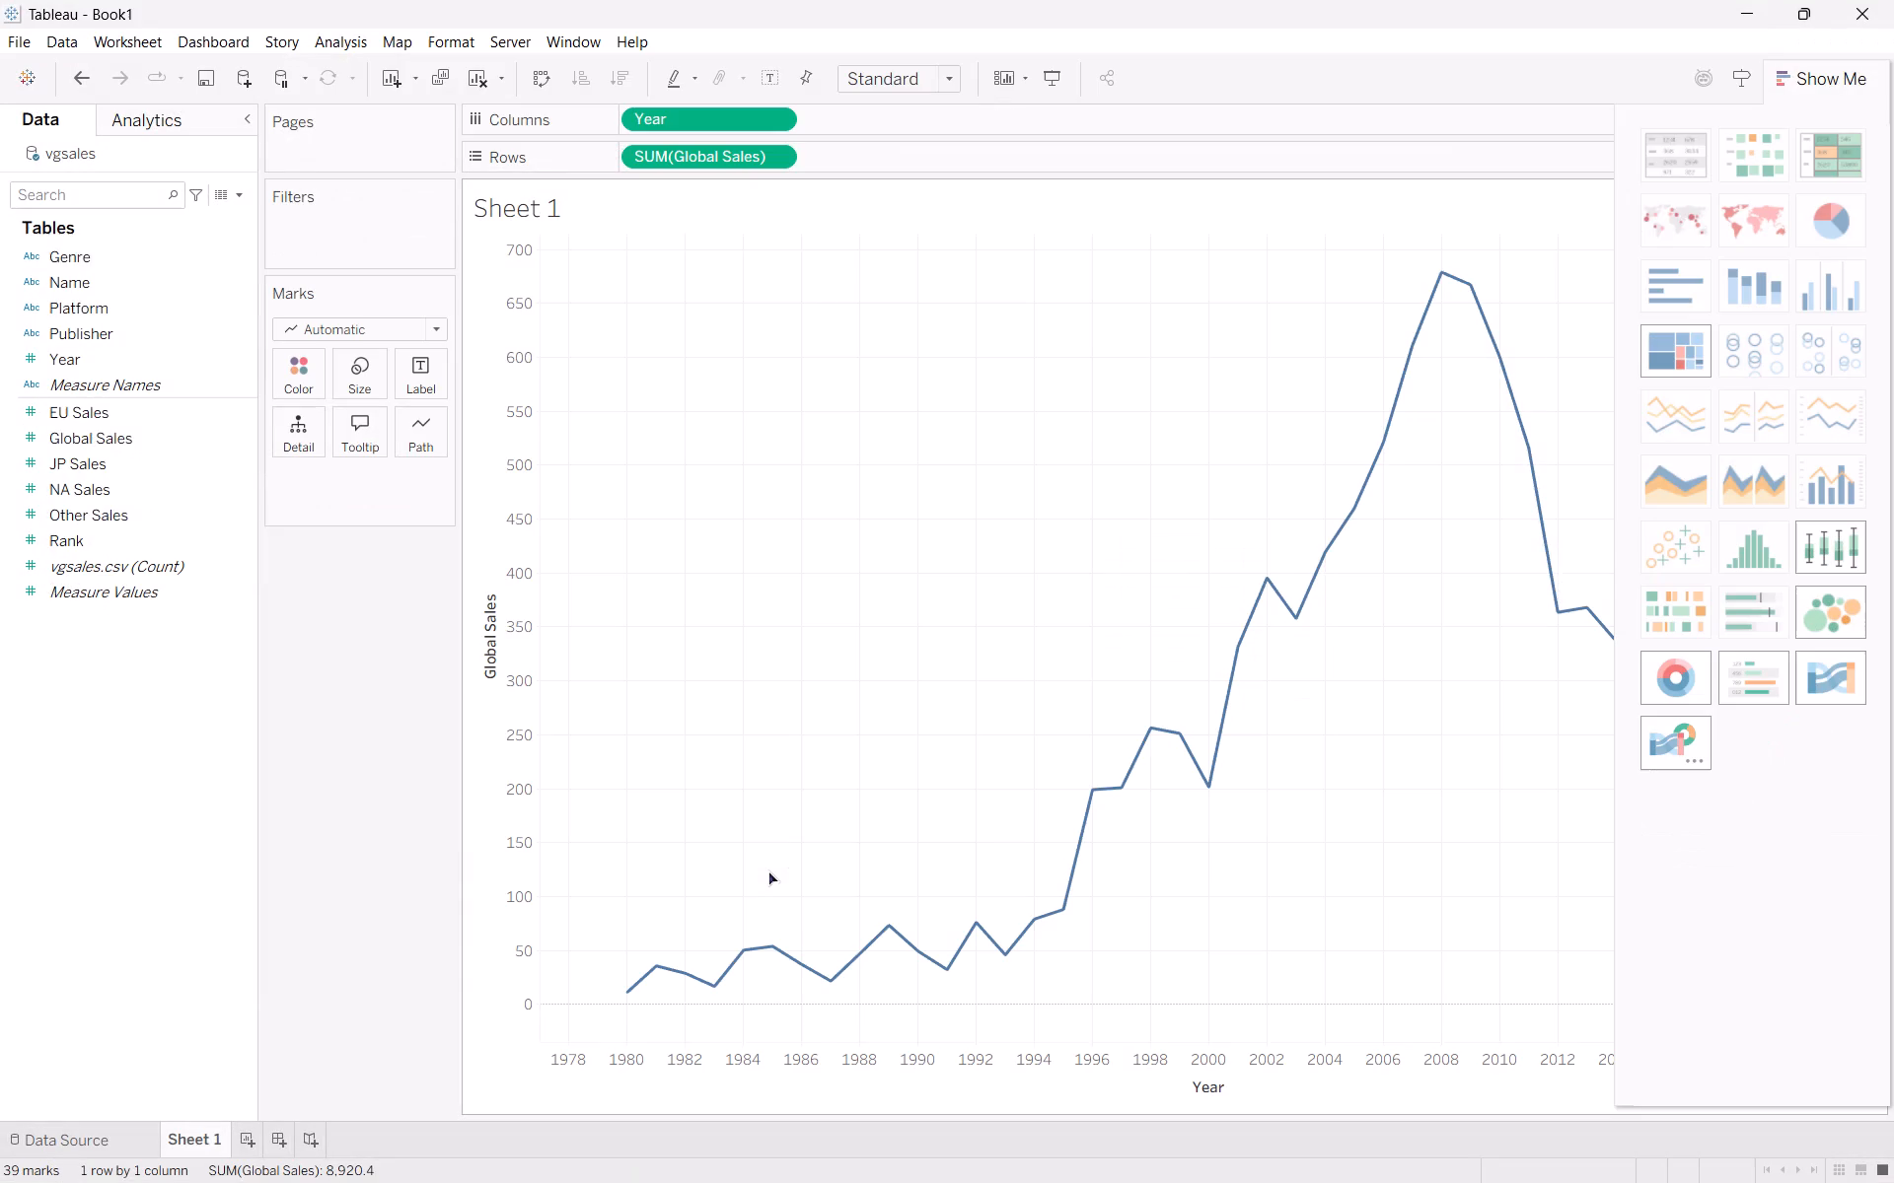
Switch to the lesson video in Brave and resume playback at the Global Sales by Year line chart.
{"action": "key", "text": "space"}
{"action": "key", "text": "space"}
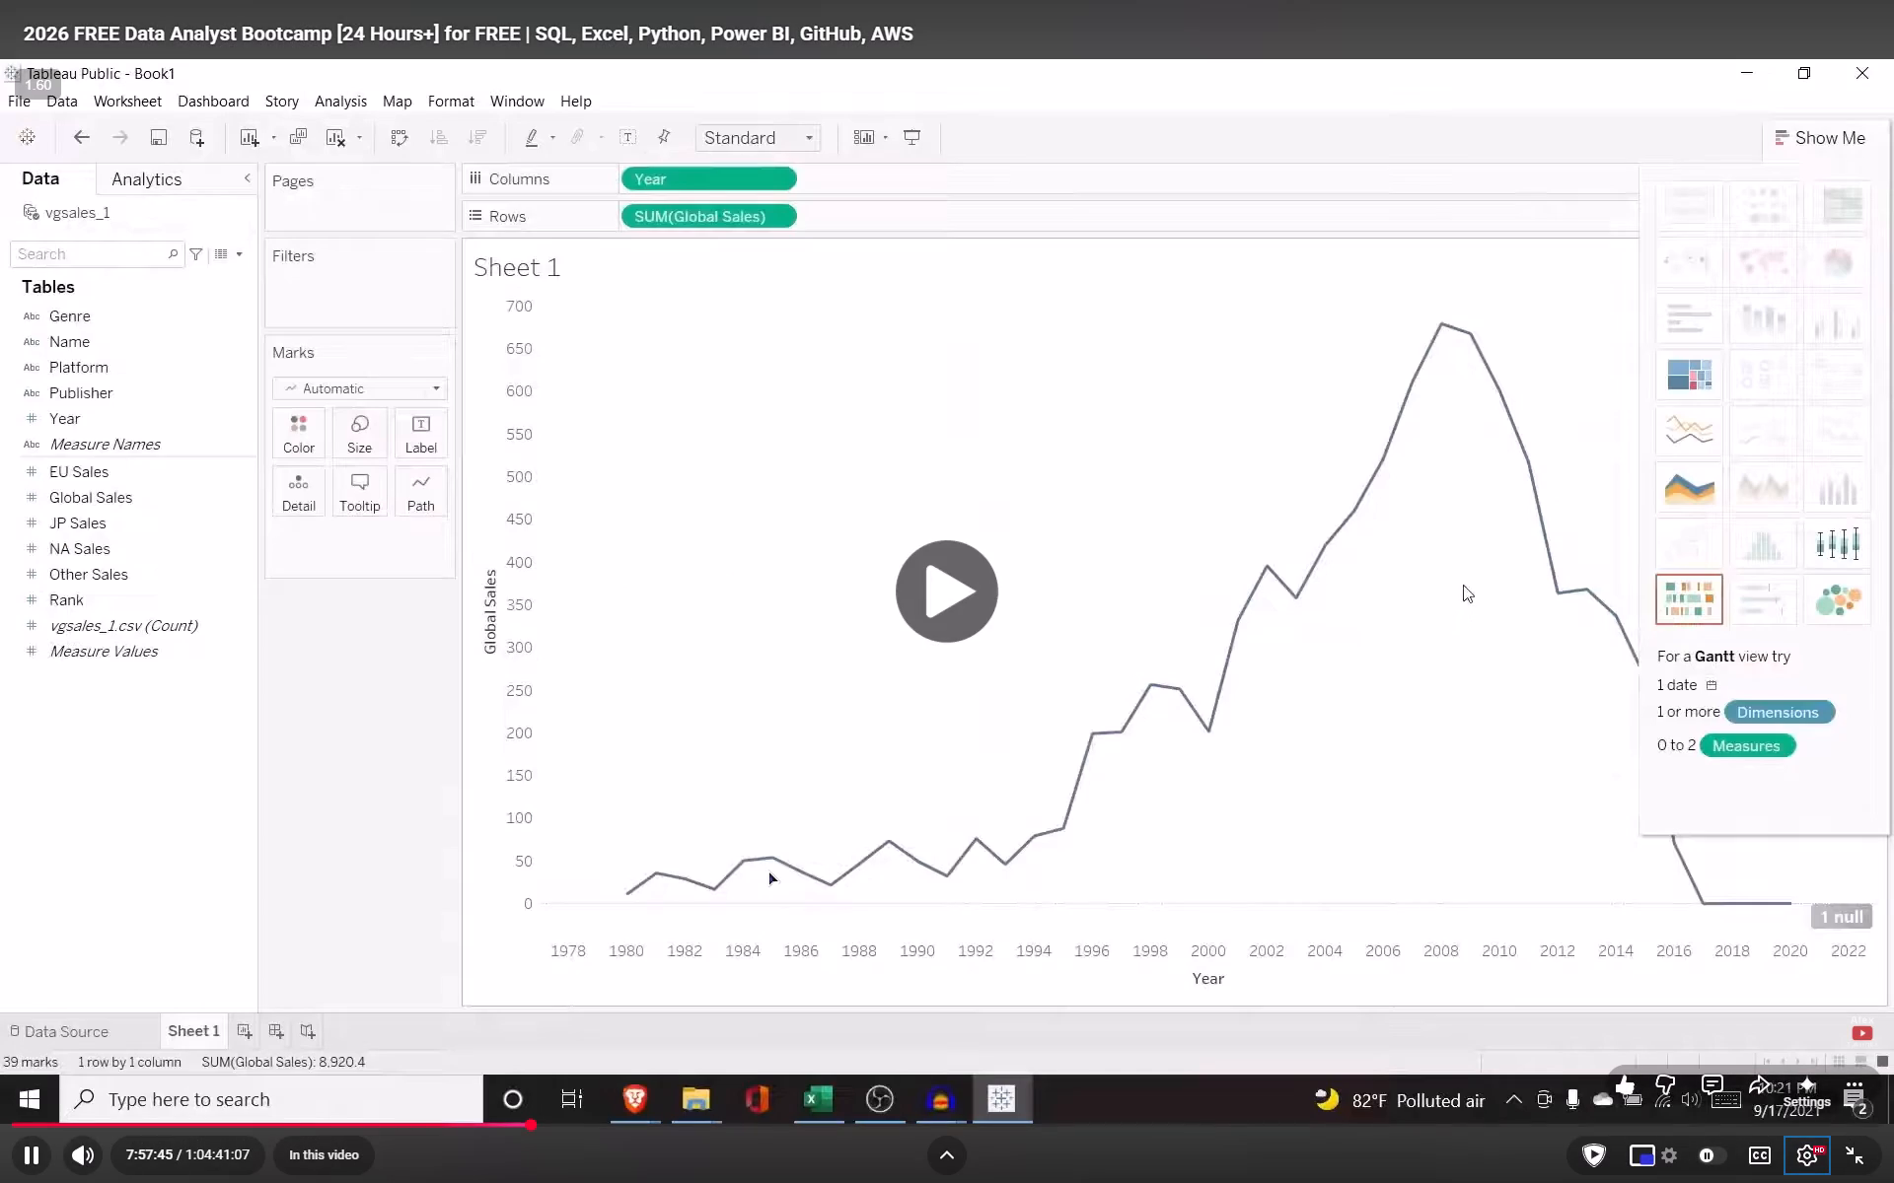
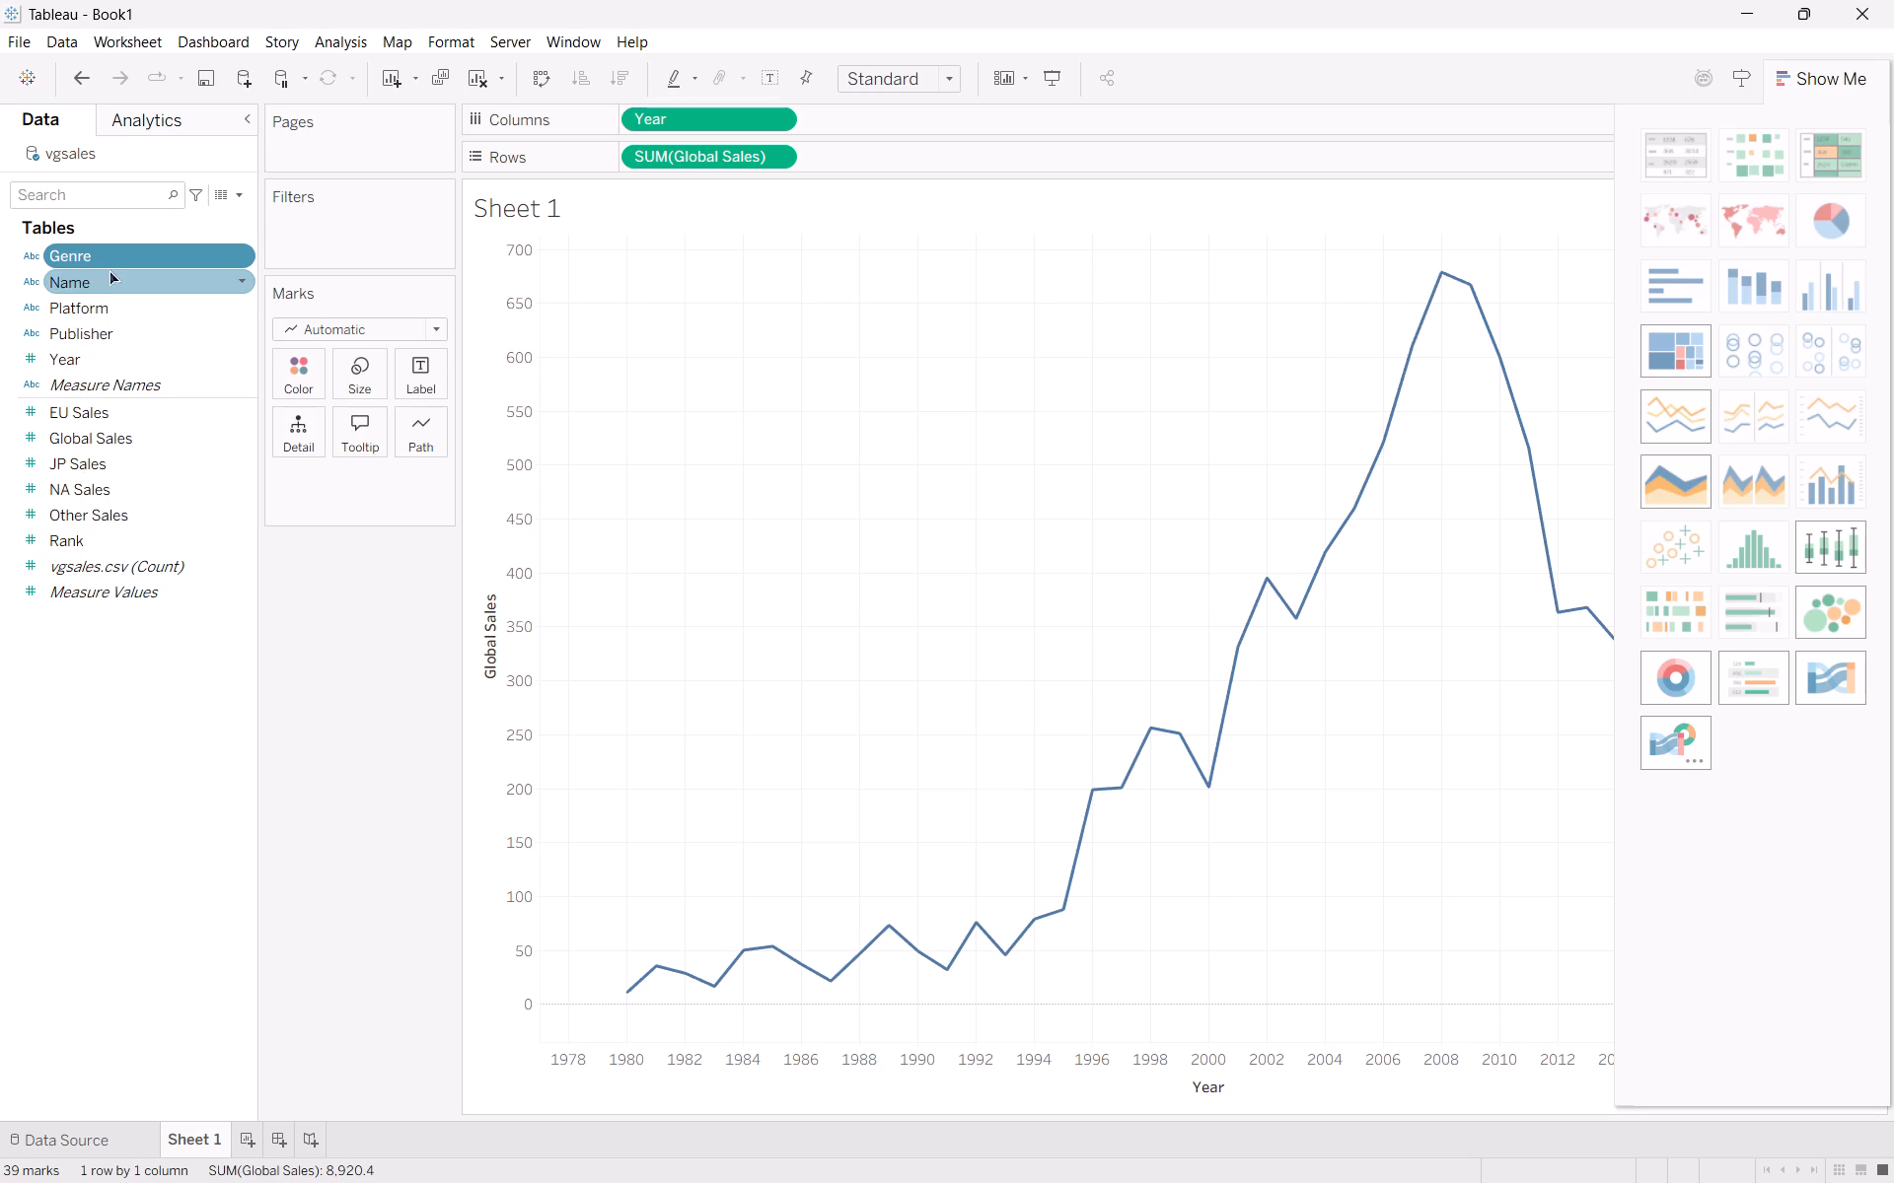
Add Genre to the marks of the Global Sales by Year line chart and assign it to Color.
{"action": "left_click_drag", "start_coordinate": [113, 254], "coordinate": [322, 350]}
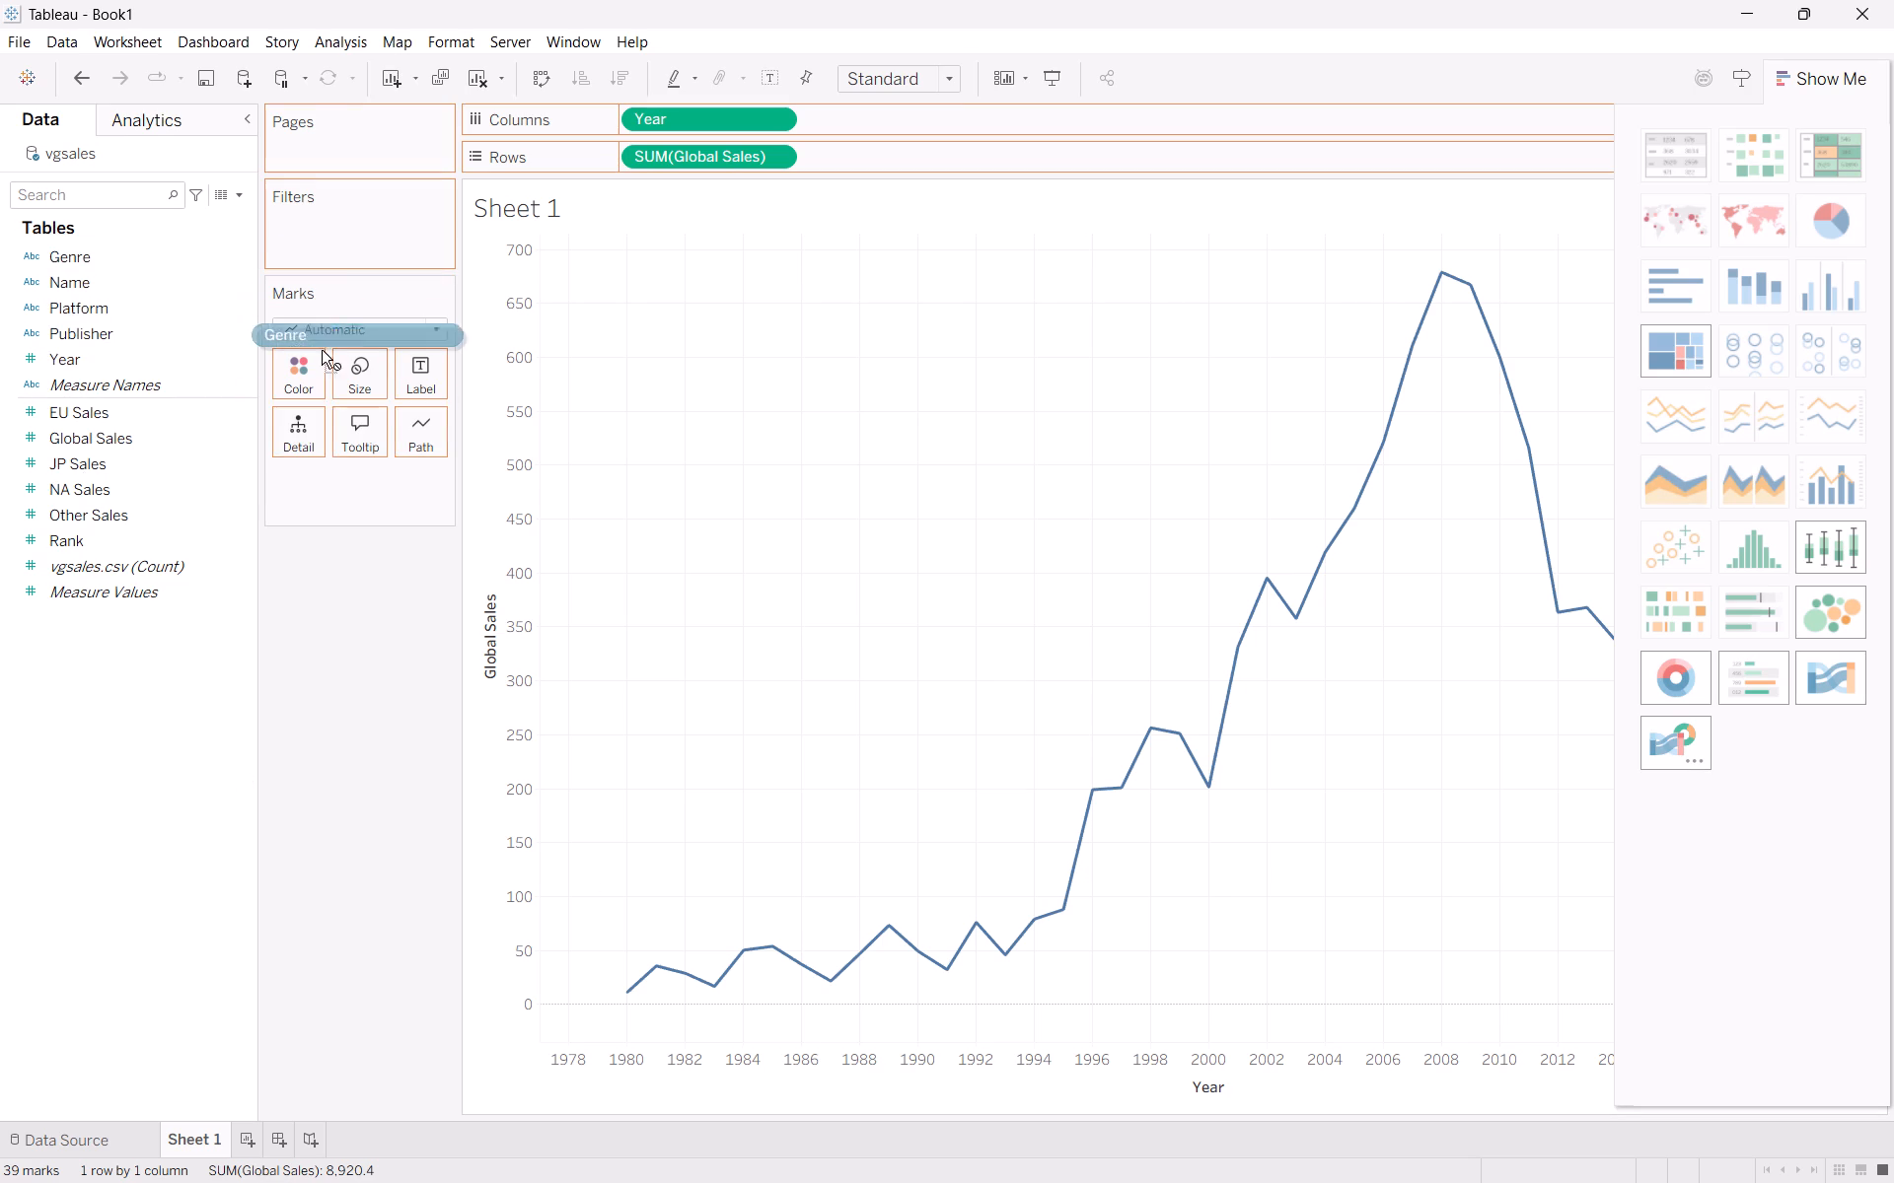
{"action": "left_click_drag", "start_coordinate": [322, 350], "coordinate": [322, 489]}
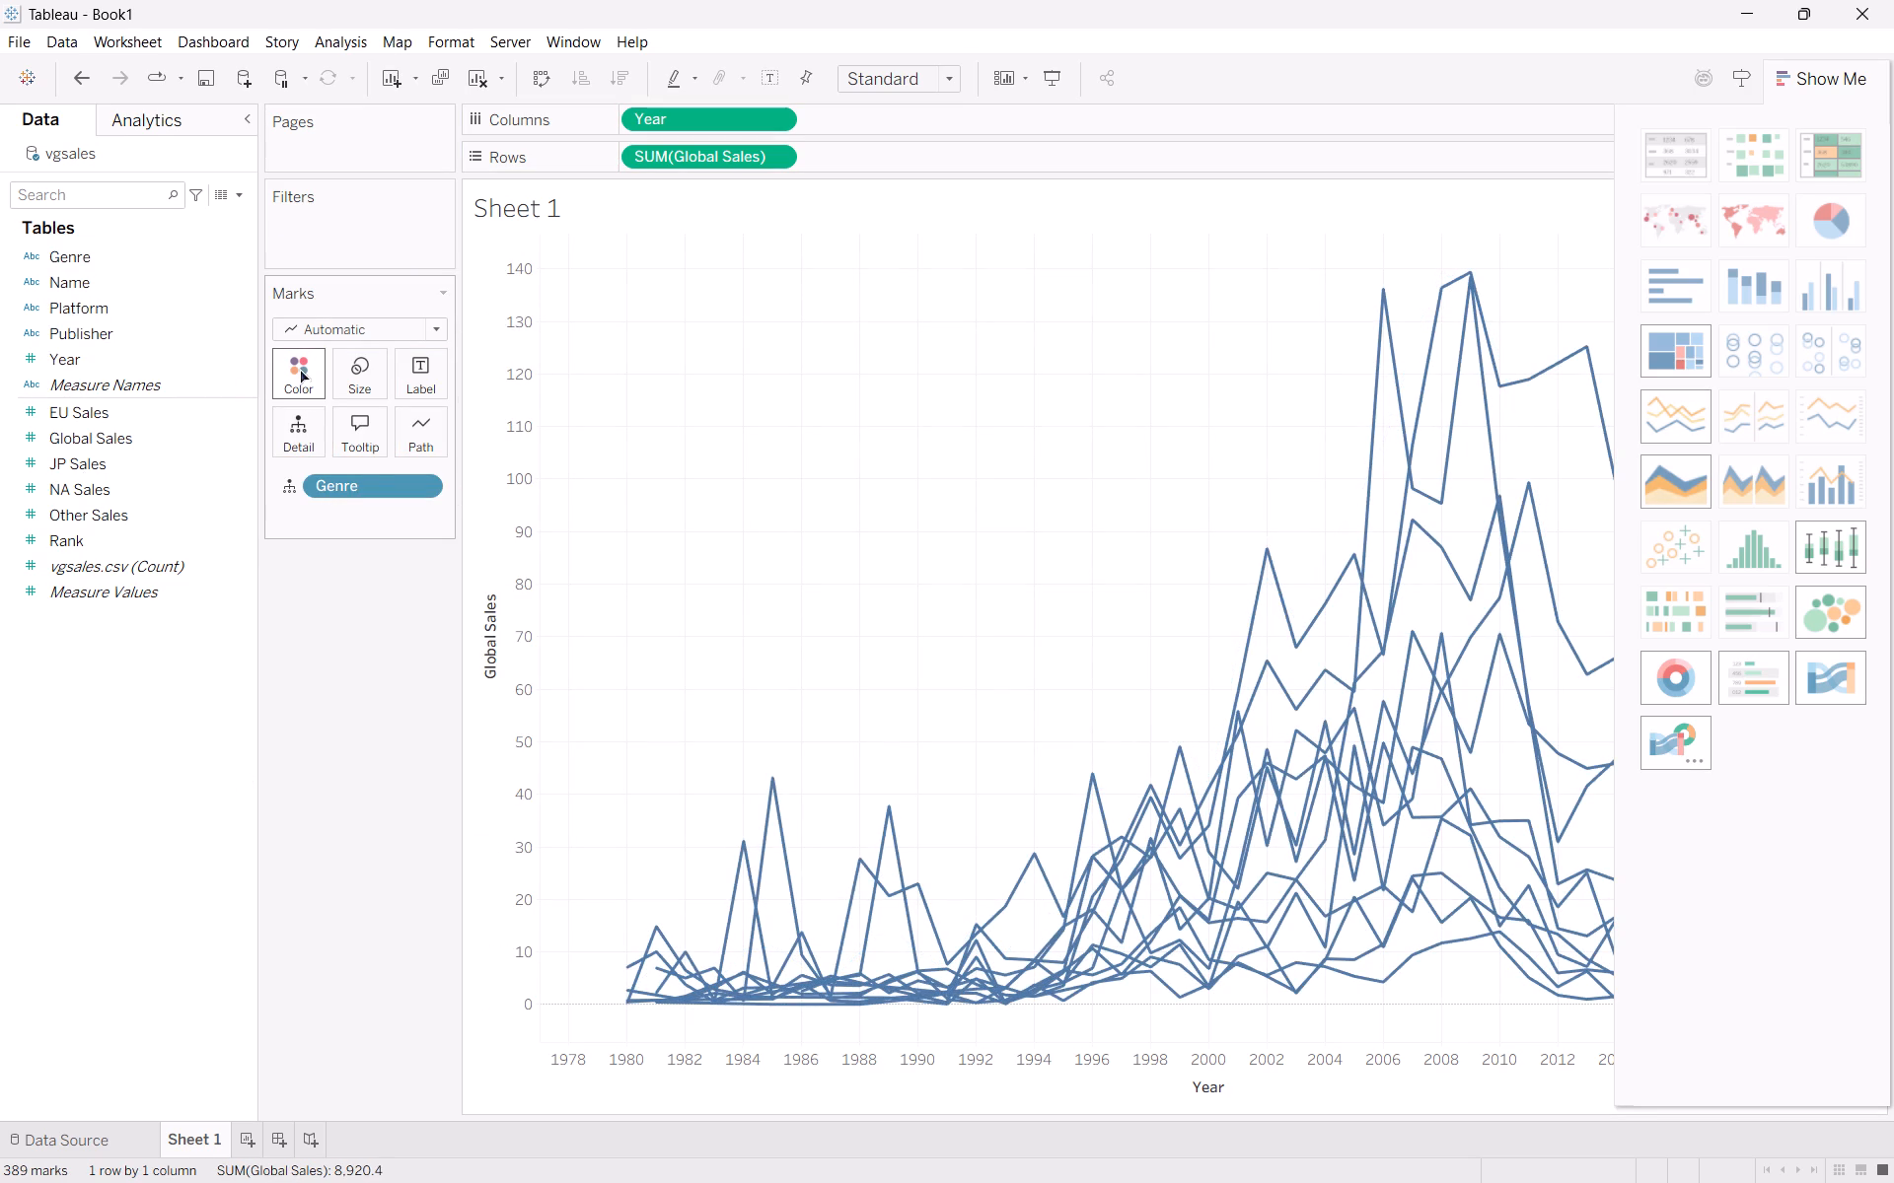
{"action": "left_click", "coordinate": [298, 368]}
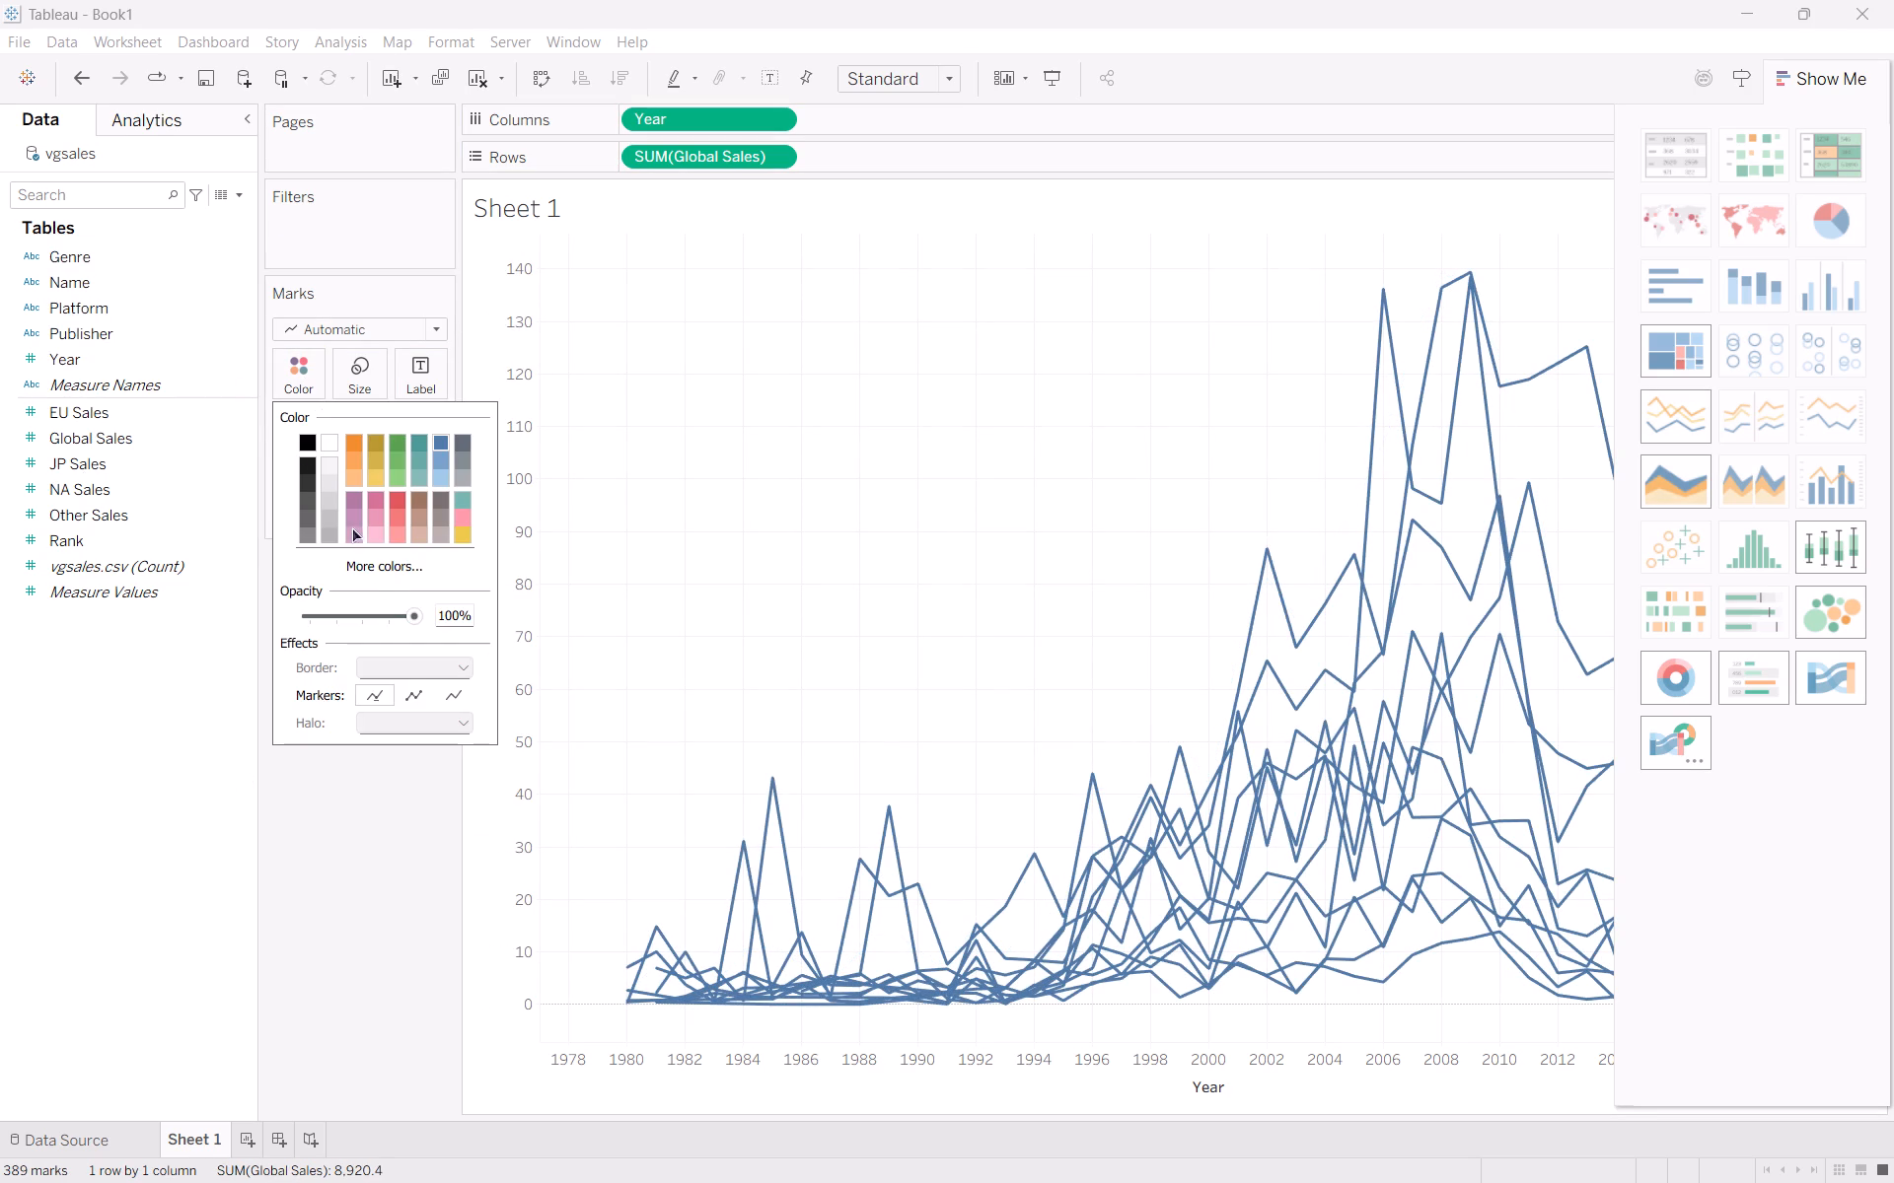
{"action": "left_click", "coordinate": [326, 372]}
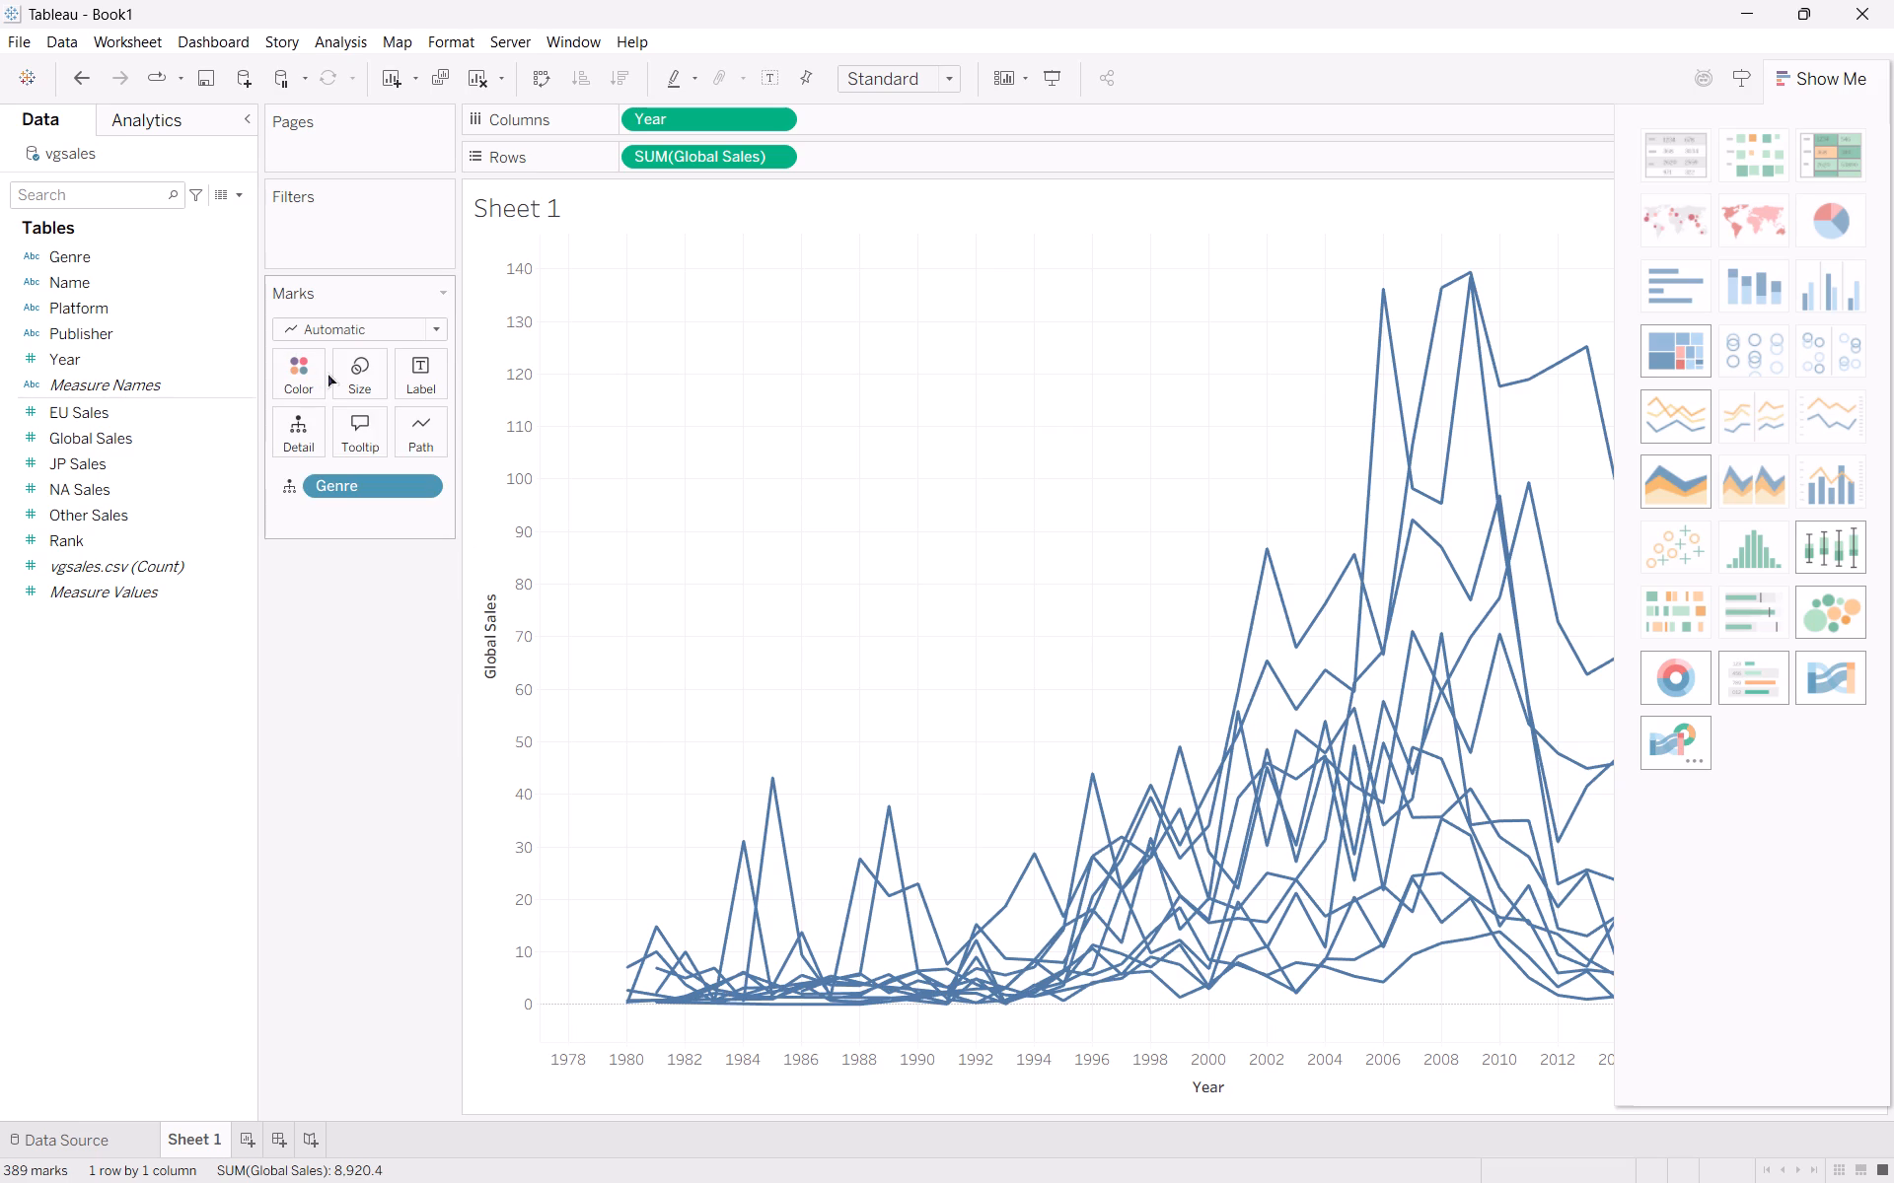
{"action": "left_click", "coordinate": [304, 368]}
{"action": "left_click", "coordinate": [304, 368]}
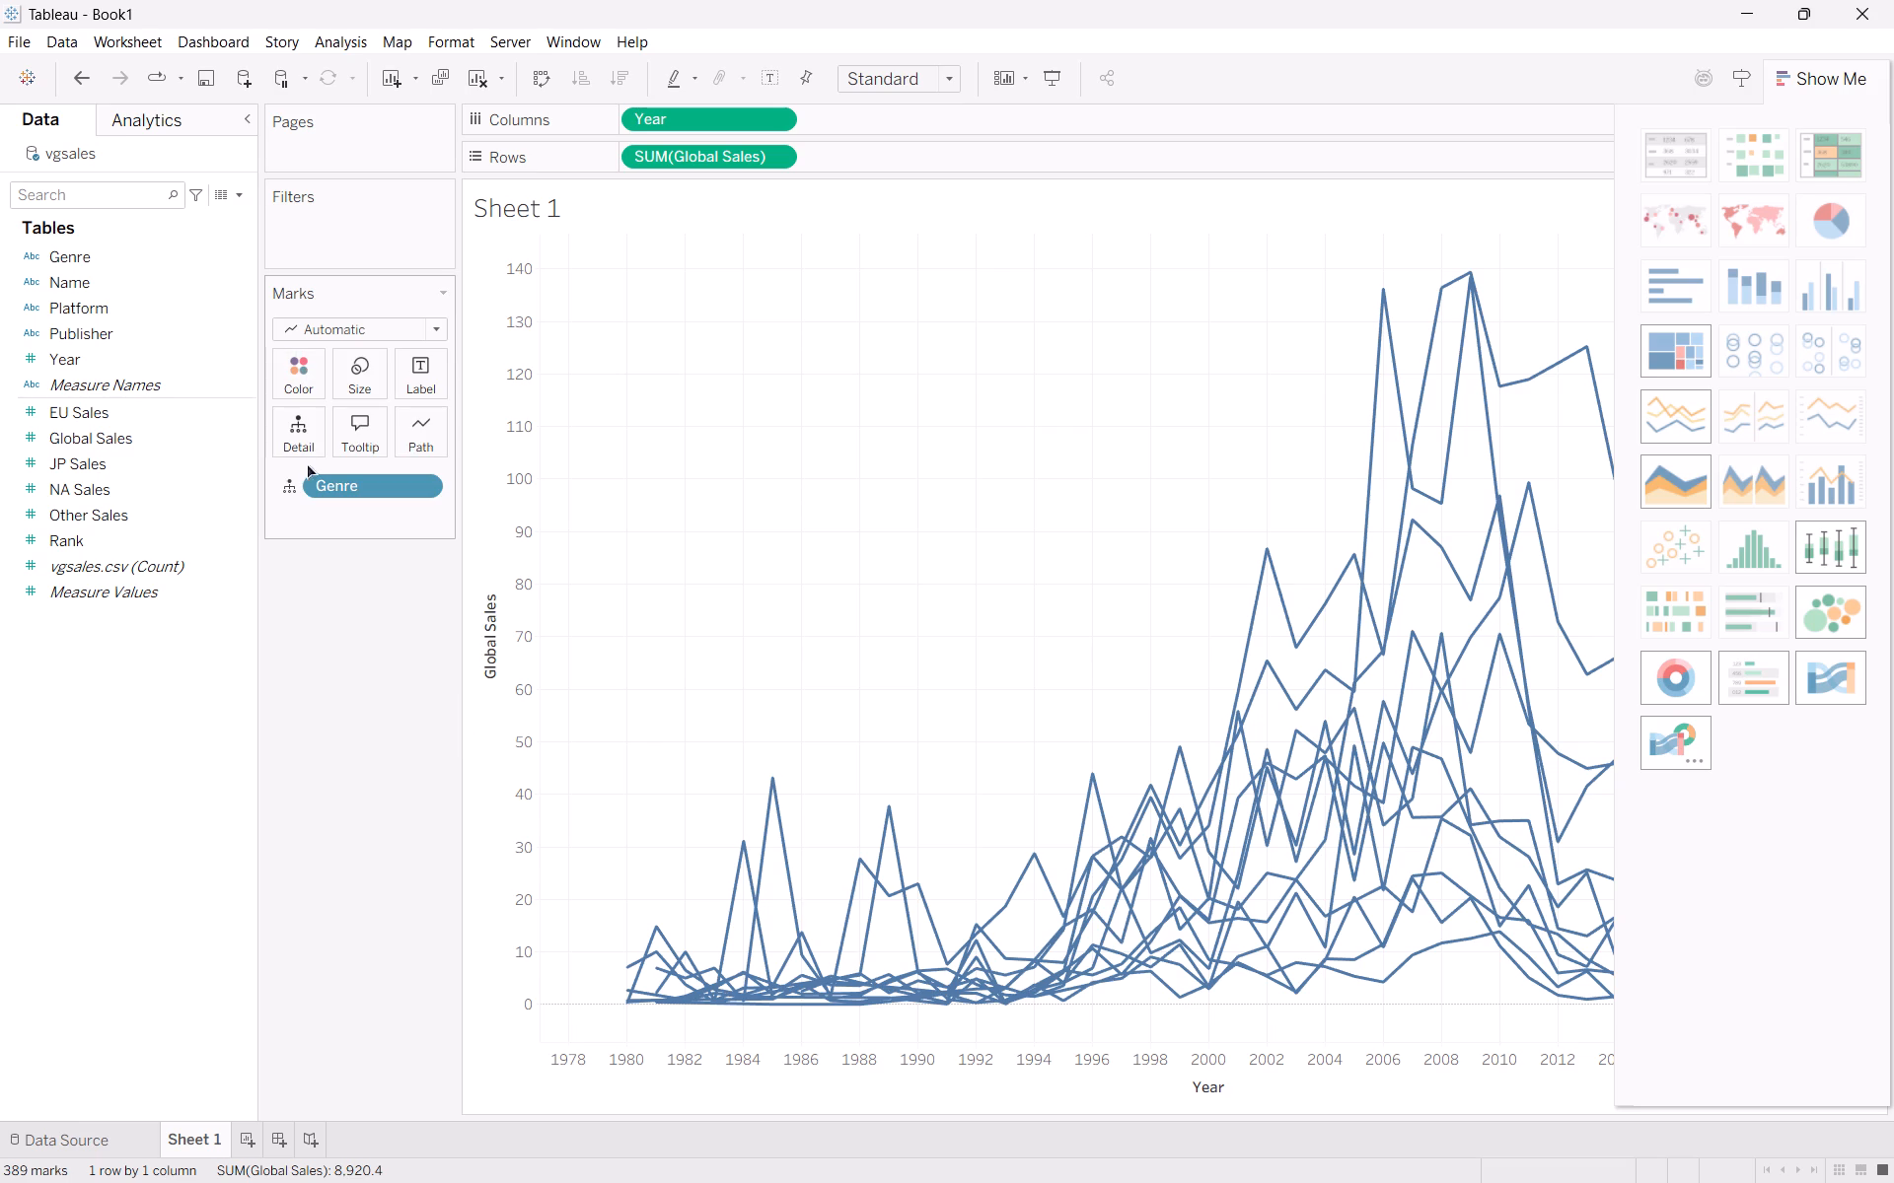
{"action": "left_click", "coordinate": [290, 481]}
{"action": "left_click", "coordinate": [302, 508]}
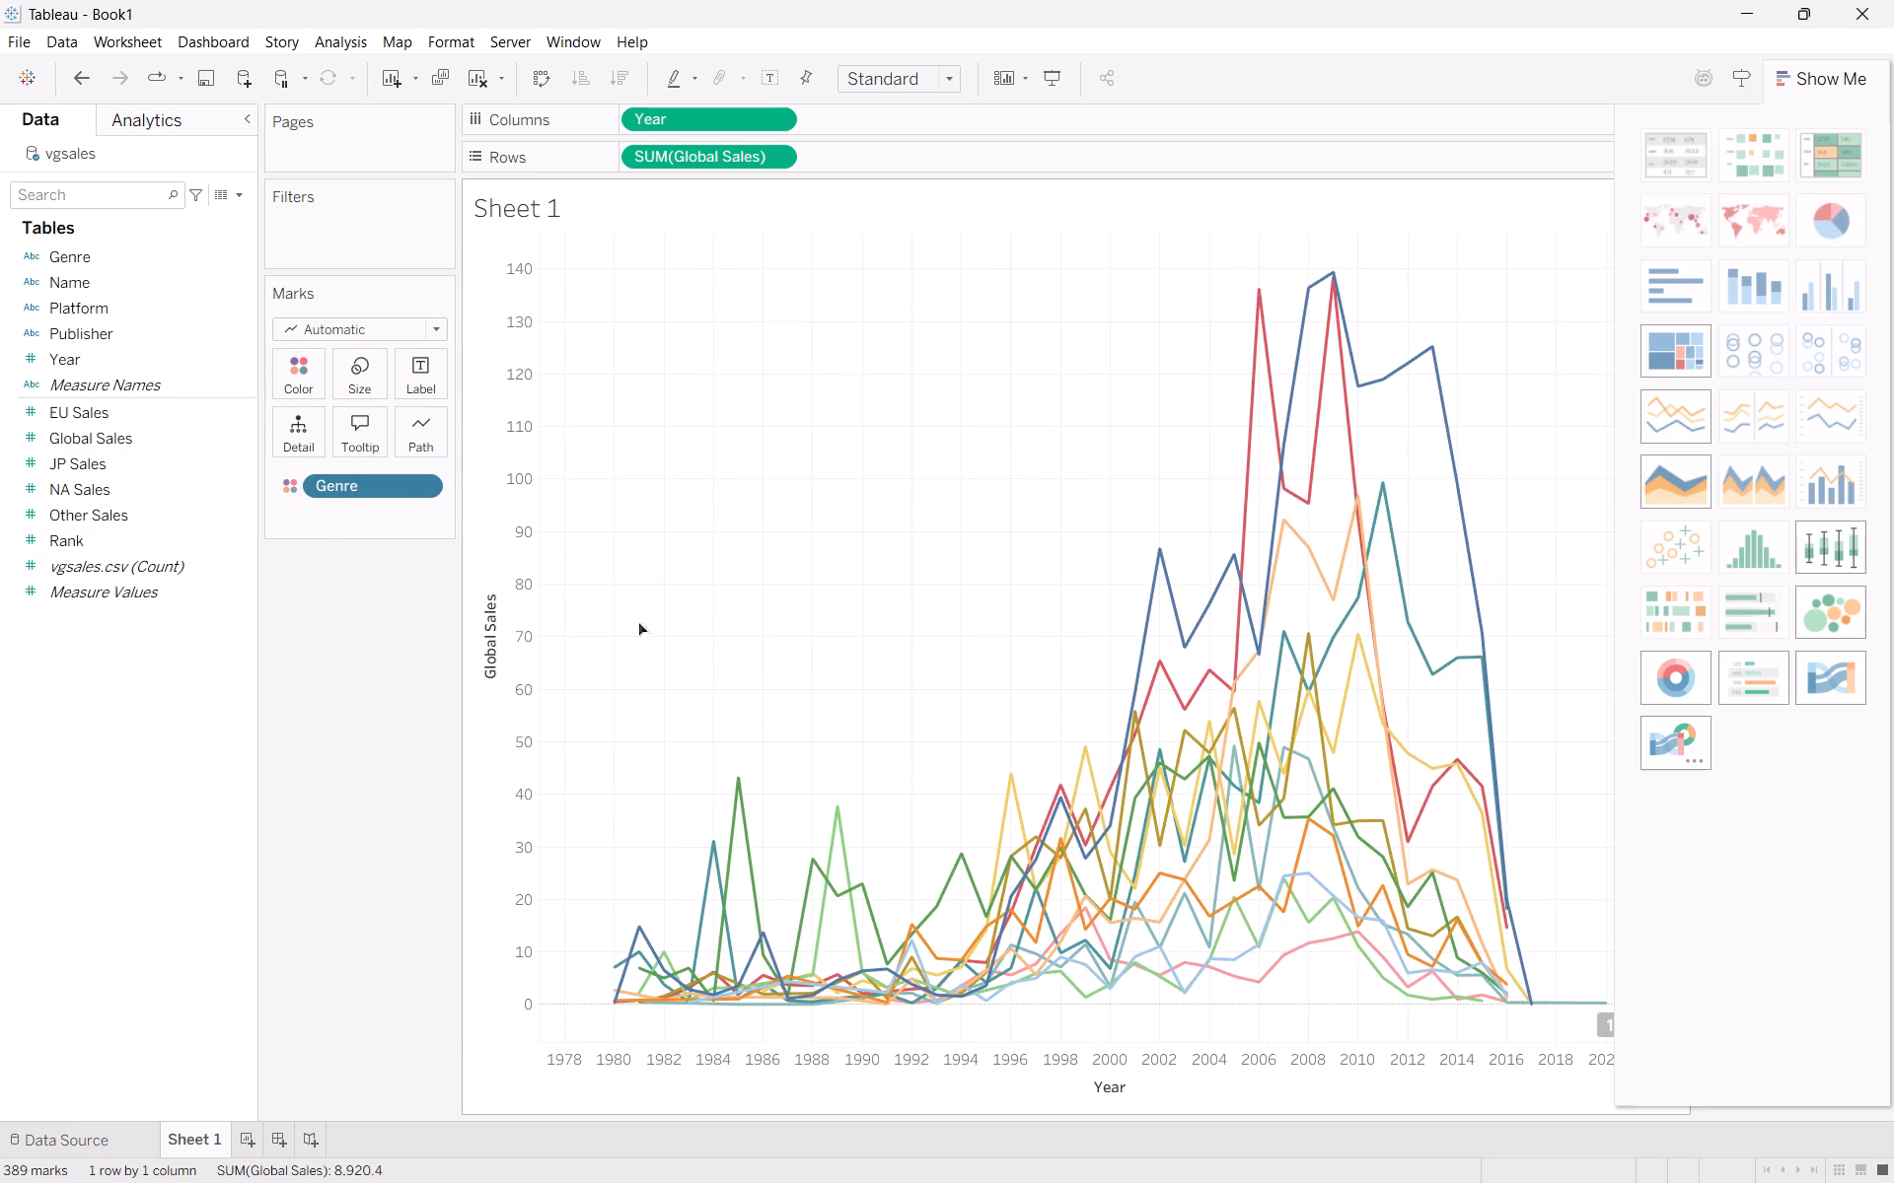
Switch to the lesson video in Brave and toggle its playback.
{"action": "key", "text": "space"}
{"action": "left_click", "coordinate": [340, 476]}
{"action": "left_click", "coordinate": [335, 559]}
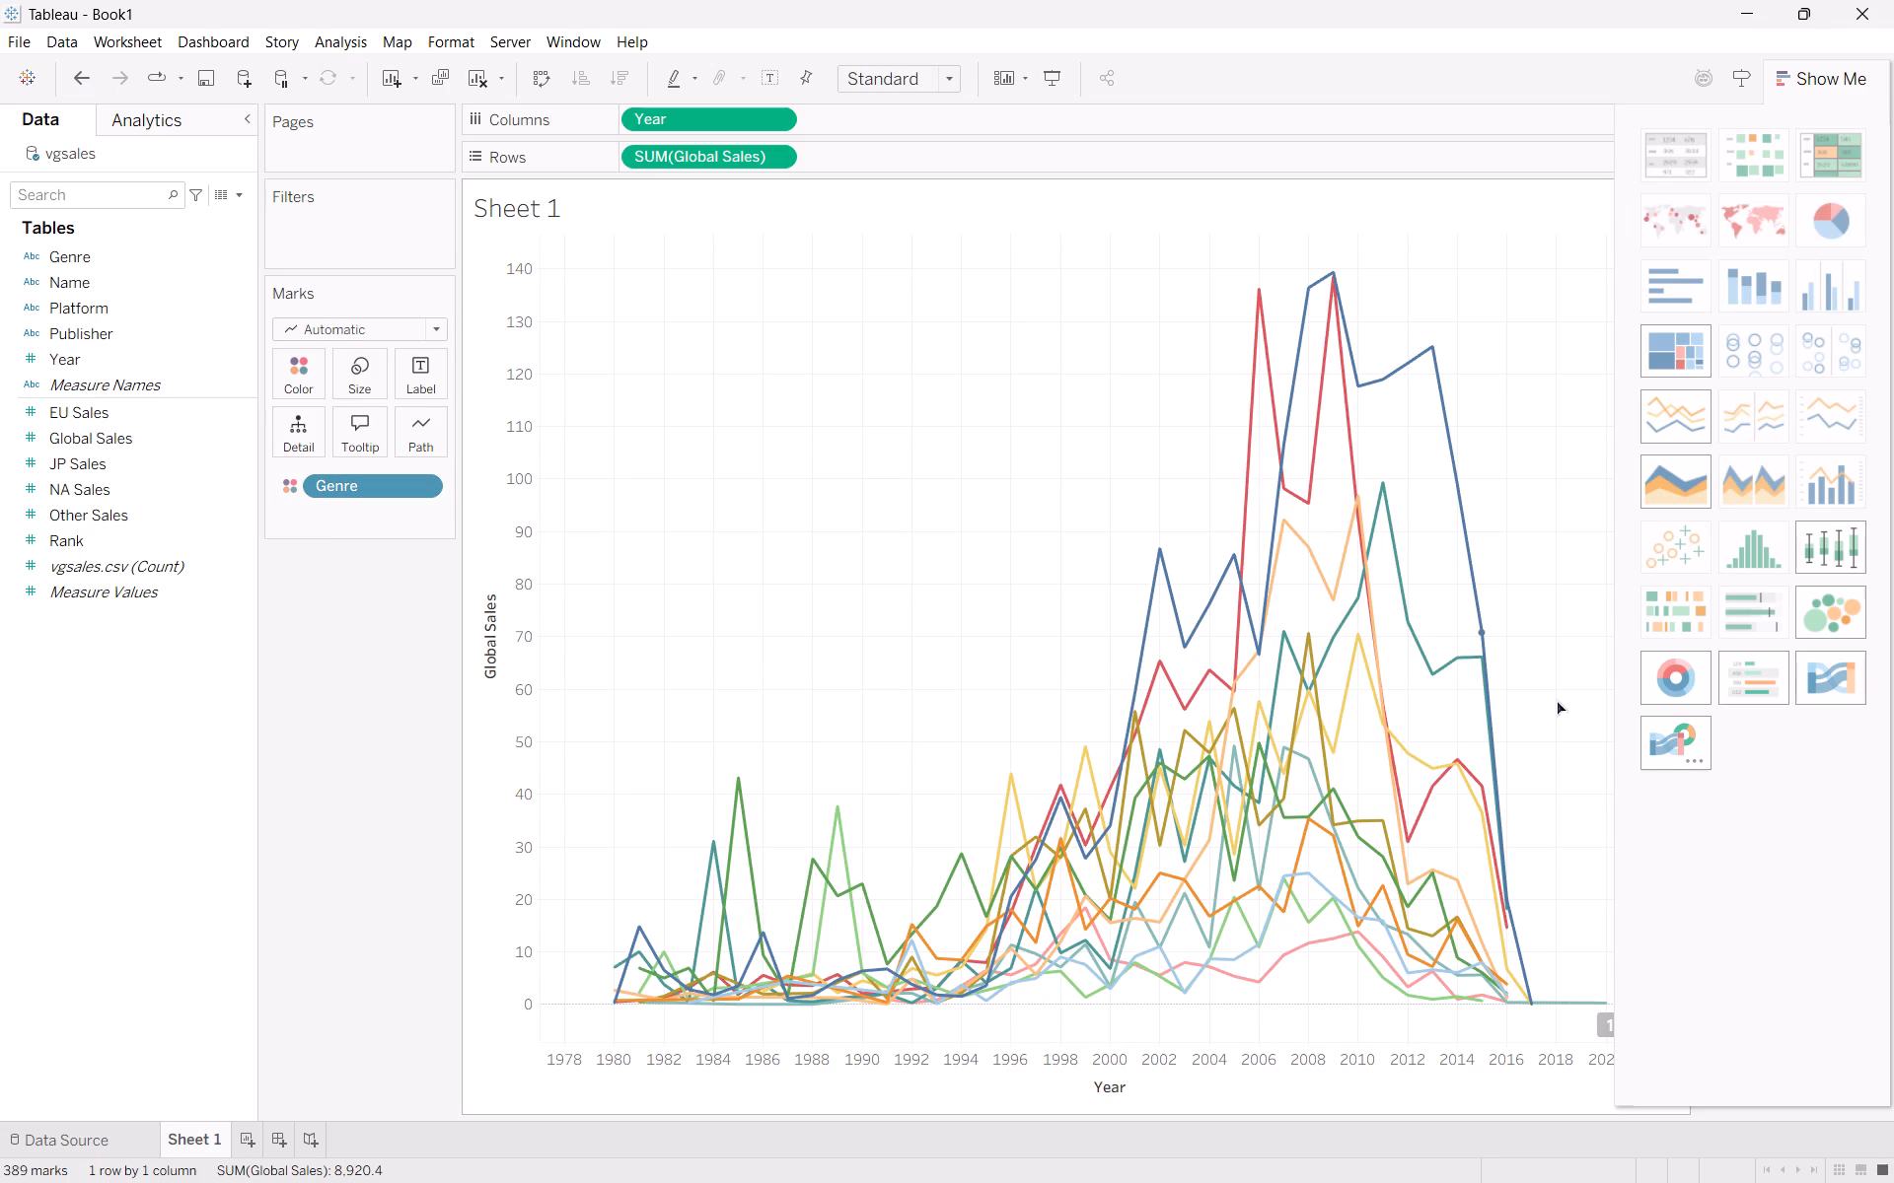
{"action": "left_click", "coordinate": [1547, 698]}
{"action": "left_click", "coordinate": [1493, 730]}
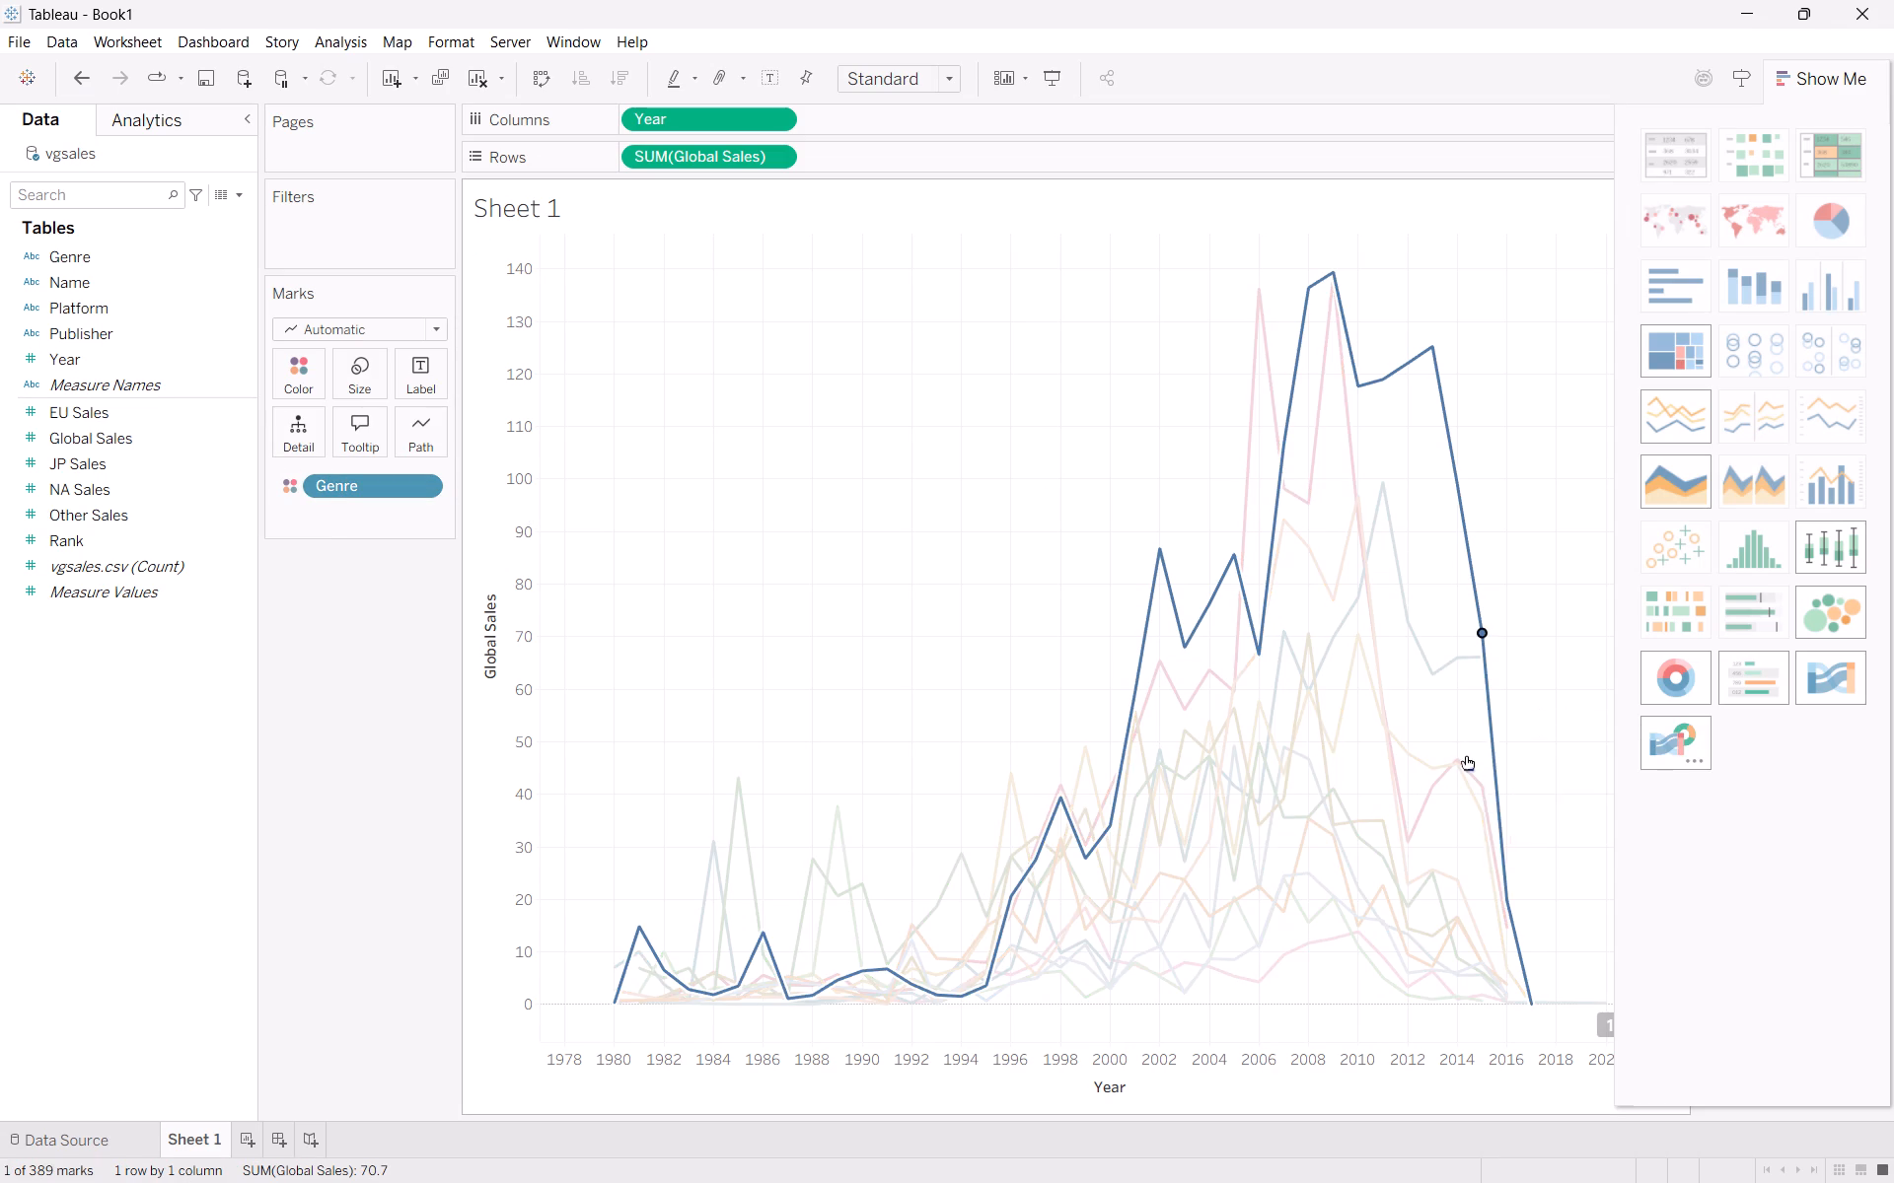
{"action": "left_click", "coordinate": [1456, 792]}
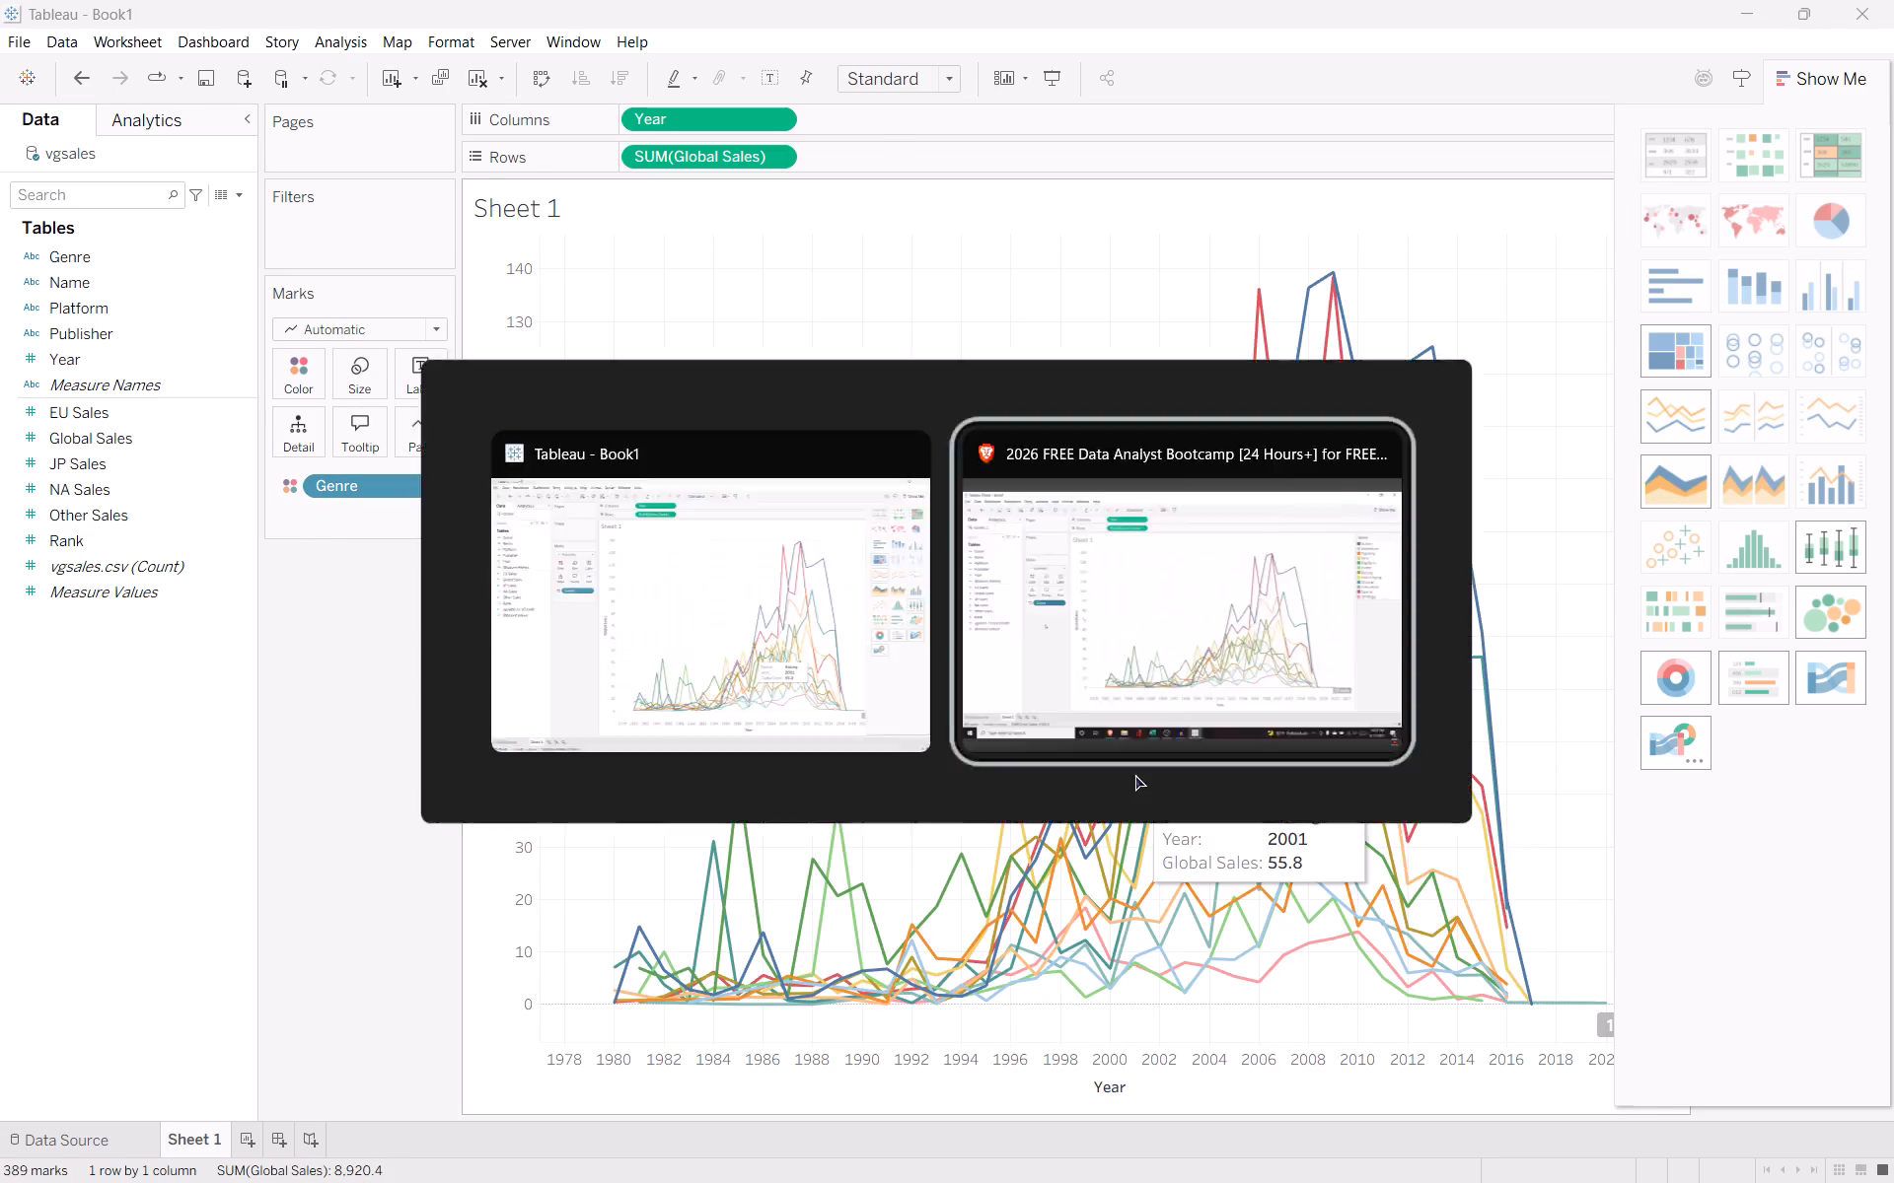
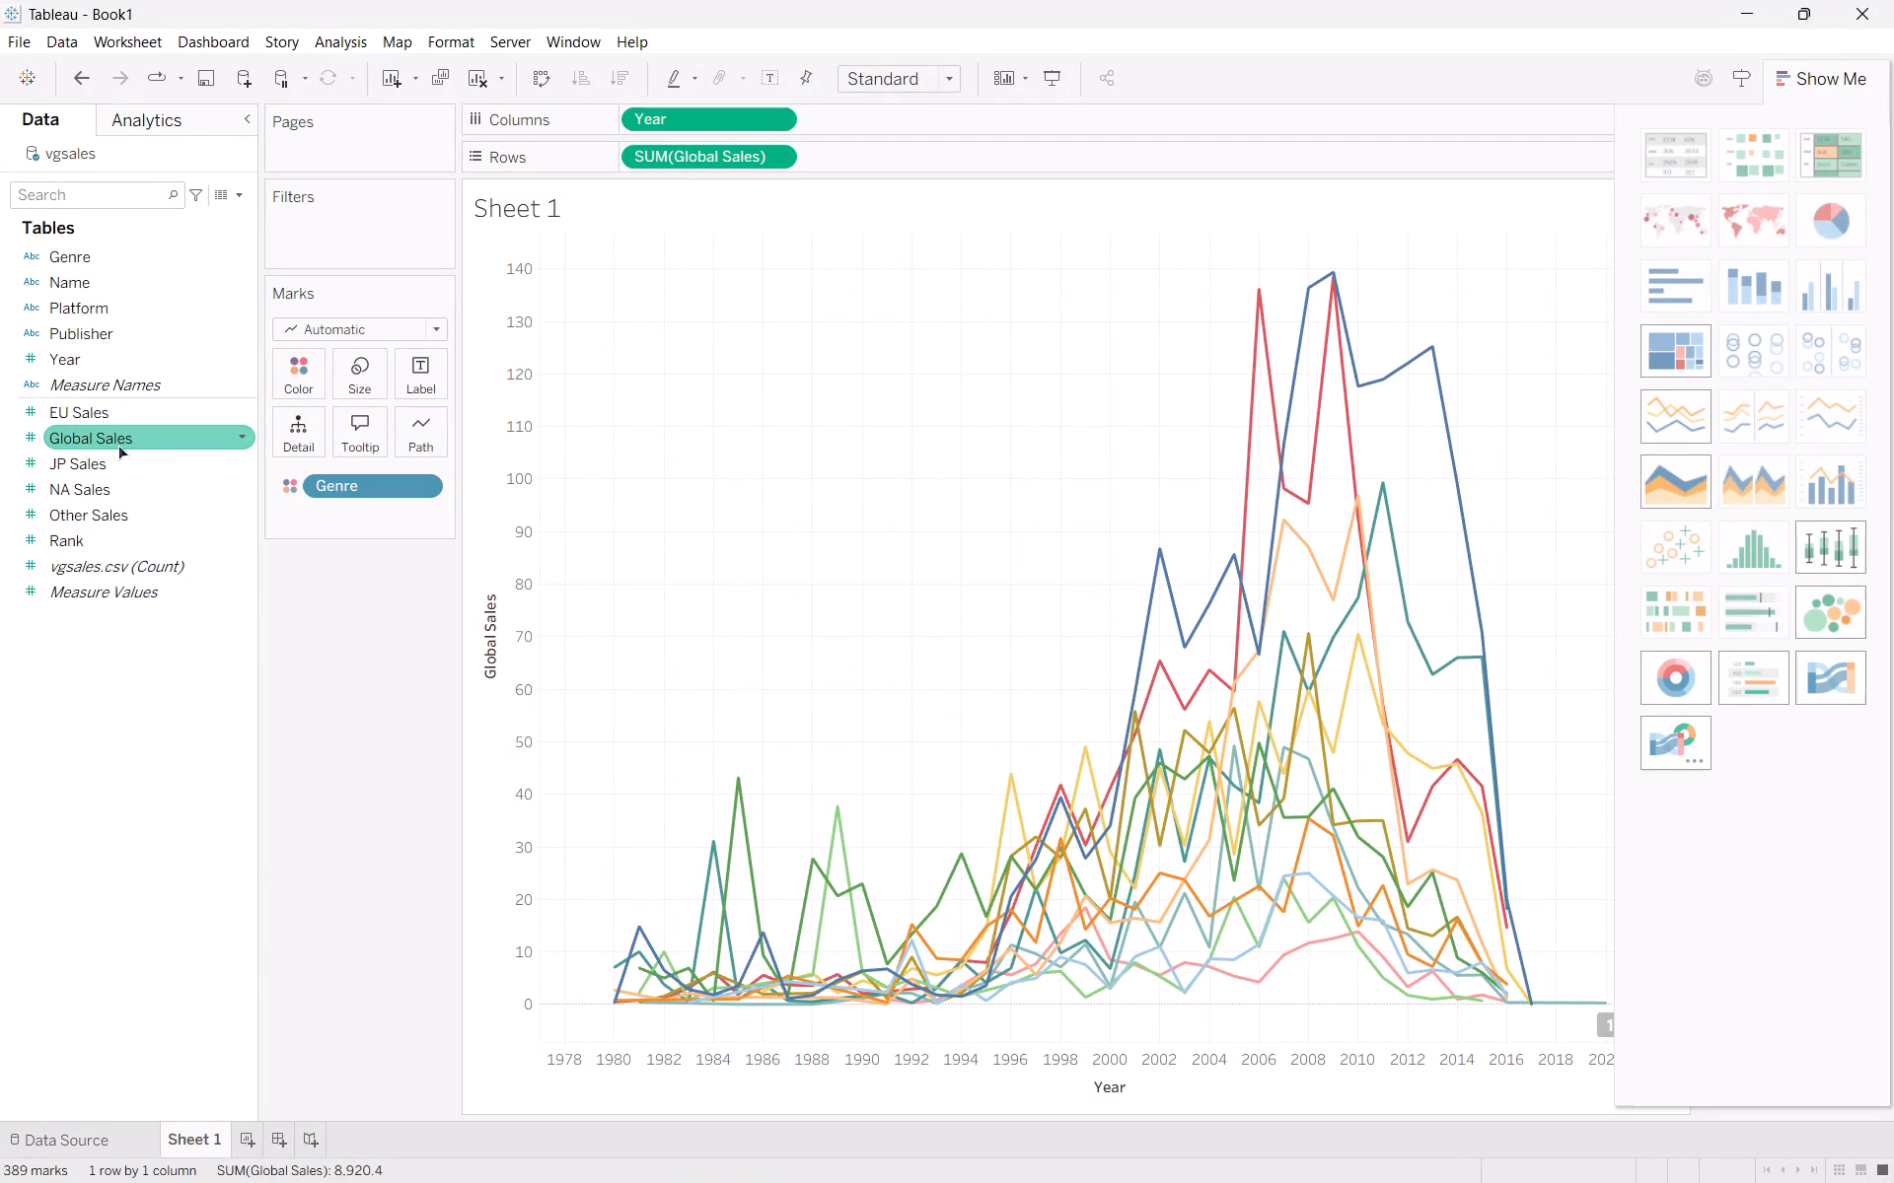
Add Global Sales to the marks of the Year line chart and assign it to Label.
{"action": "left_click_drag", "start_coordinate": [118, 435], "coordinate": [333, 512]}
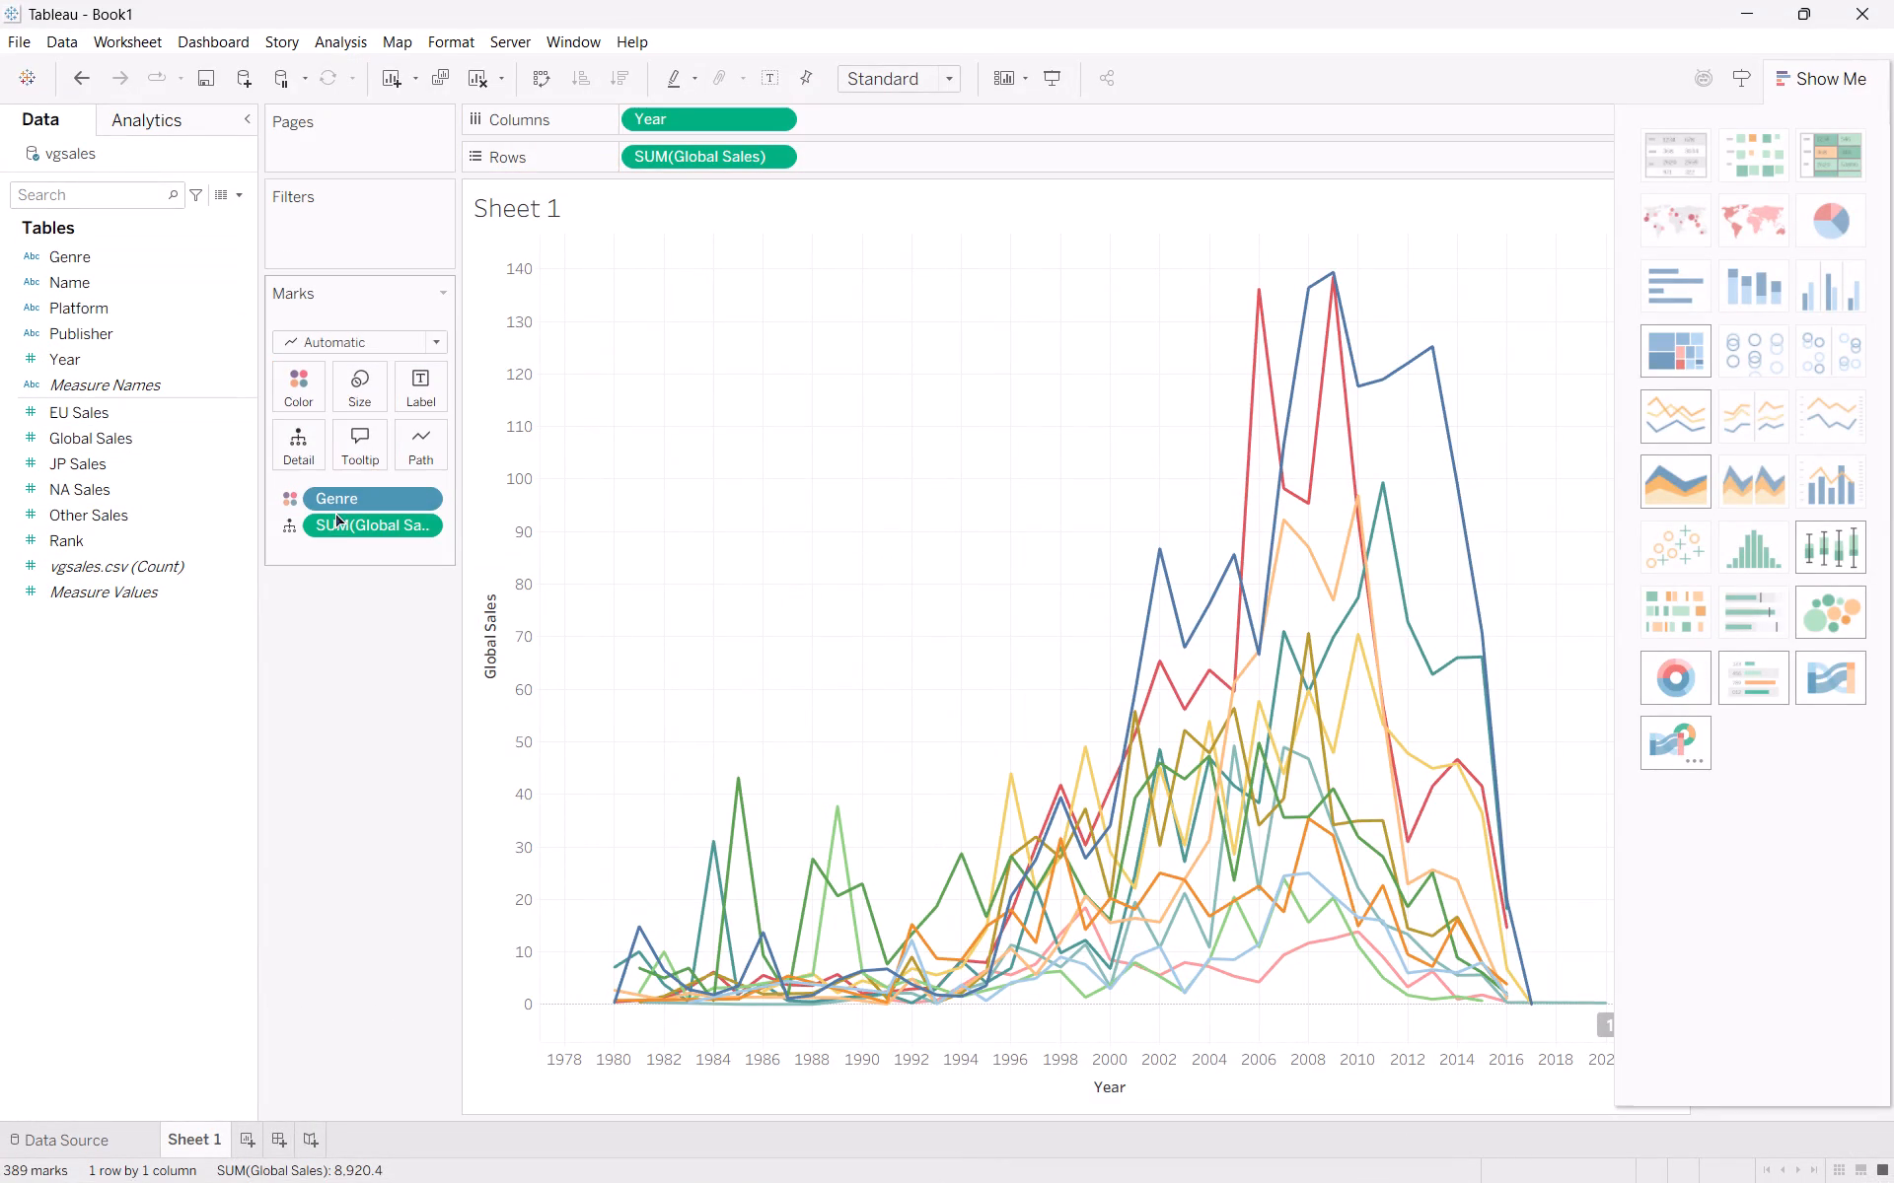
{"action": "left_click", "coordinate": [280, 510]}
{"action": "left_click", "coordinate": [323, 596]}
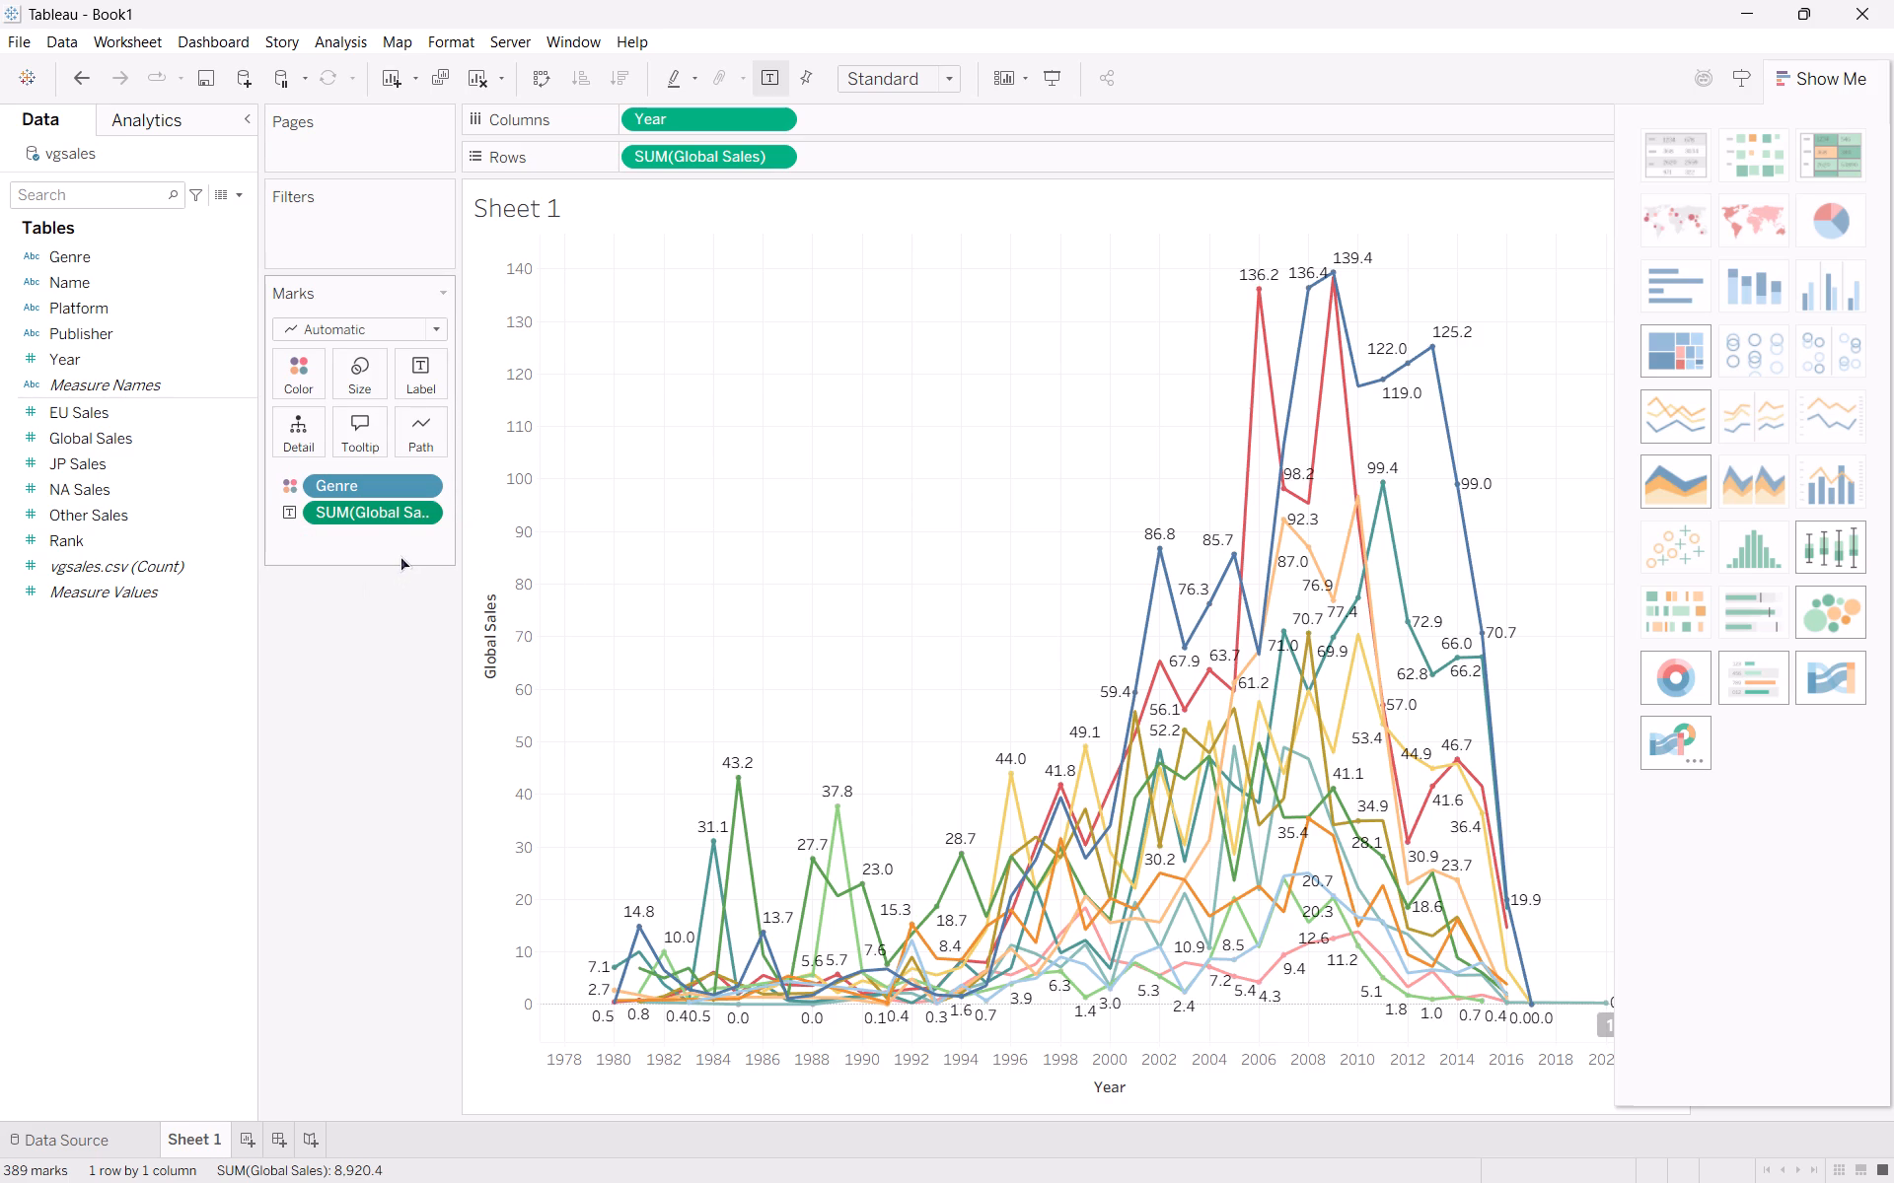
{"action": "left_click", "coordinate": [417, 505]}
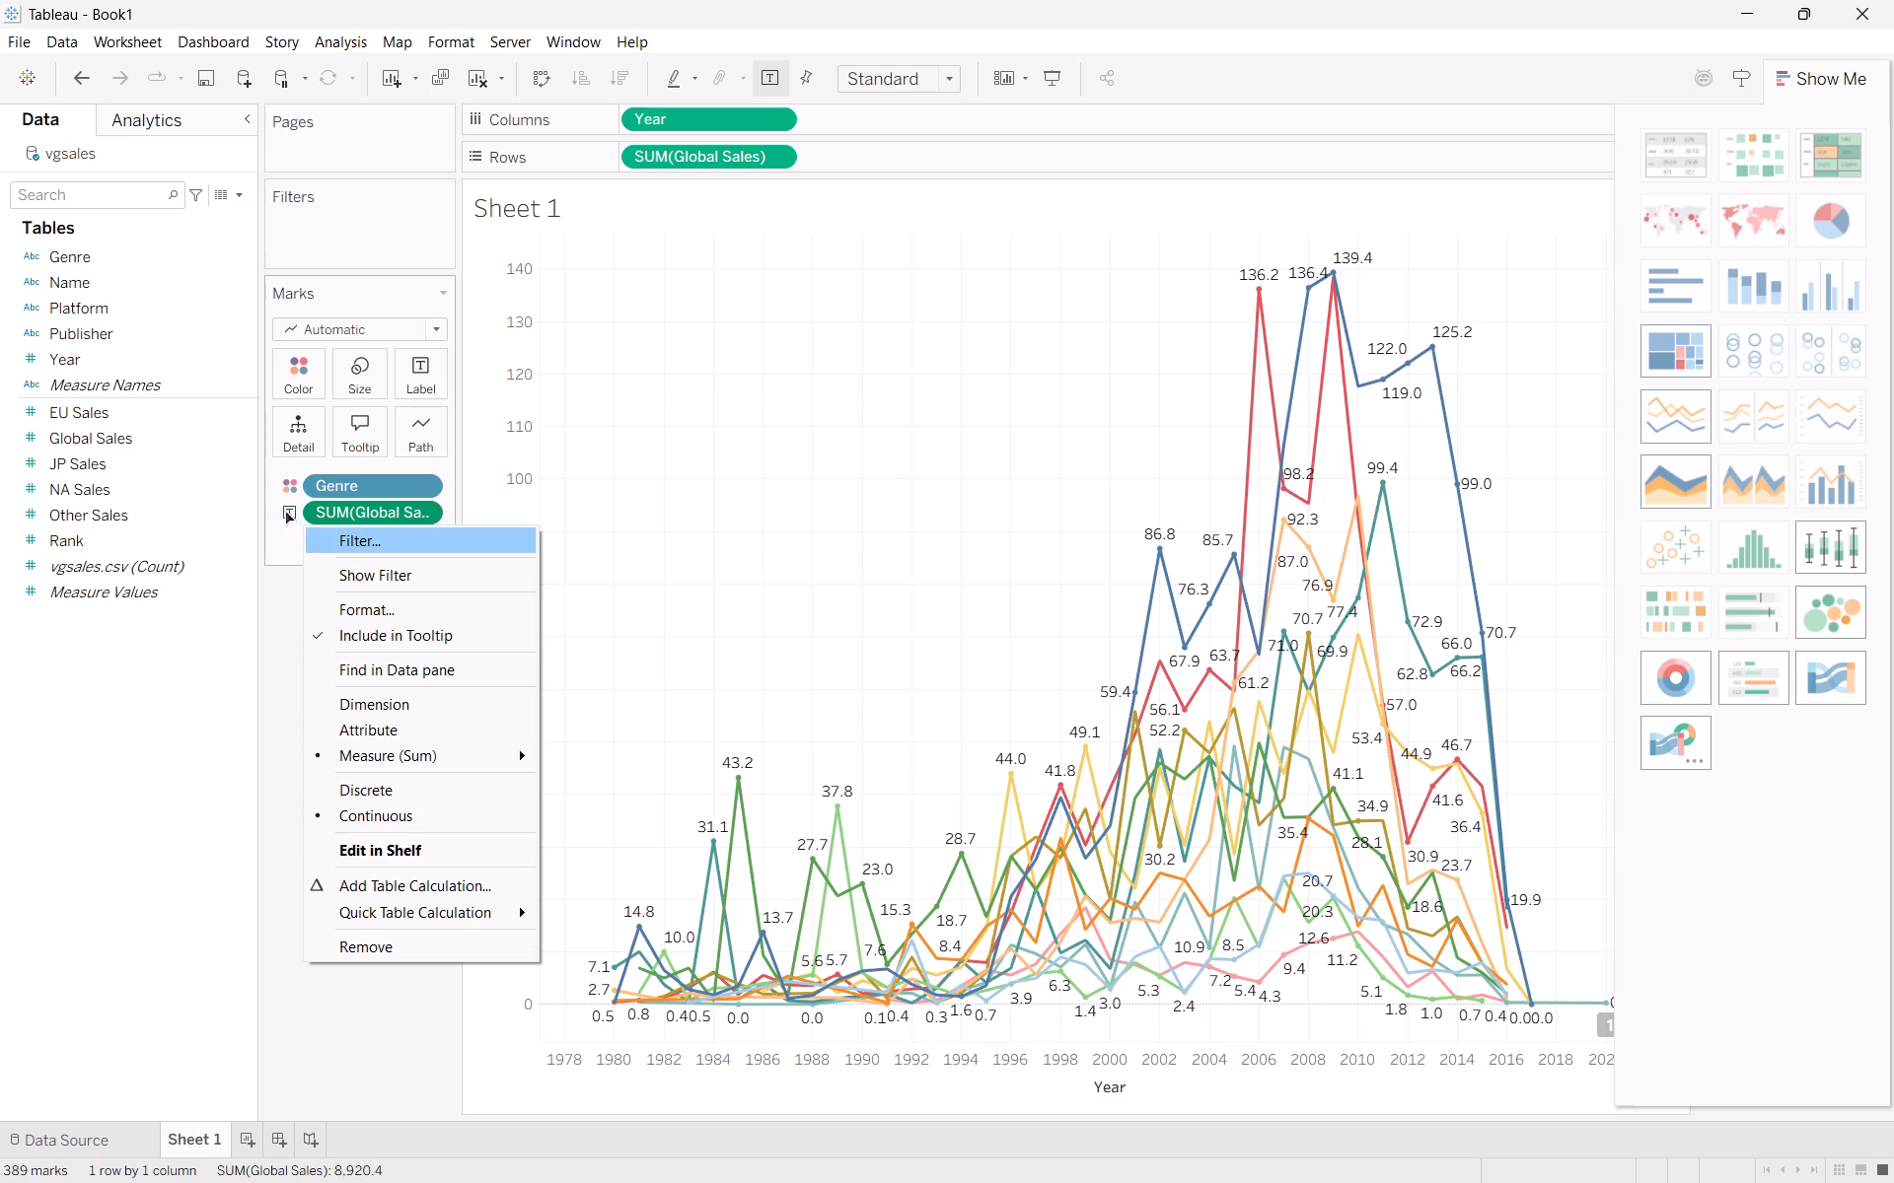
{"action": "left_click", "coordinate": [279, 508]}
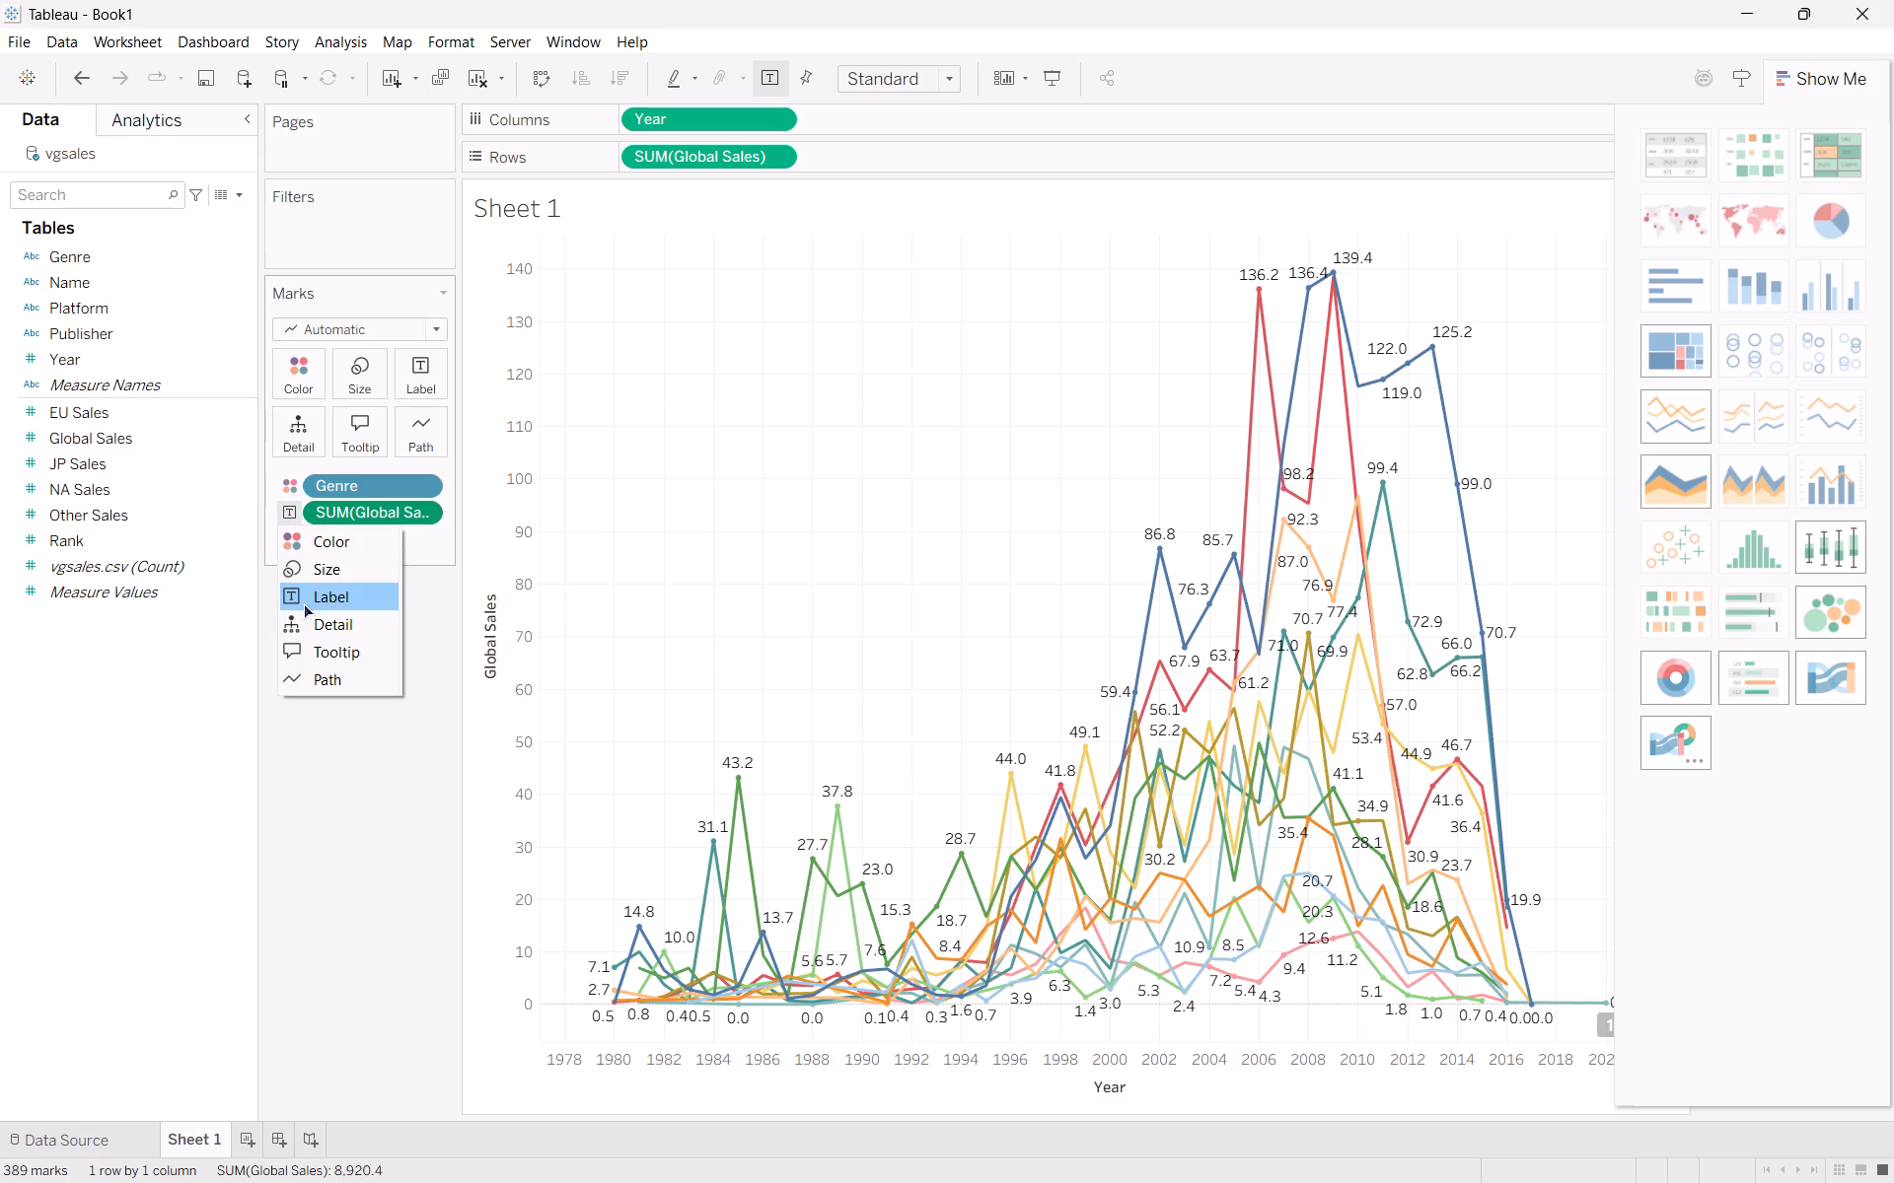
{"action": "left_click", "coordinate": [302, 602]}
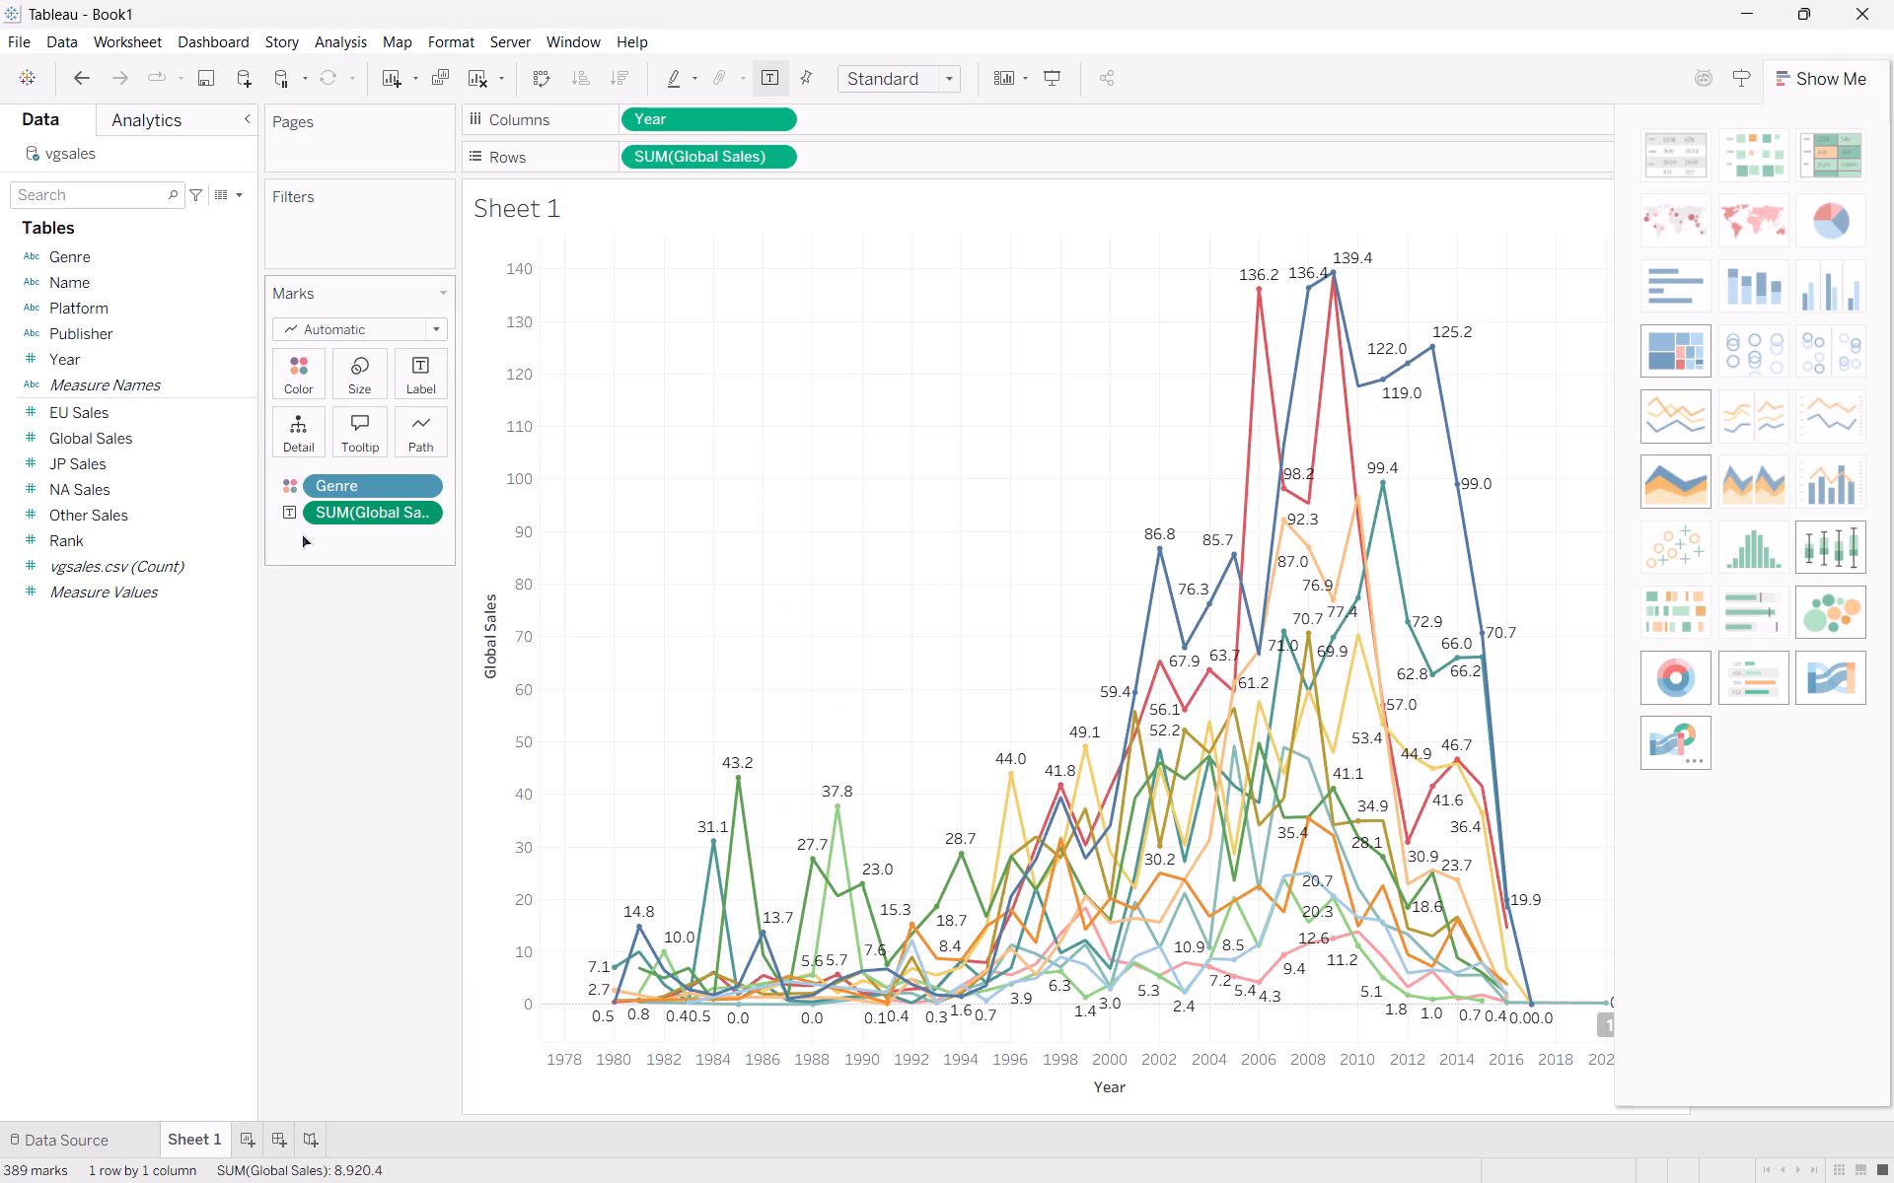
Switch to the lesson video in Brave and rewind it to review the part on mark label settings.
{"action": "key", "text": "space"}
{"action": "key", "text": "space"}
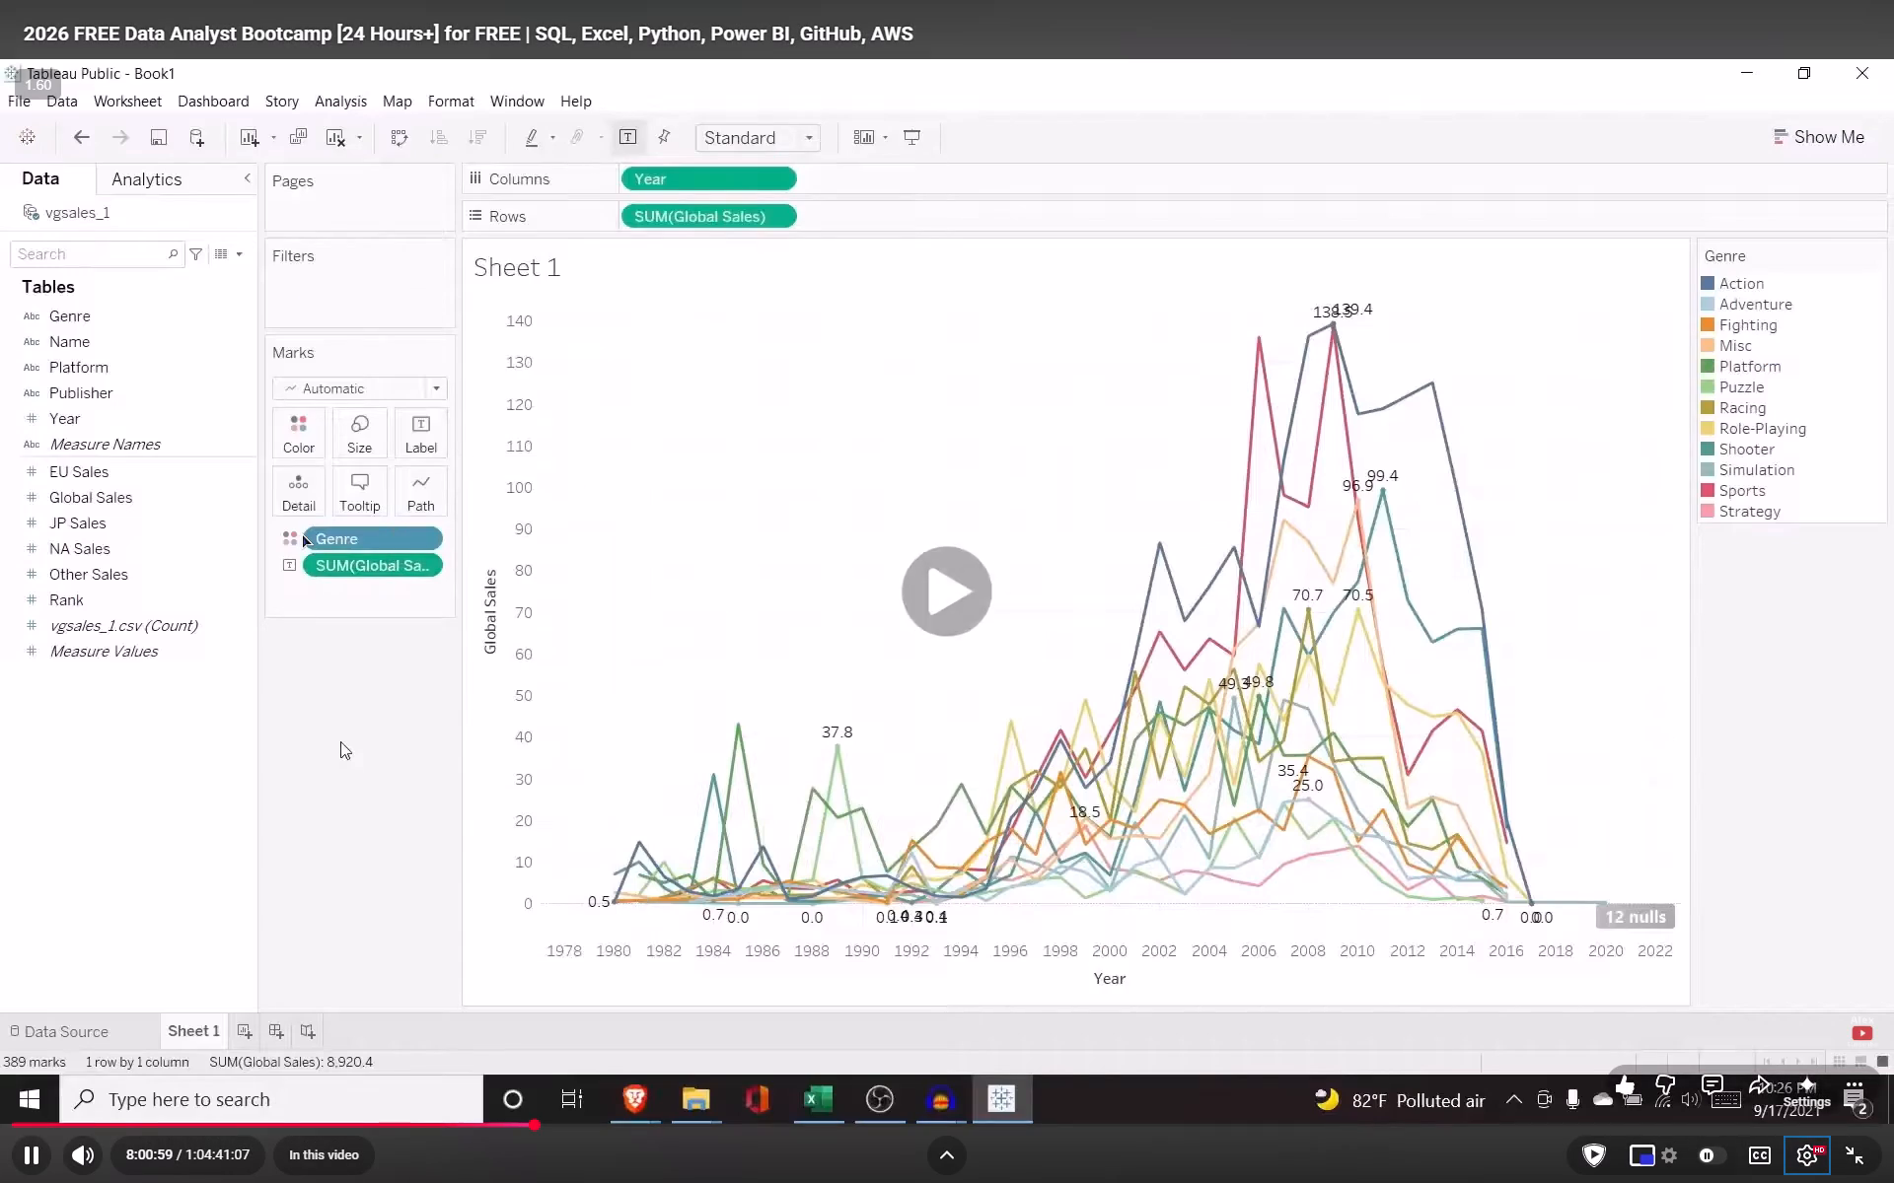
{"action": "type", "text": "jjjj"}
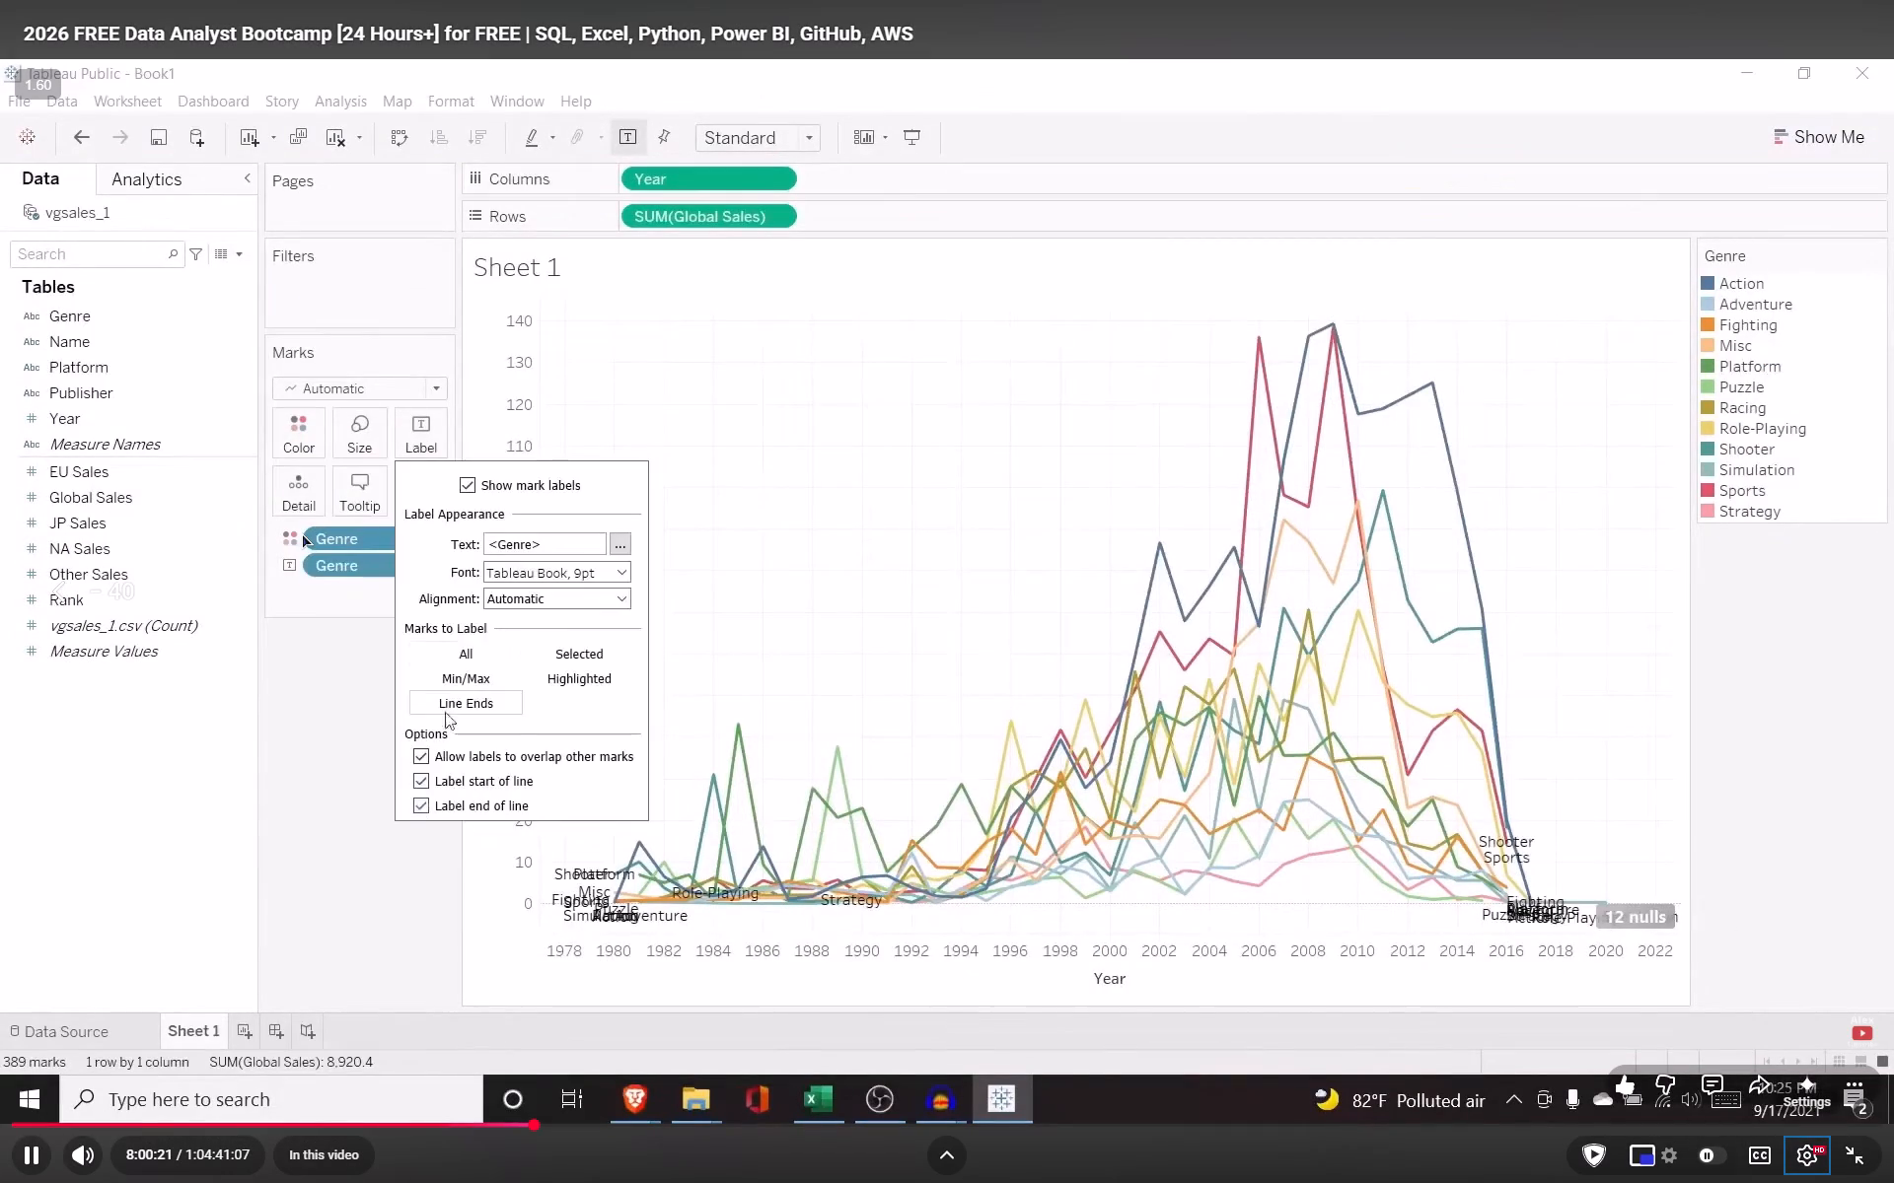
{"action": "key", "text": "l"}
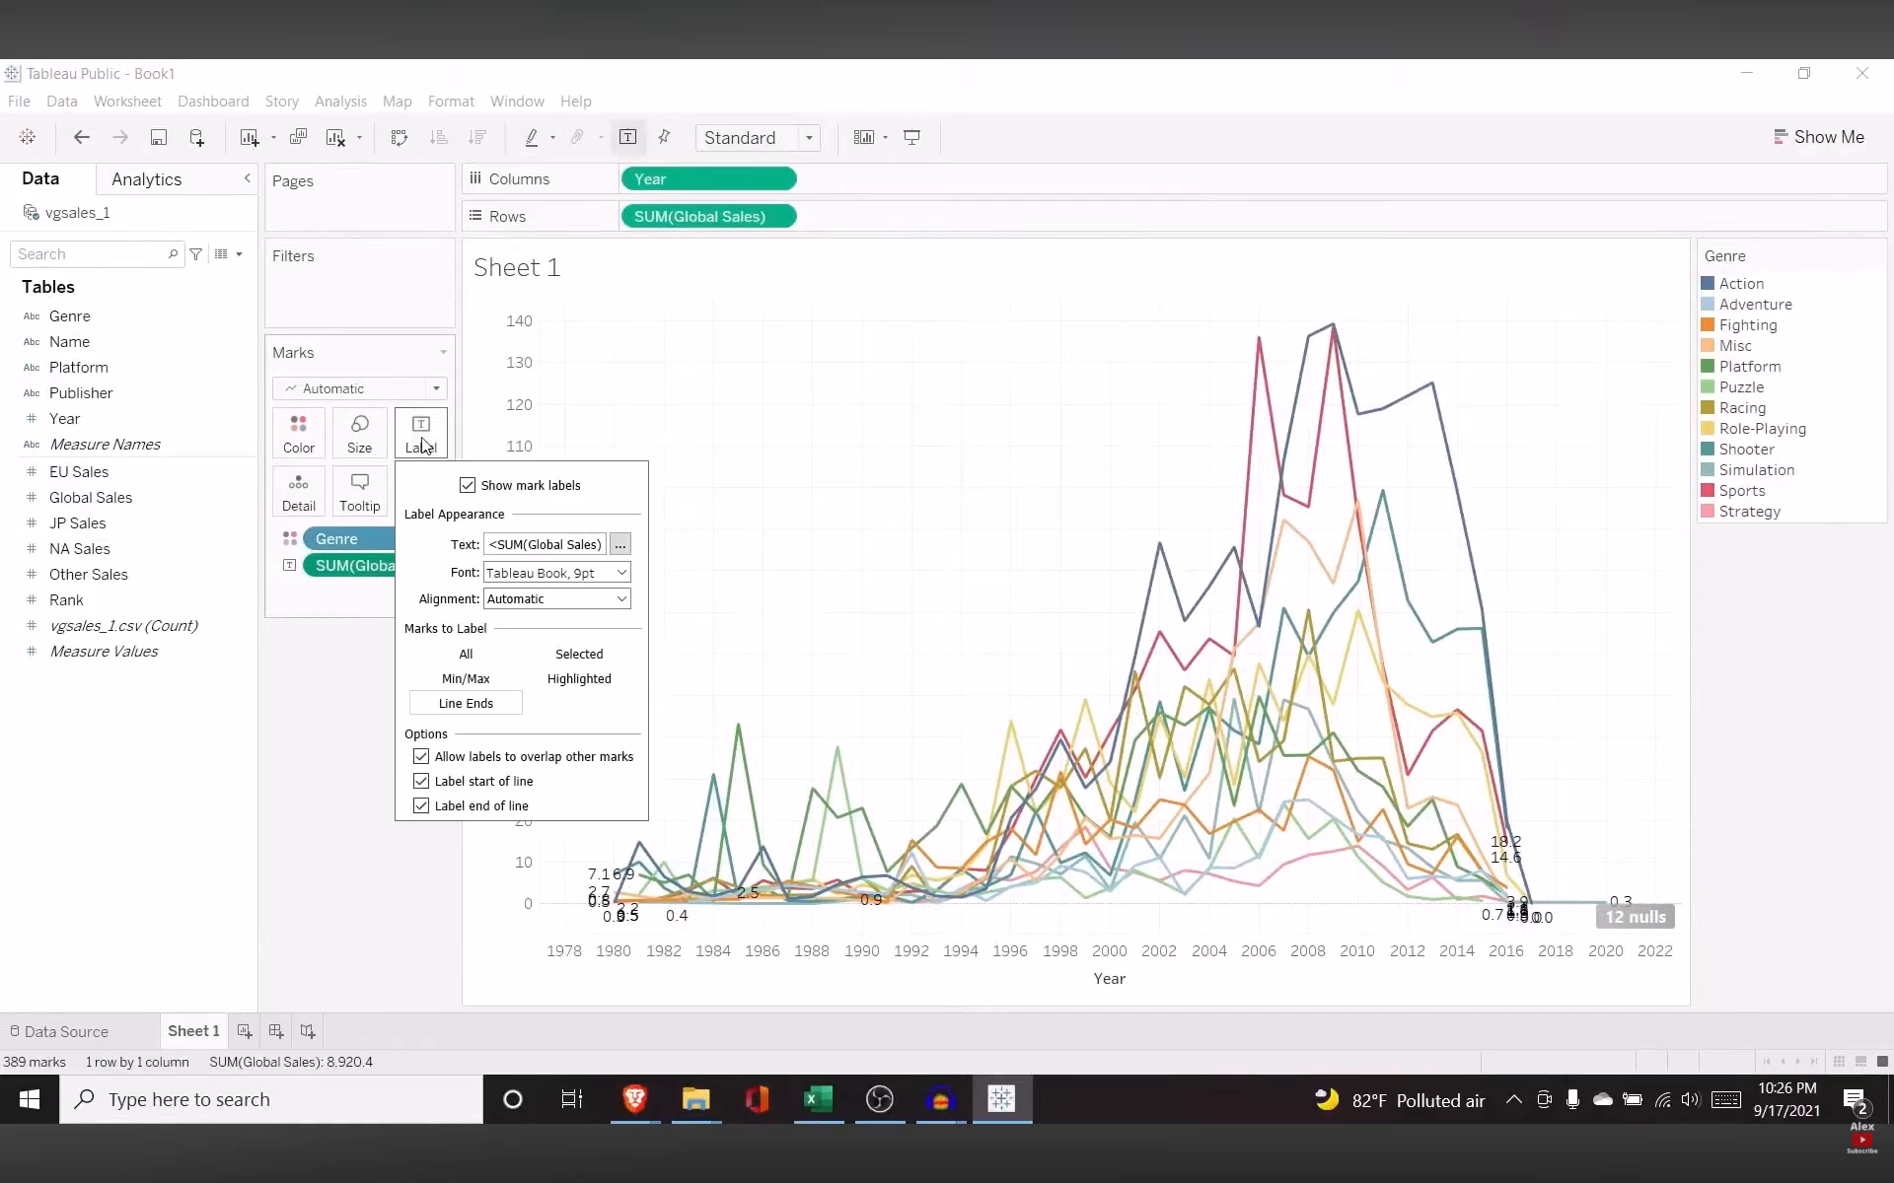
{"action": "key", "text": "space"}
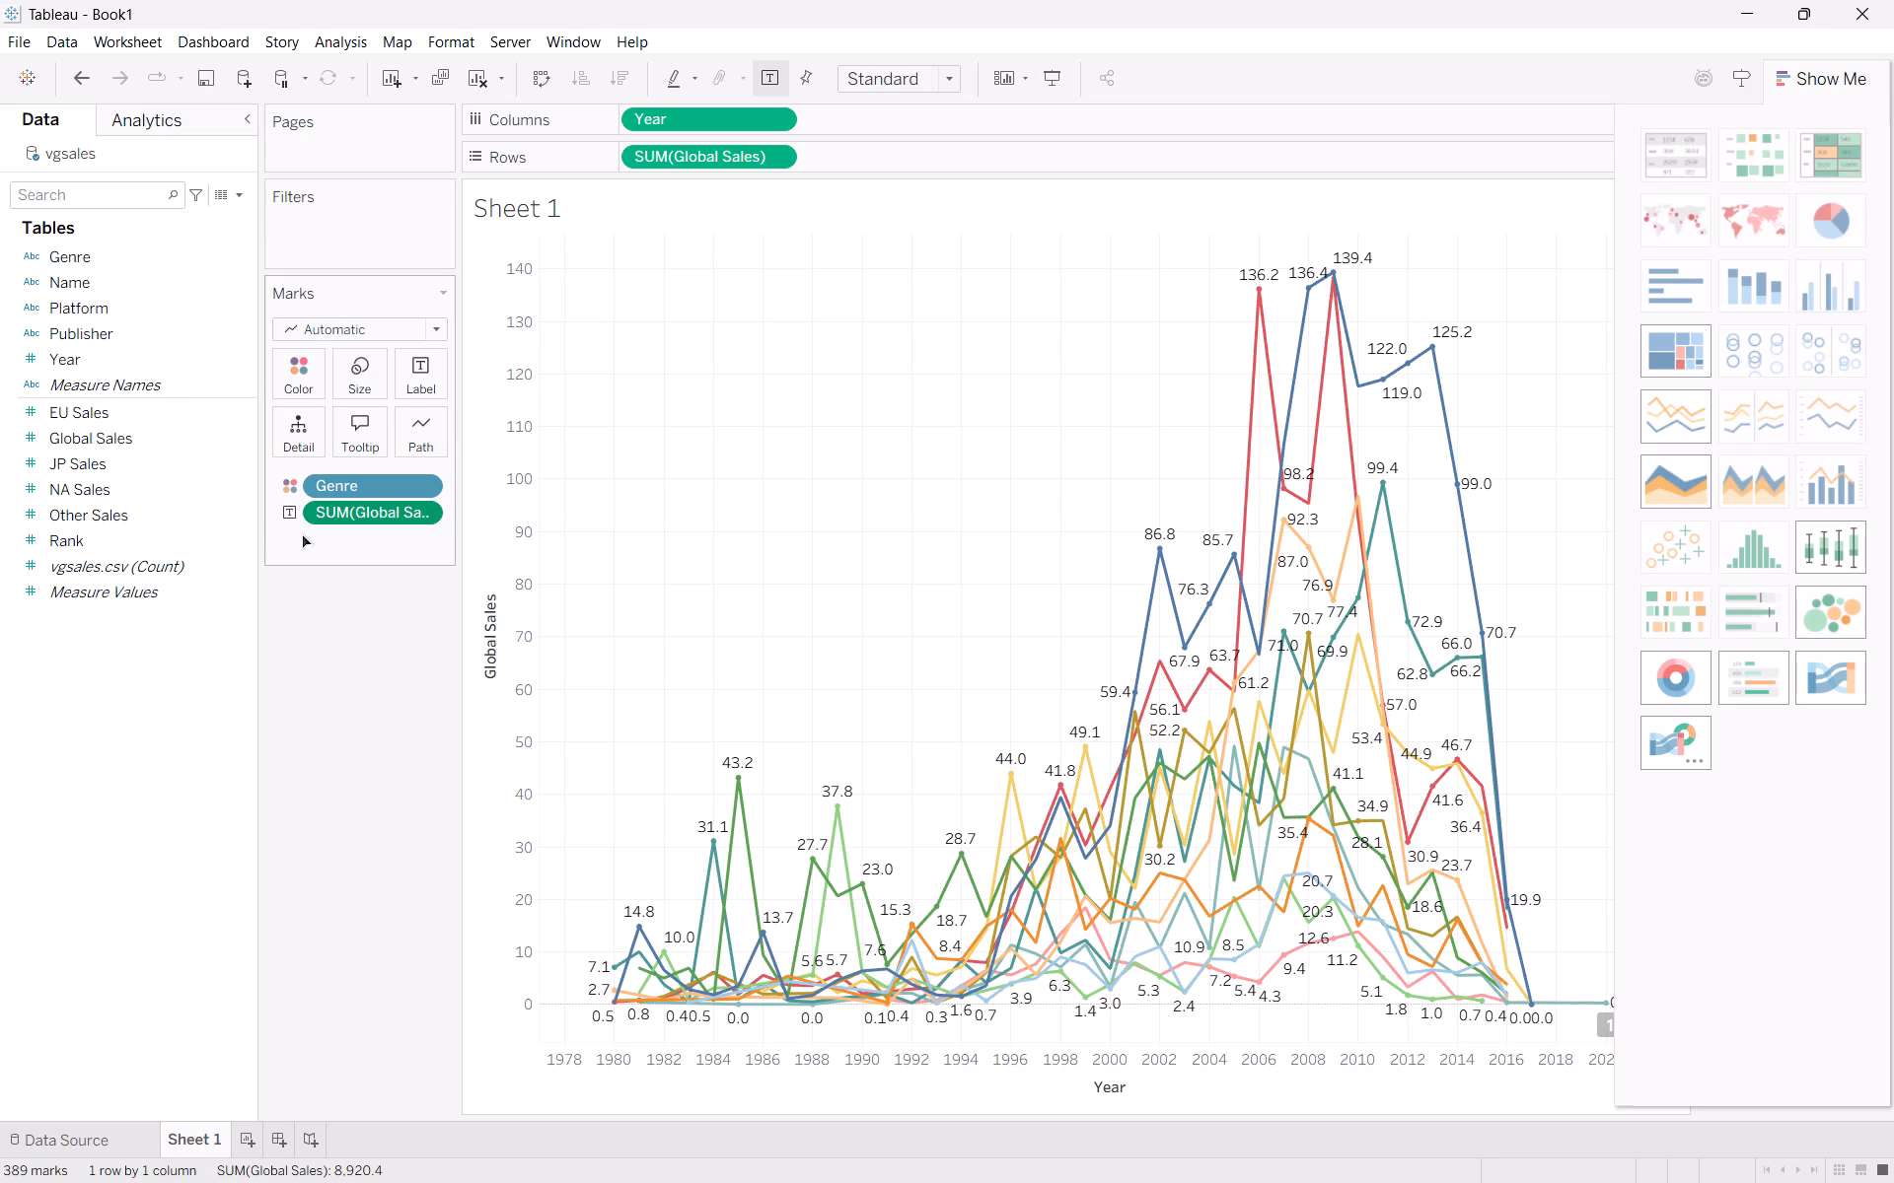
In Tableau, try the Line Ends, Highlighted, Selected and All label options, and set Marks to Label to Min/Max.
{"action": "left_click", "coordinate": [346, 518]}
{"action": "left_click", "coordinate": [420, 387]}
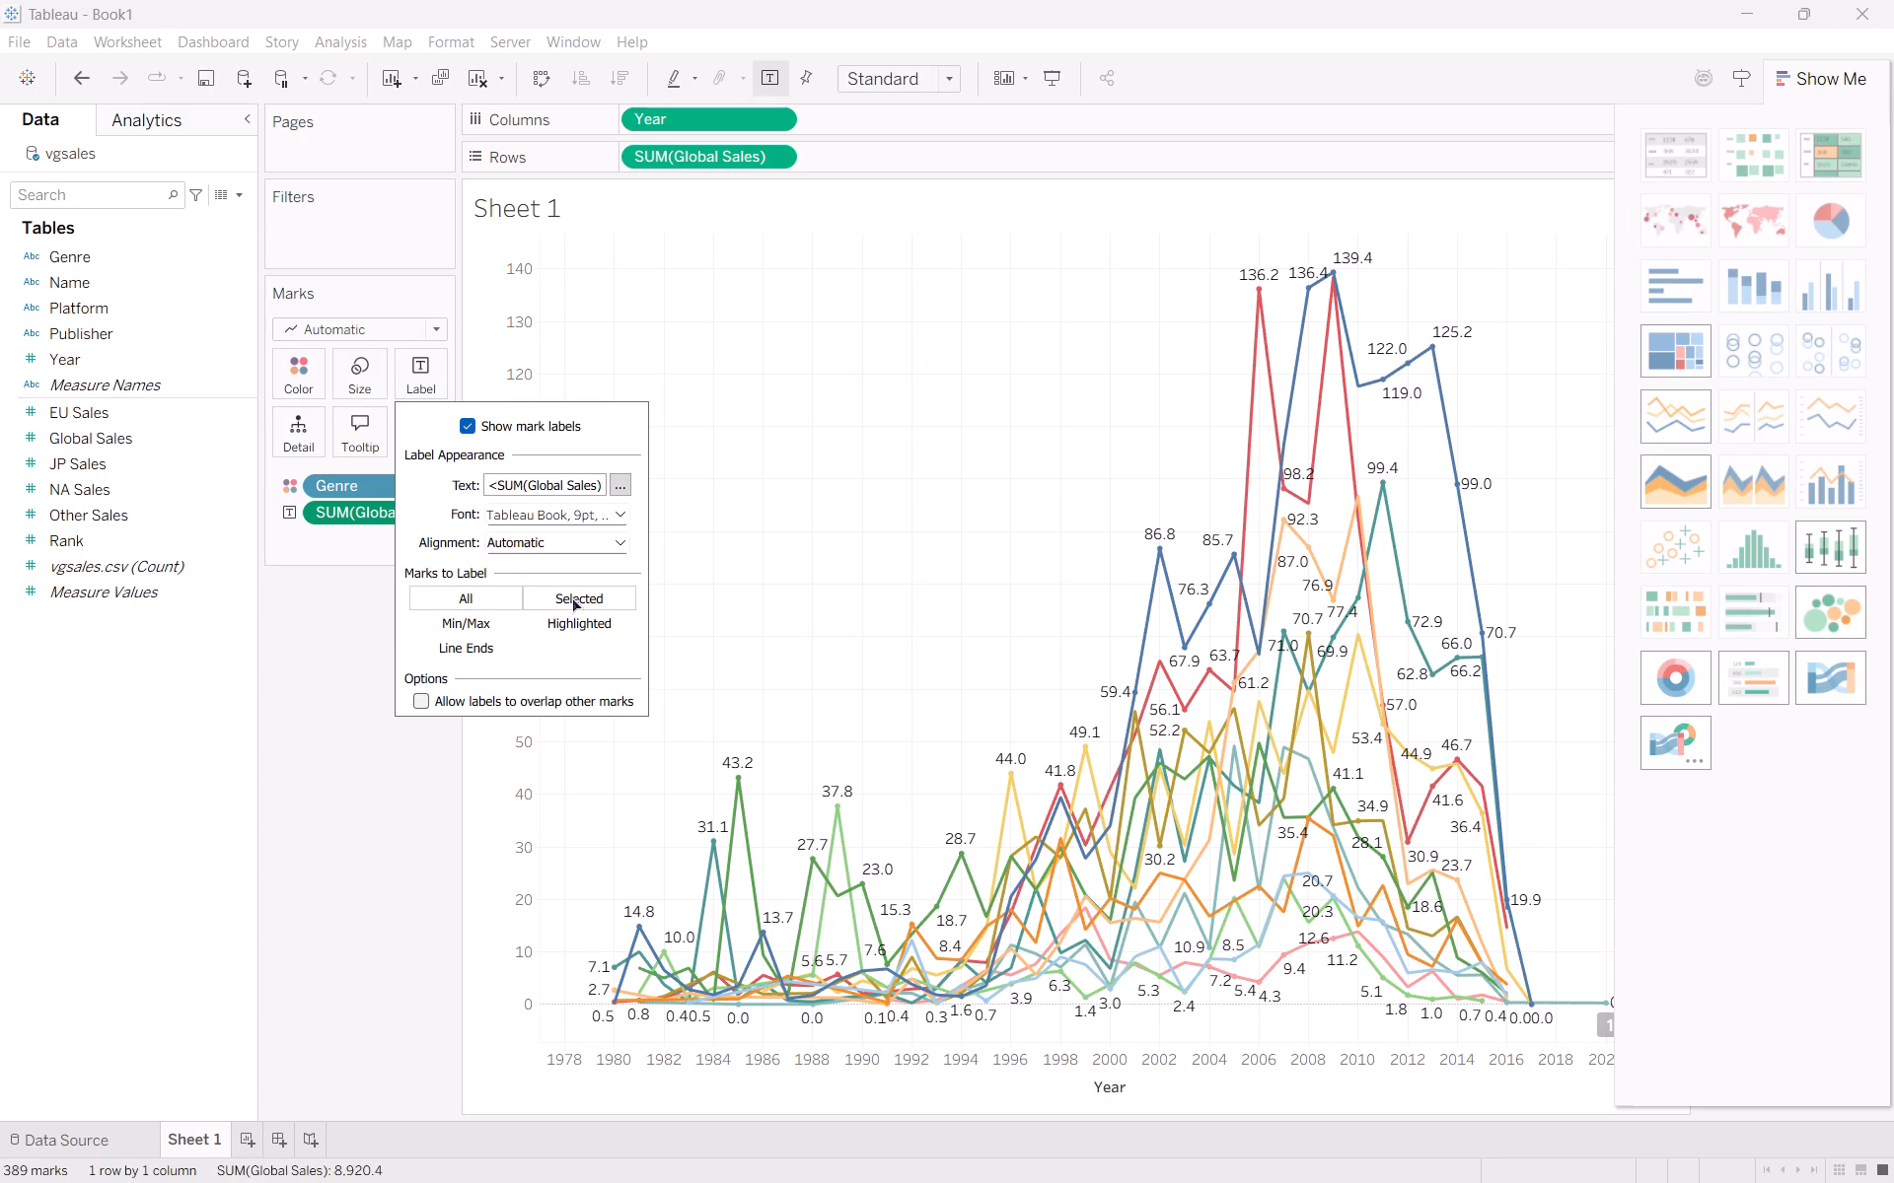
{"action": "left_click", "coordinate": [489, 647]}
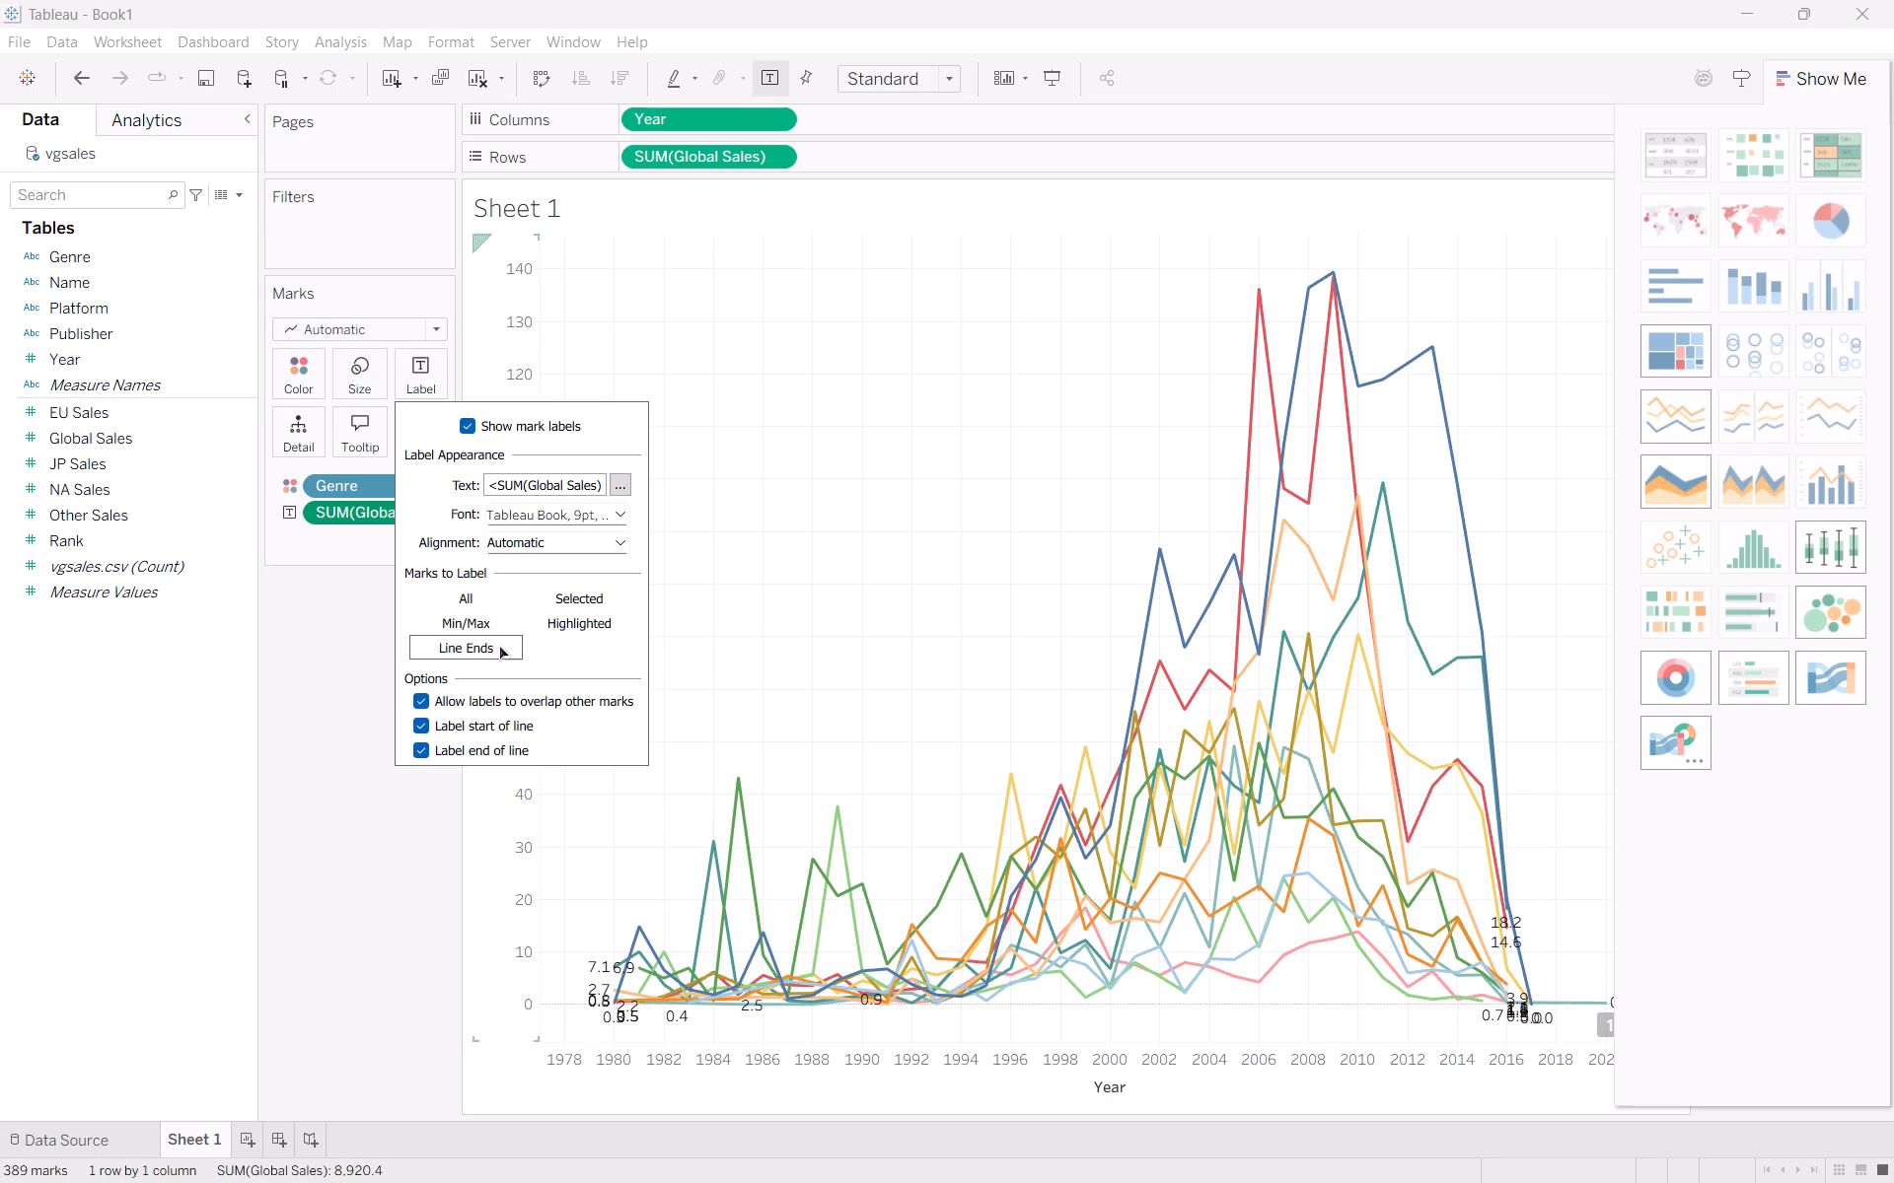
{"action": "left_click", "coordinate": [551, 619]}
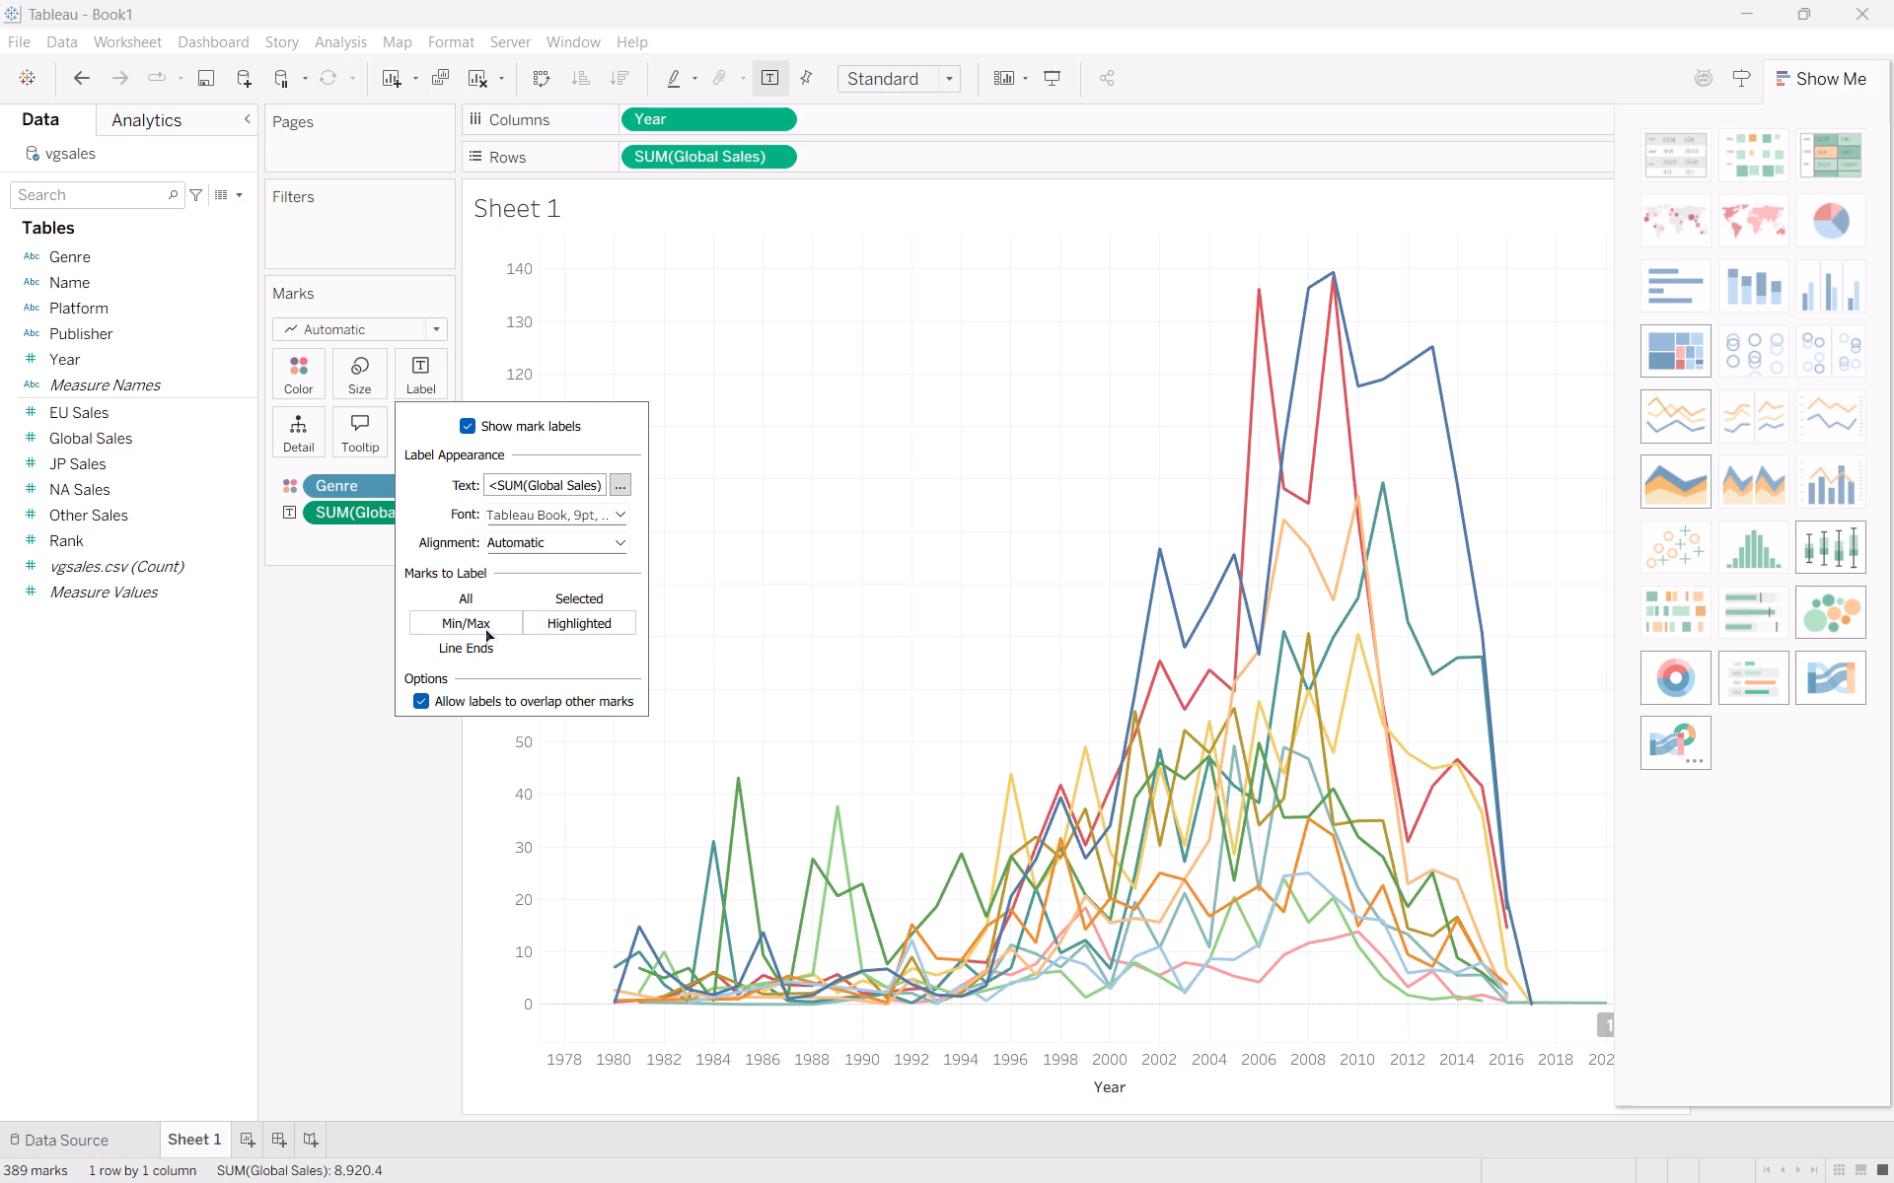
{"action": "left_click", "coordinate": [483, 627]}
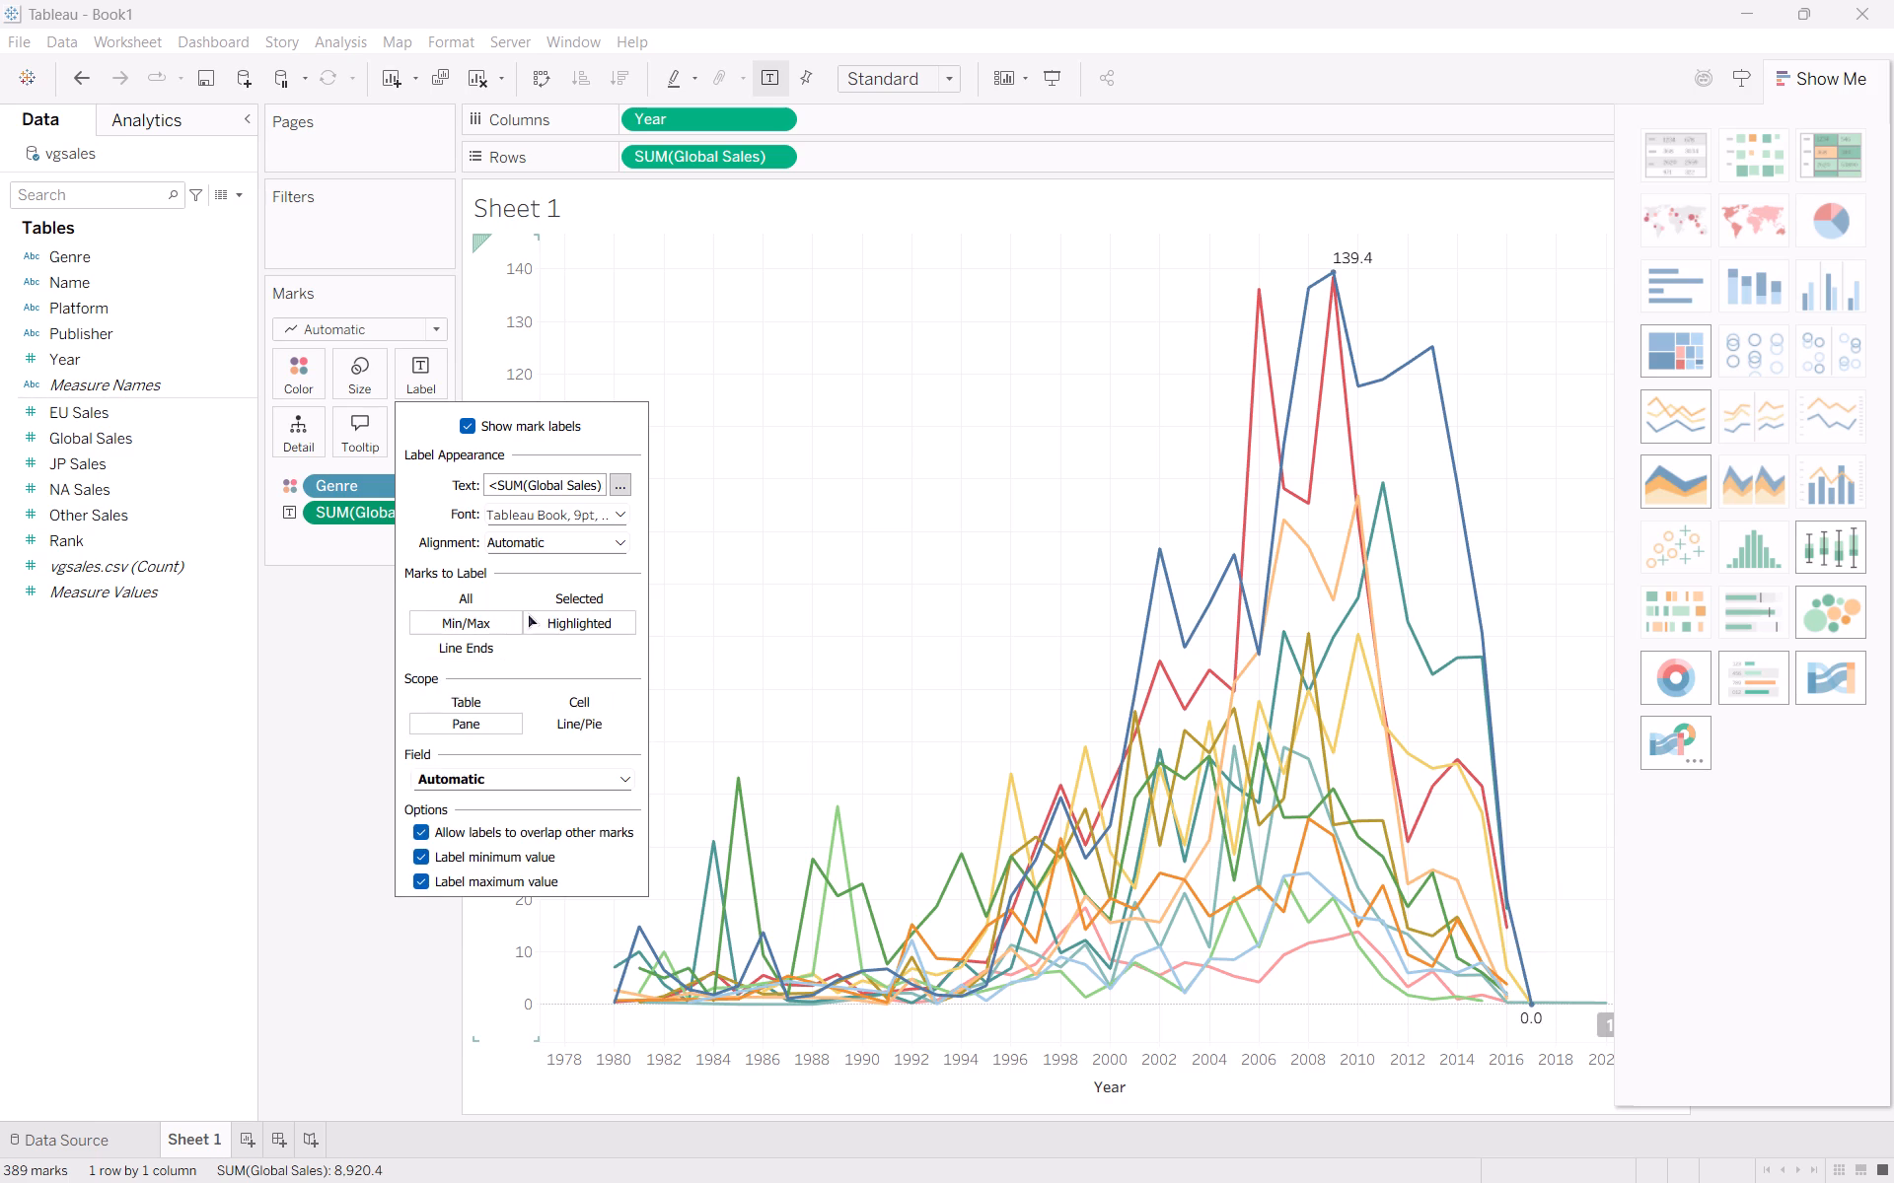
{"action": "left_click", "coordinate": [569, 600]}
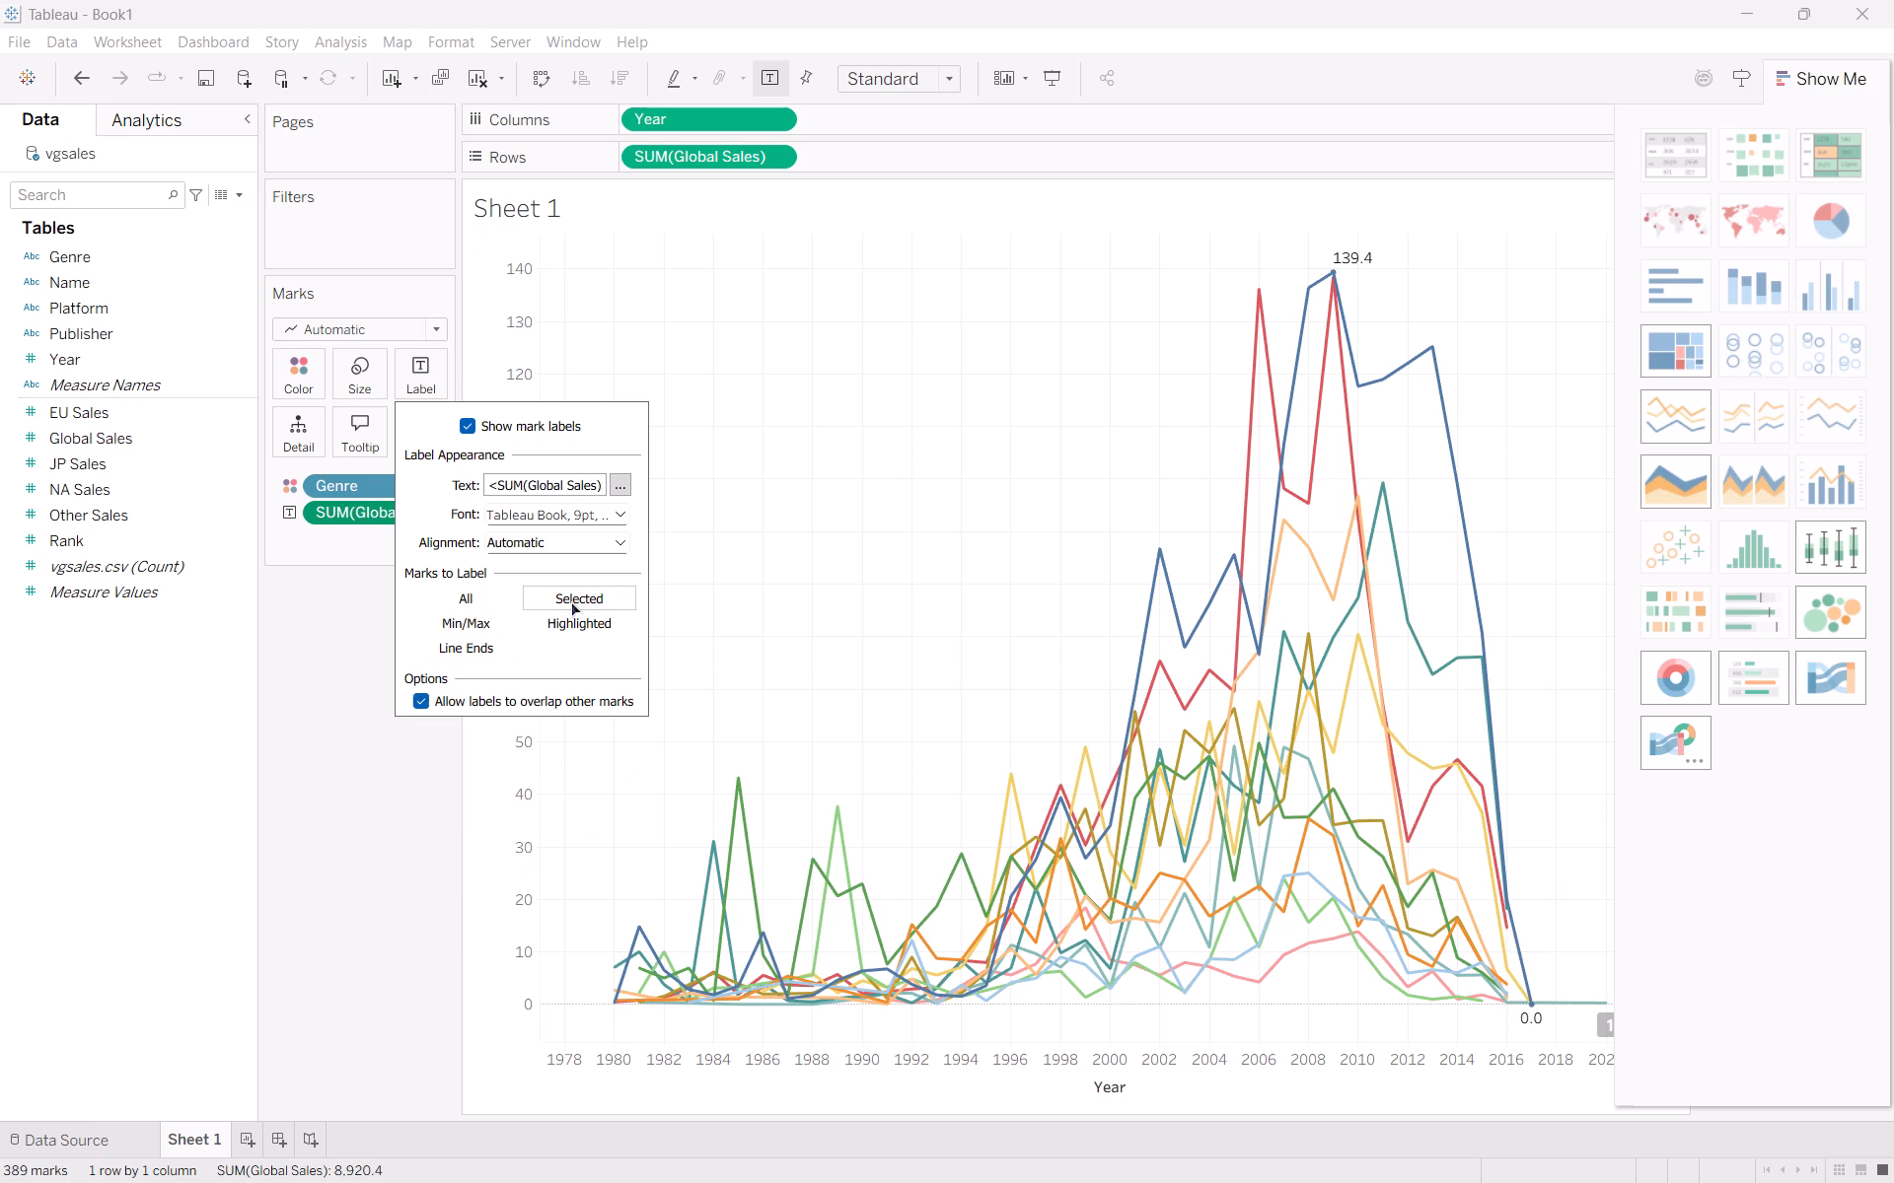
{"action": "left_click", "coordinate": [486, 629]}
{"action": "left_click", "coordinate": [468, 598]}
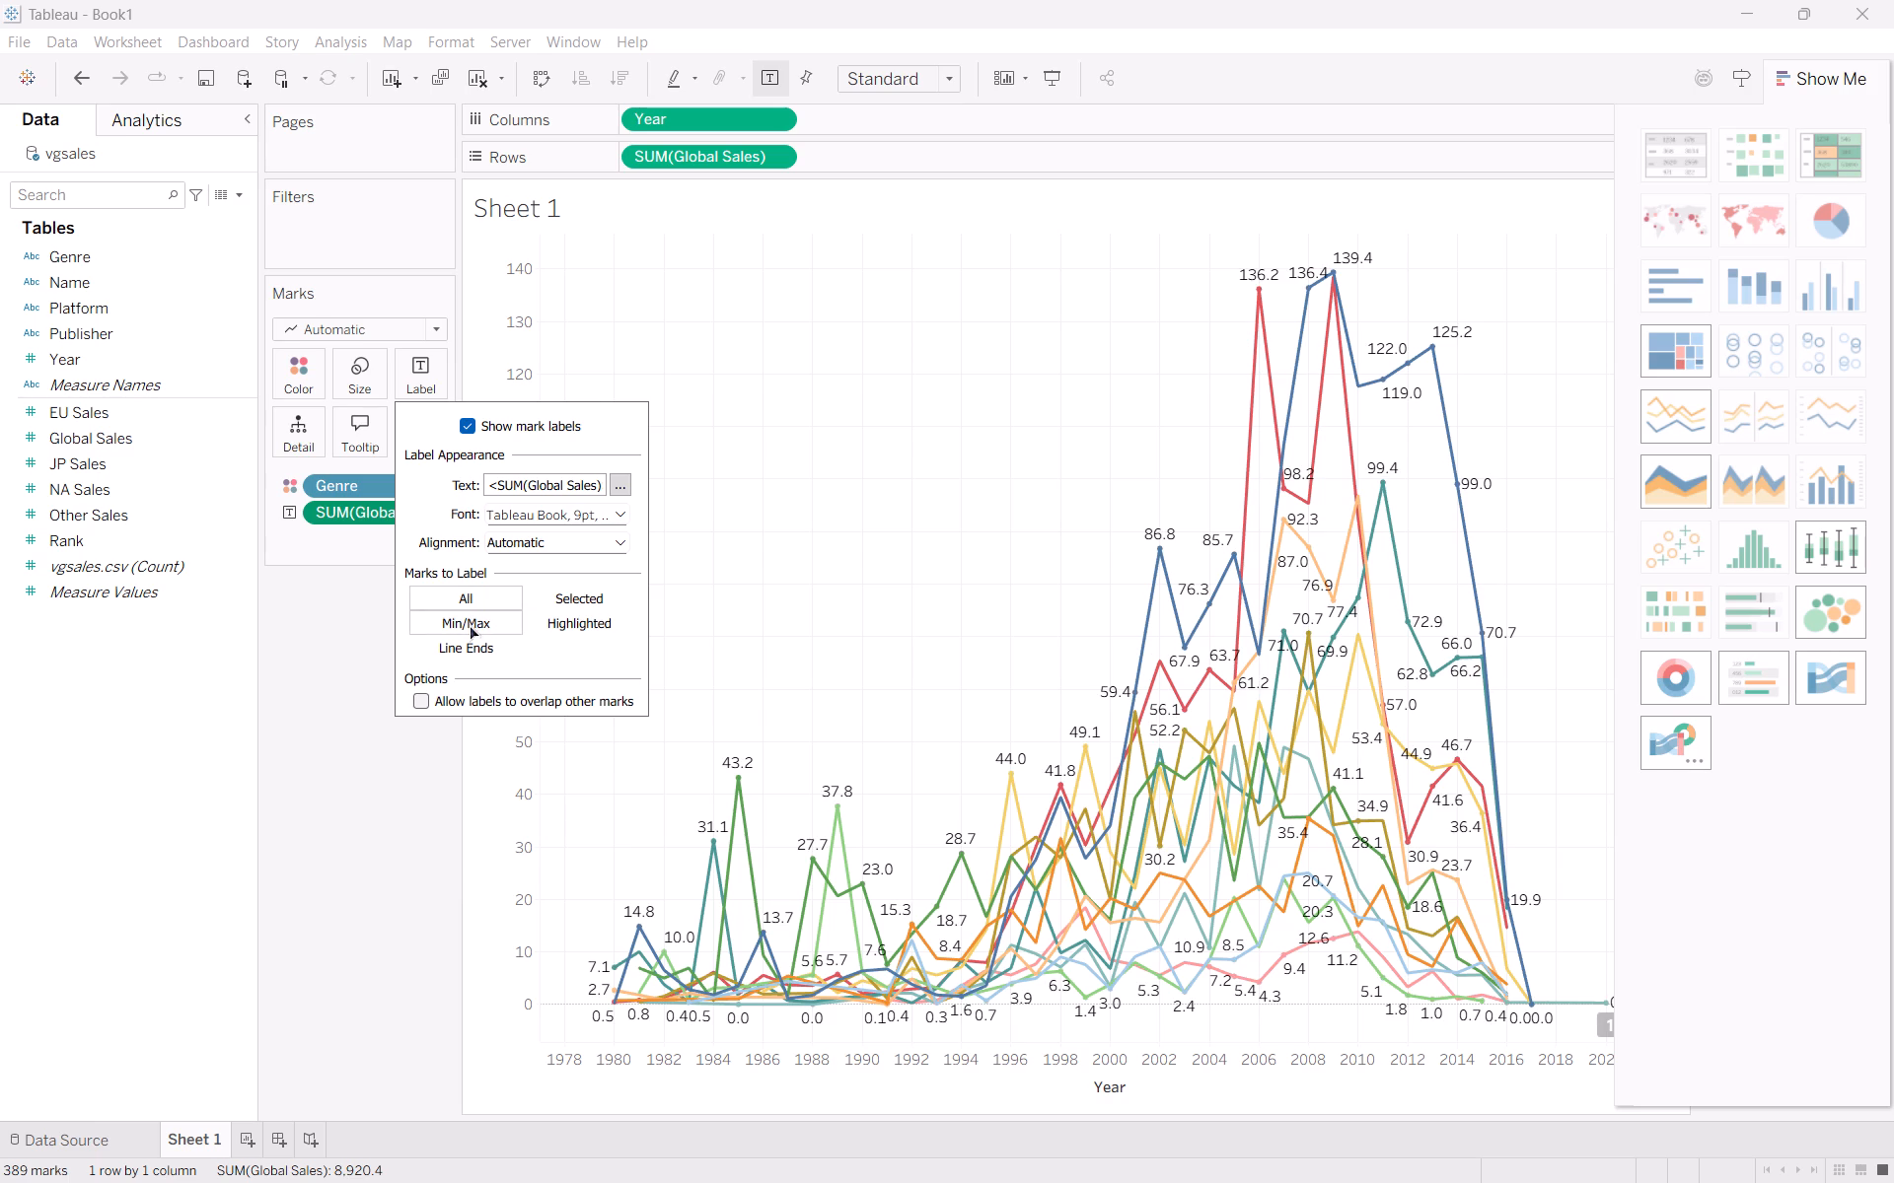
{"action": "left_click", "coordinate": [468, 624]}
Watch the lesson video in Brave for the scope chosen for the Min/Max labels.
{"action": "key", "text": "space"}
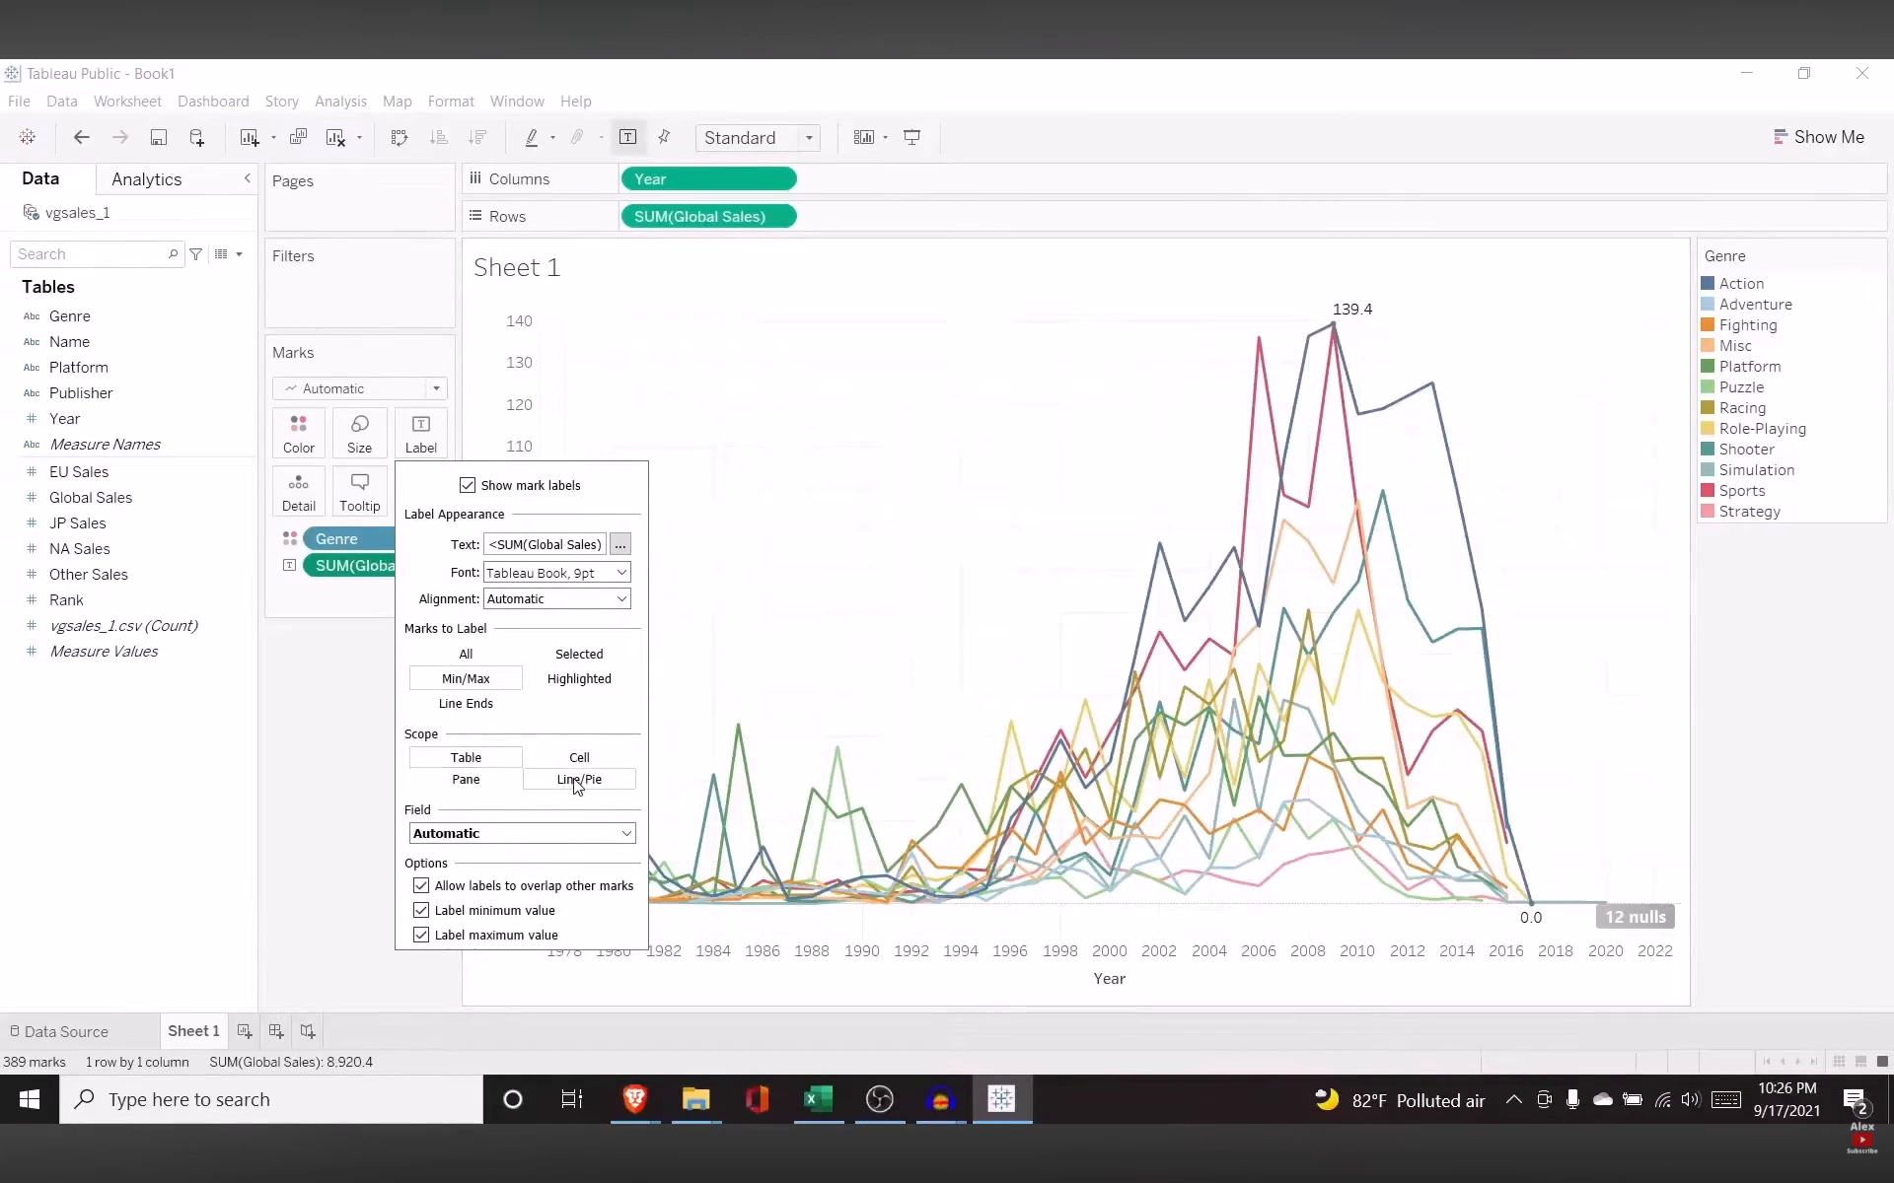
{"action": "key", "text": "space"}
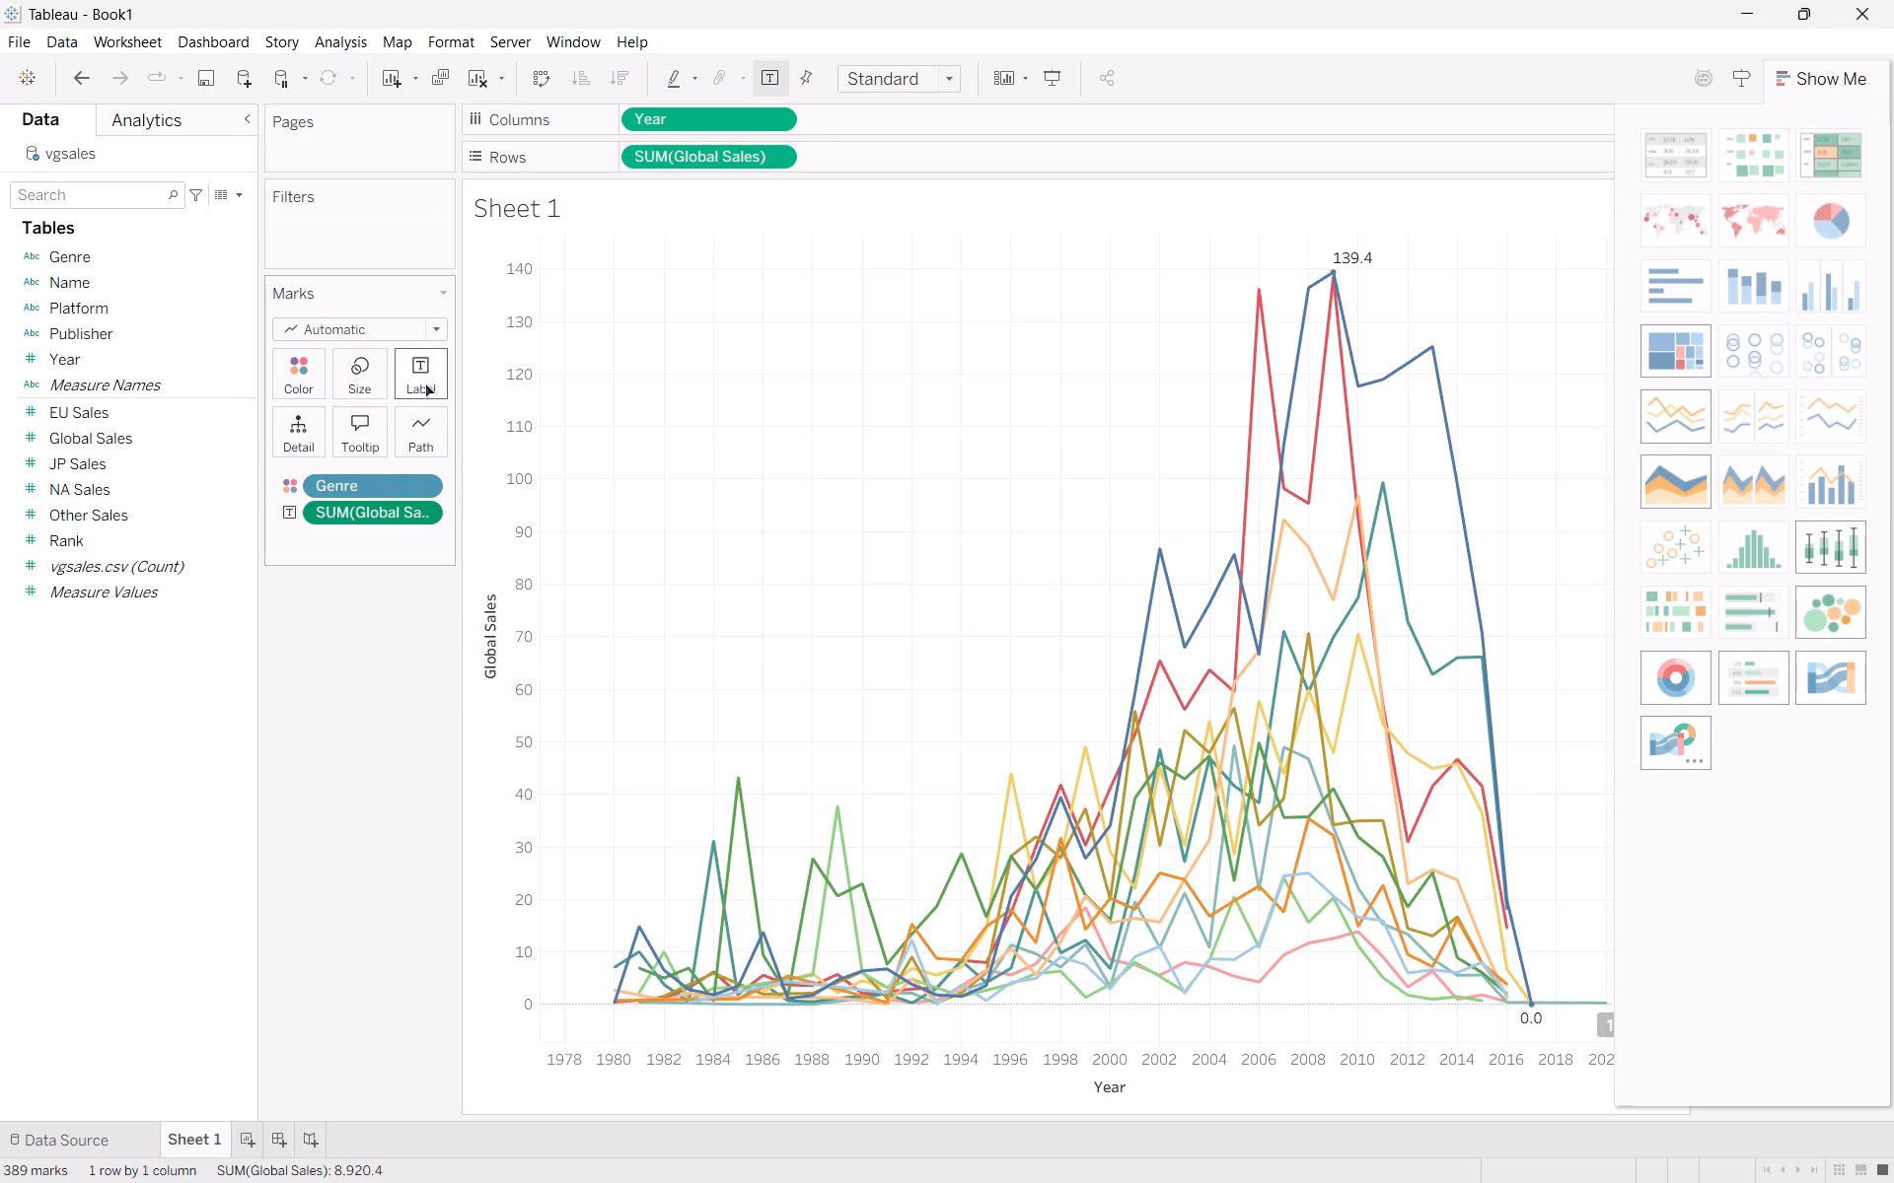
In Tableau, set the scope of the Min/Max mark labels to Line/Pie.
{"action": "left_click", "coordinate": [423, 382]}
{"action": "left_click", "coordinate": [576, 731]}
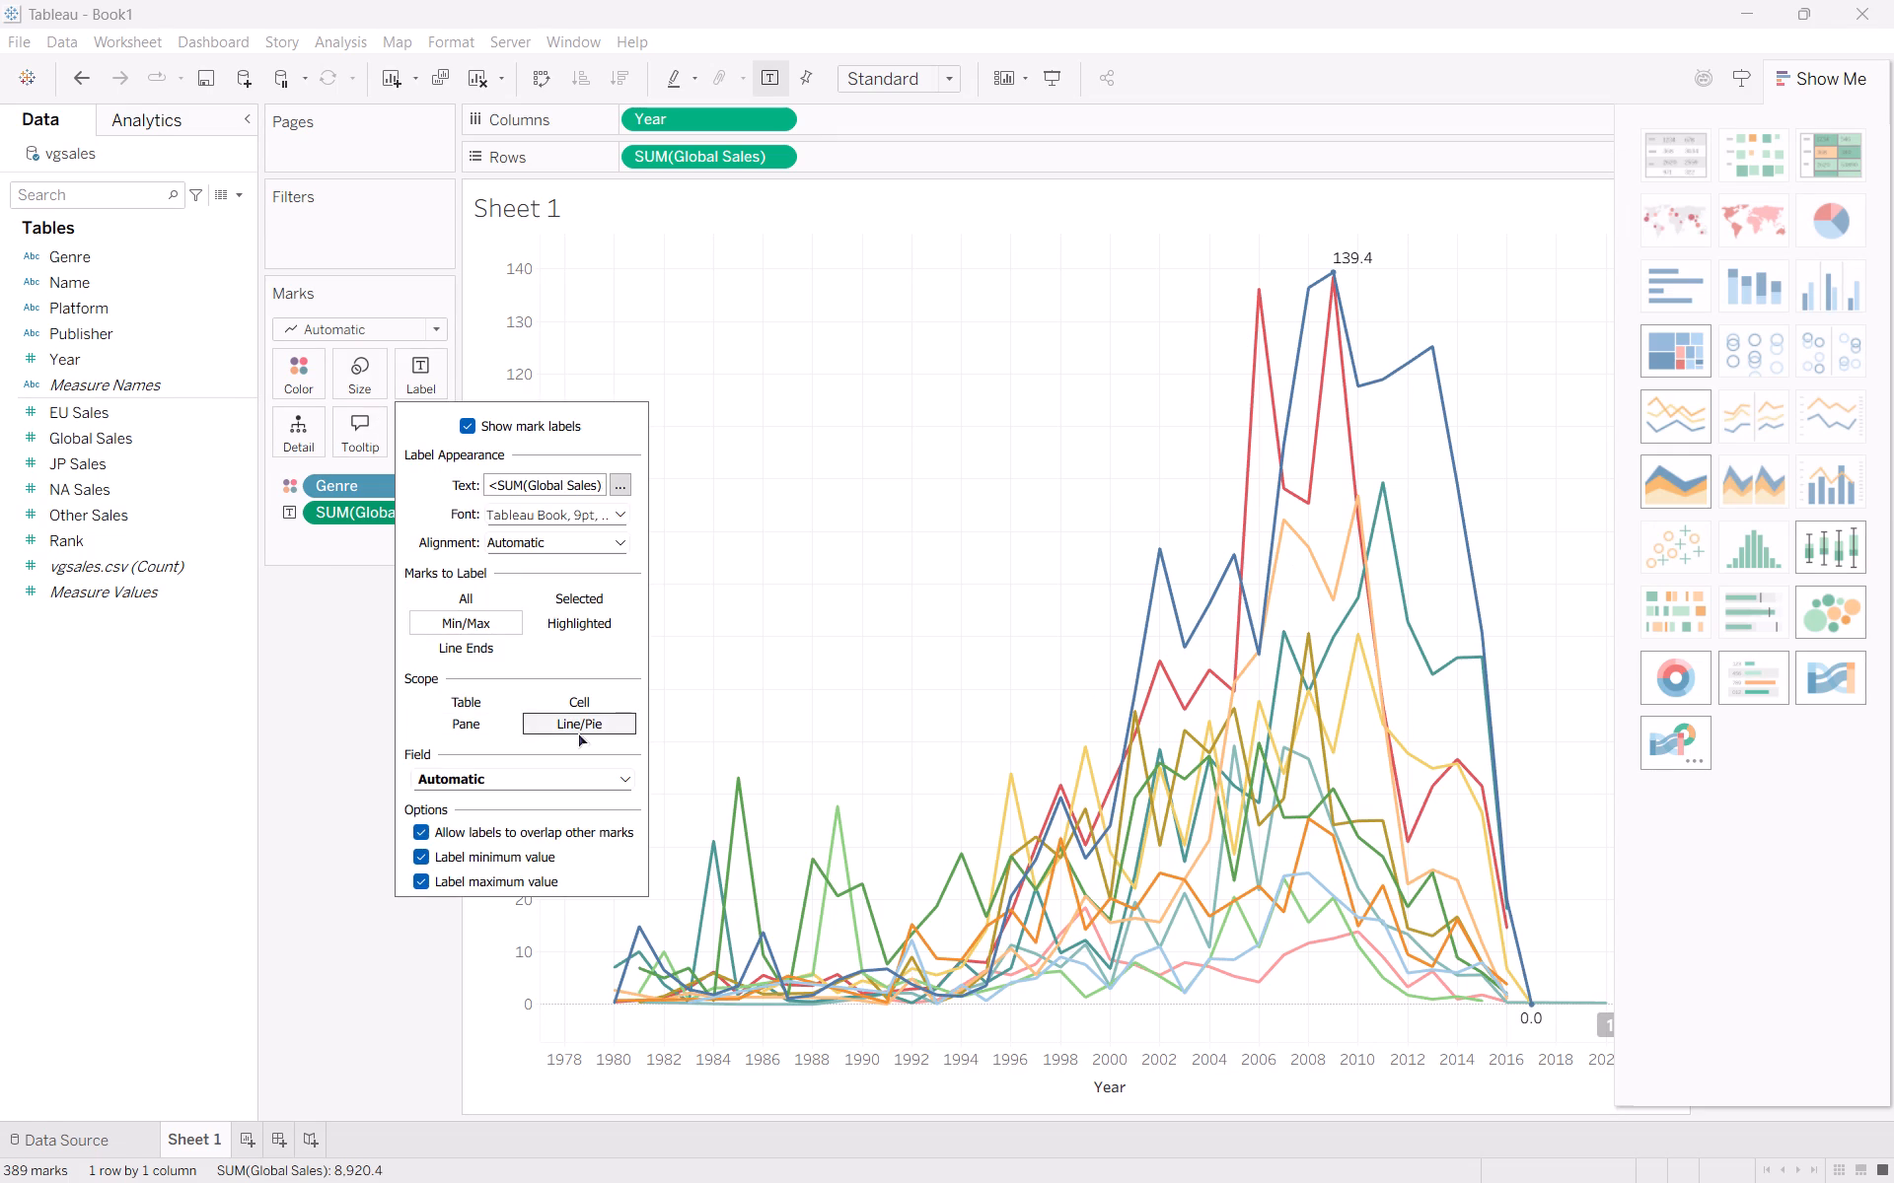
Switch to the lesson video in Brave and toggle its playback.
{"action": "key", "text": "space"}
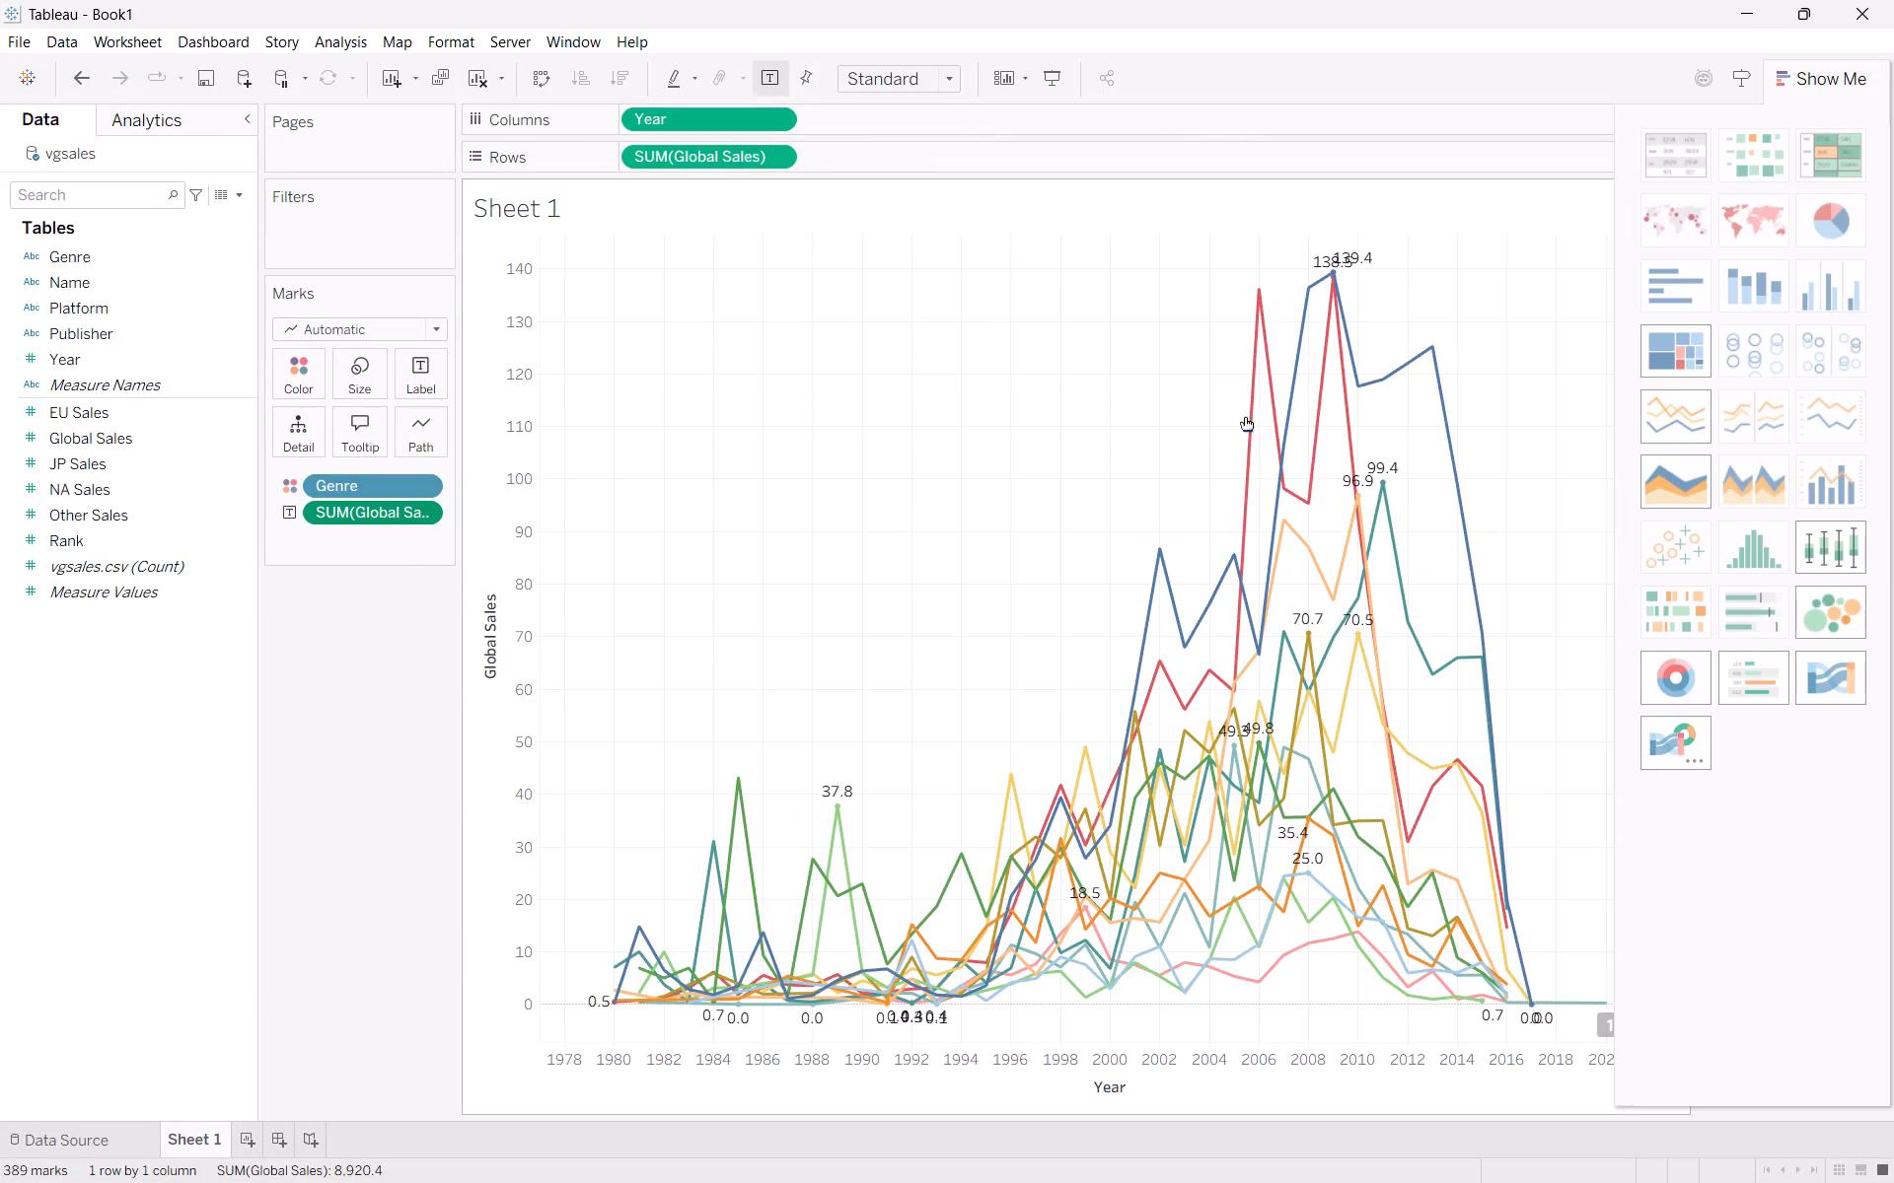
In Tableau, turn off the Label minimum value option for the line chart's mark labels.
{"action": "left_click", "coordinate": [428, 375]}
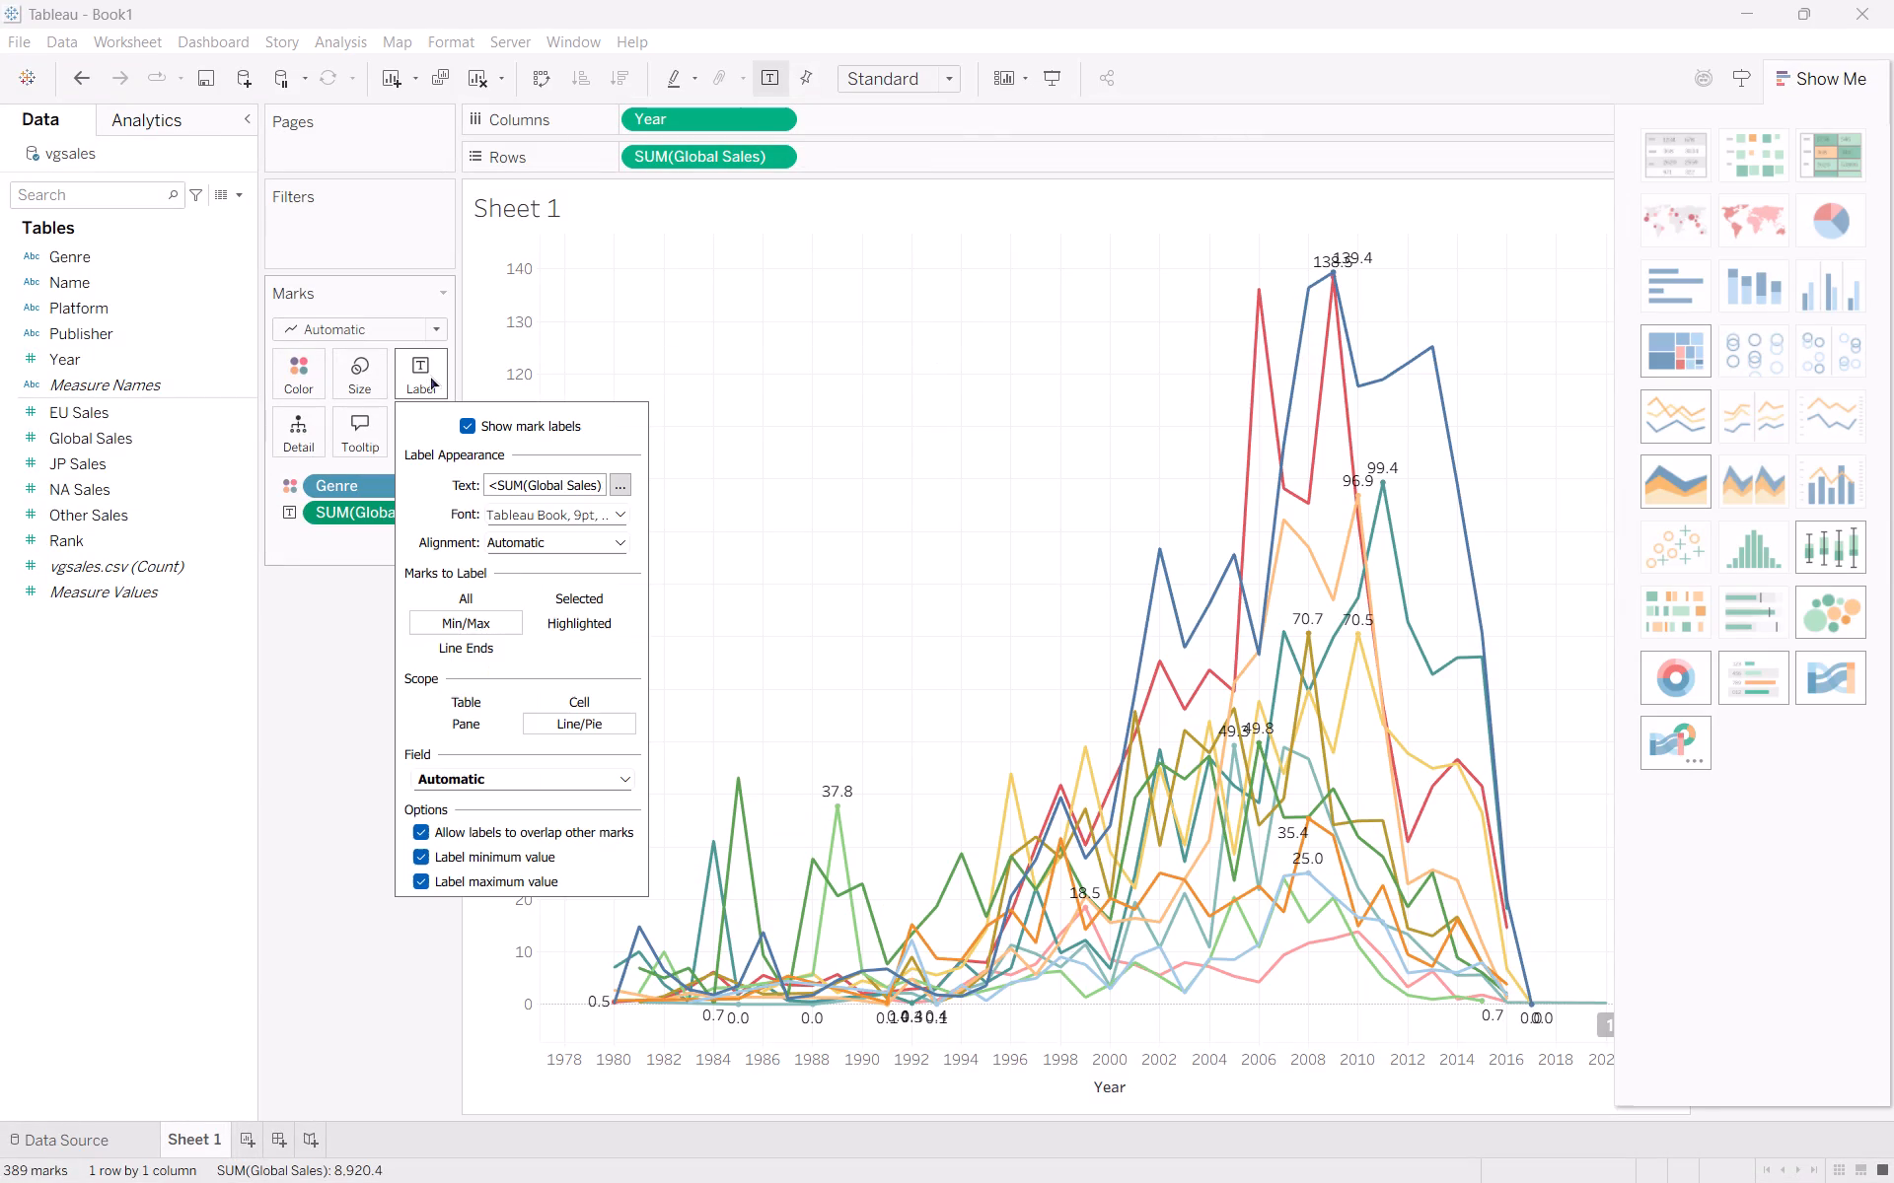
{"action": "left_click", "coordinate": [425, 853]}
Return to the lesson video in Brave, rewind it to the part where Year is added as a label, and pause it.
{"action": "scroll", "coordinate": [425, 853], "scroll_direction": "right", "scroll_amount": 20}
{"action": "scroll", "coordinate": [425, 853], "scroll_direction": "right", "scroll_amount": 13}
{"action": "scroll", "coordinate": [425, 853], "scroll_direction": "left", "scroll_amount": 1}
{"action": "scroll", "coordinate": [425, 853], "scroll_direction": "right", "scroll_amount": 1}
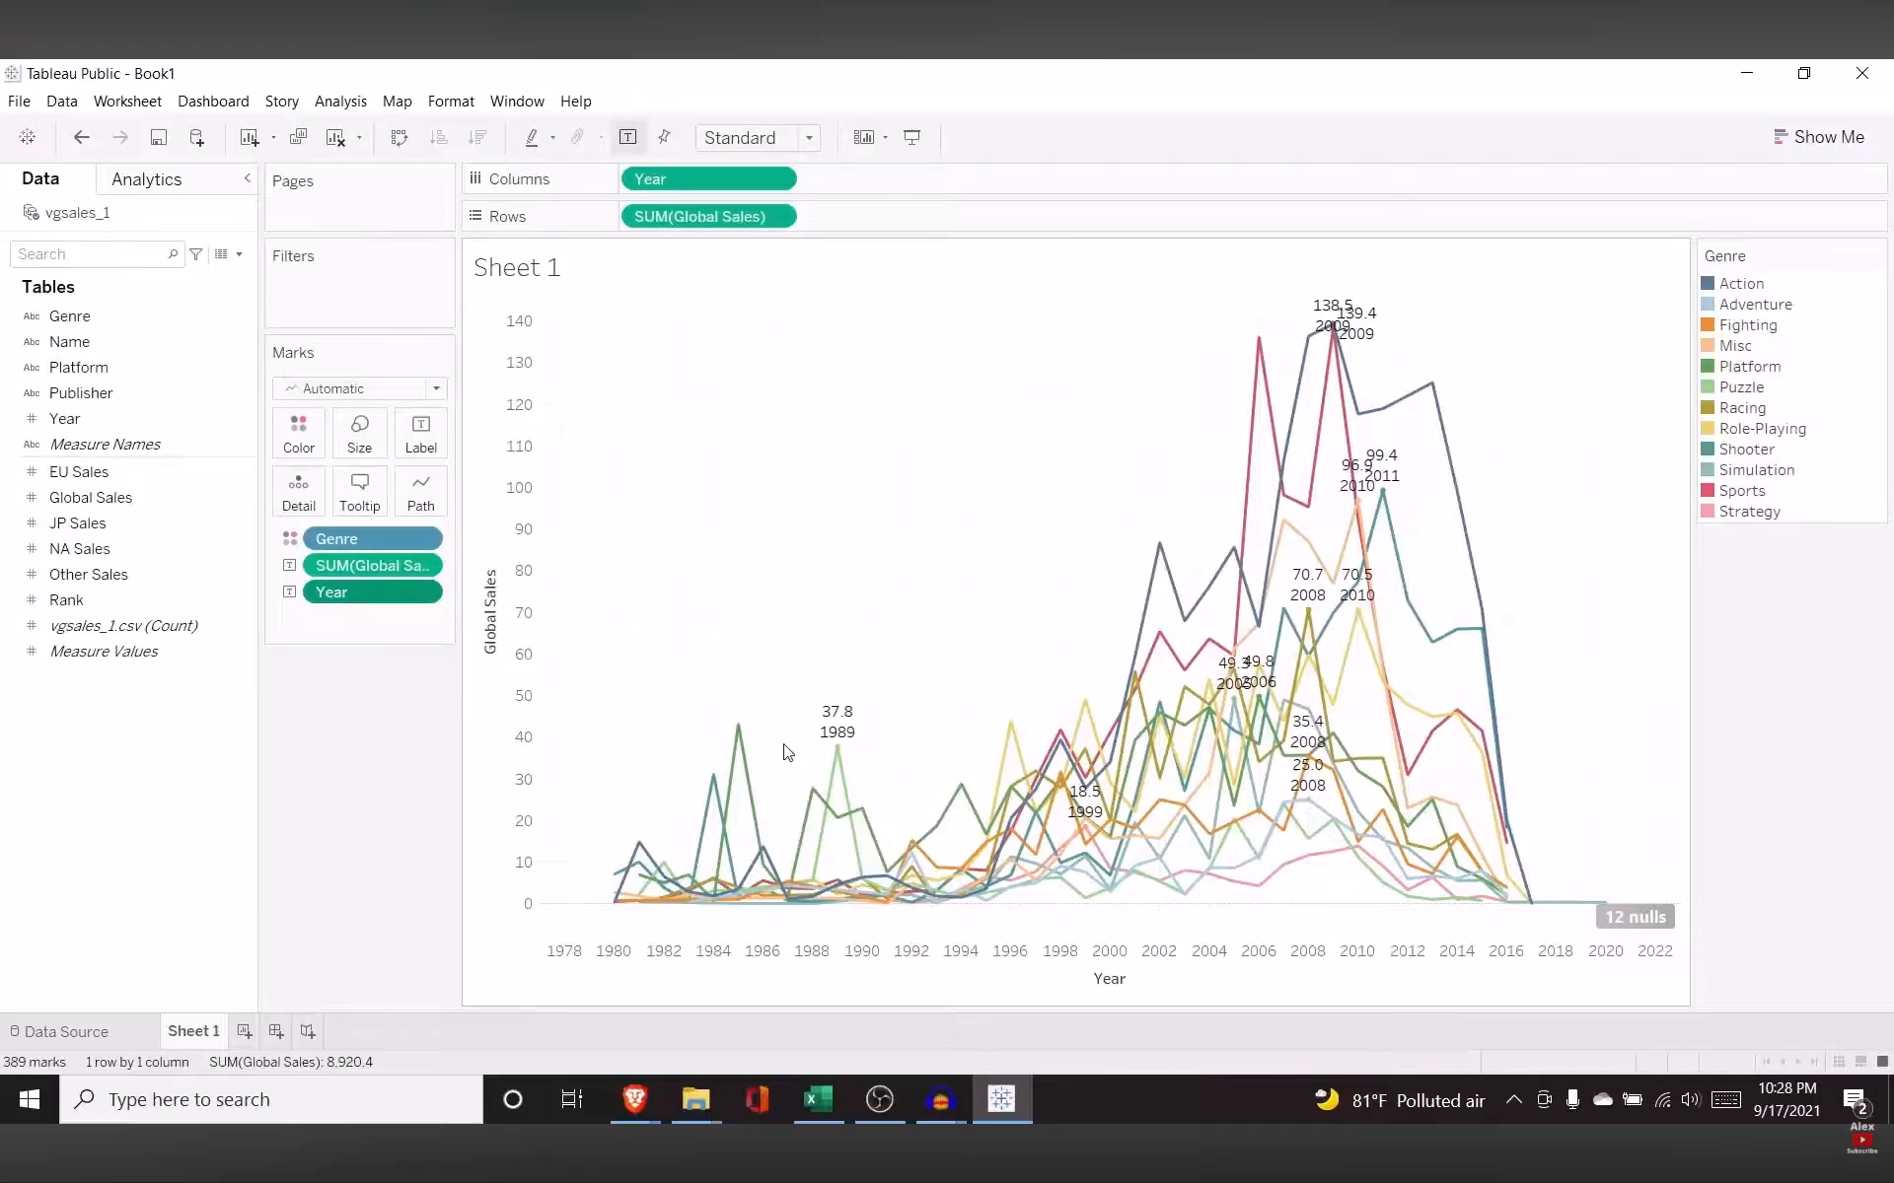
{"action": "key", "text": "Left"}
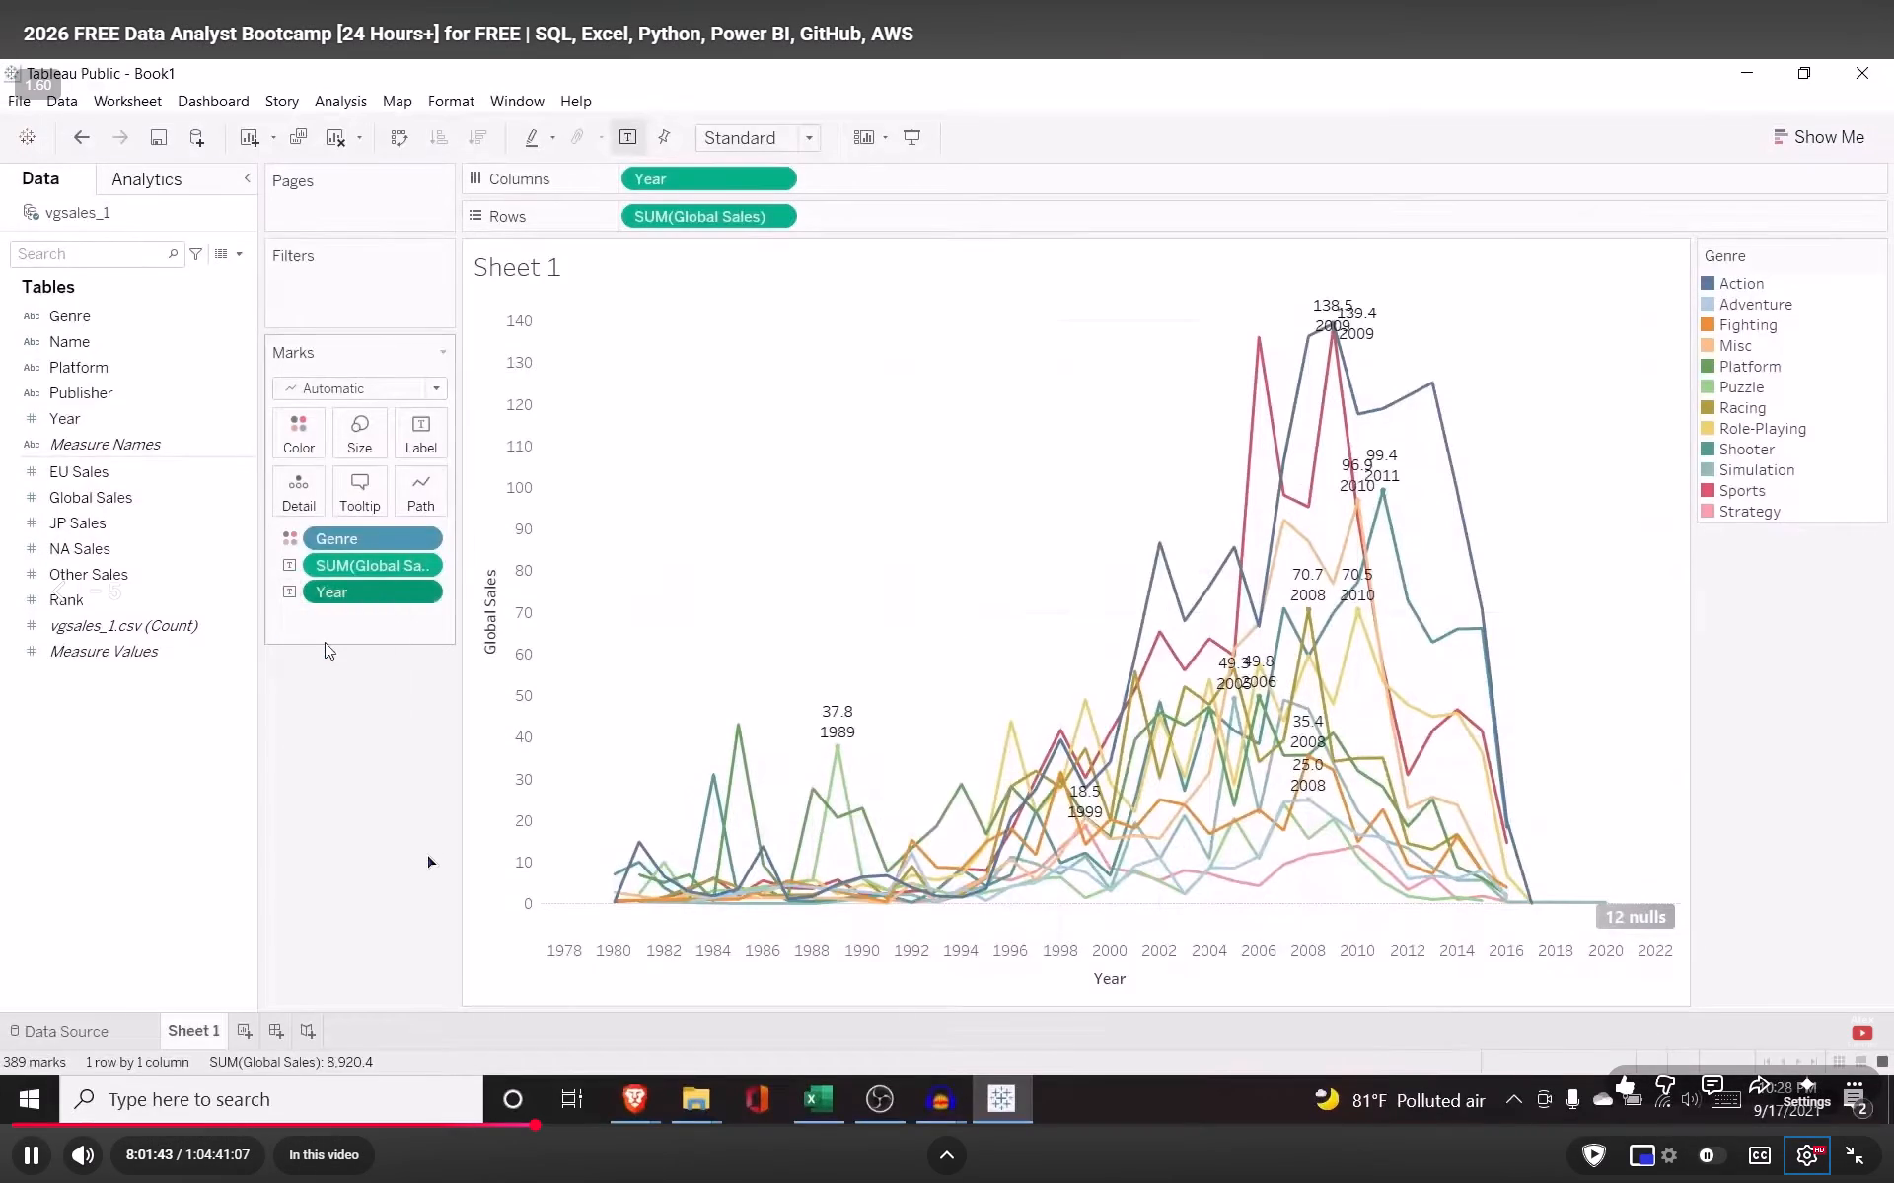
{"action": "key", "text": "Left"}
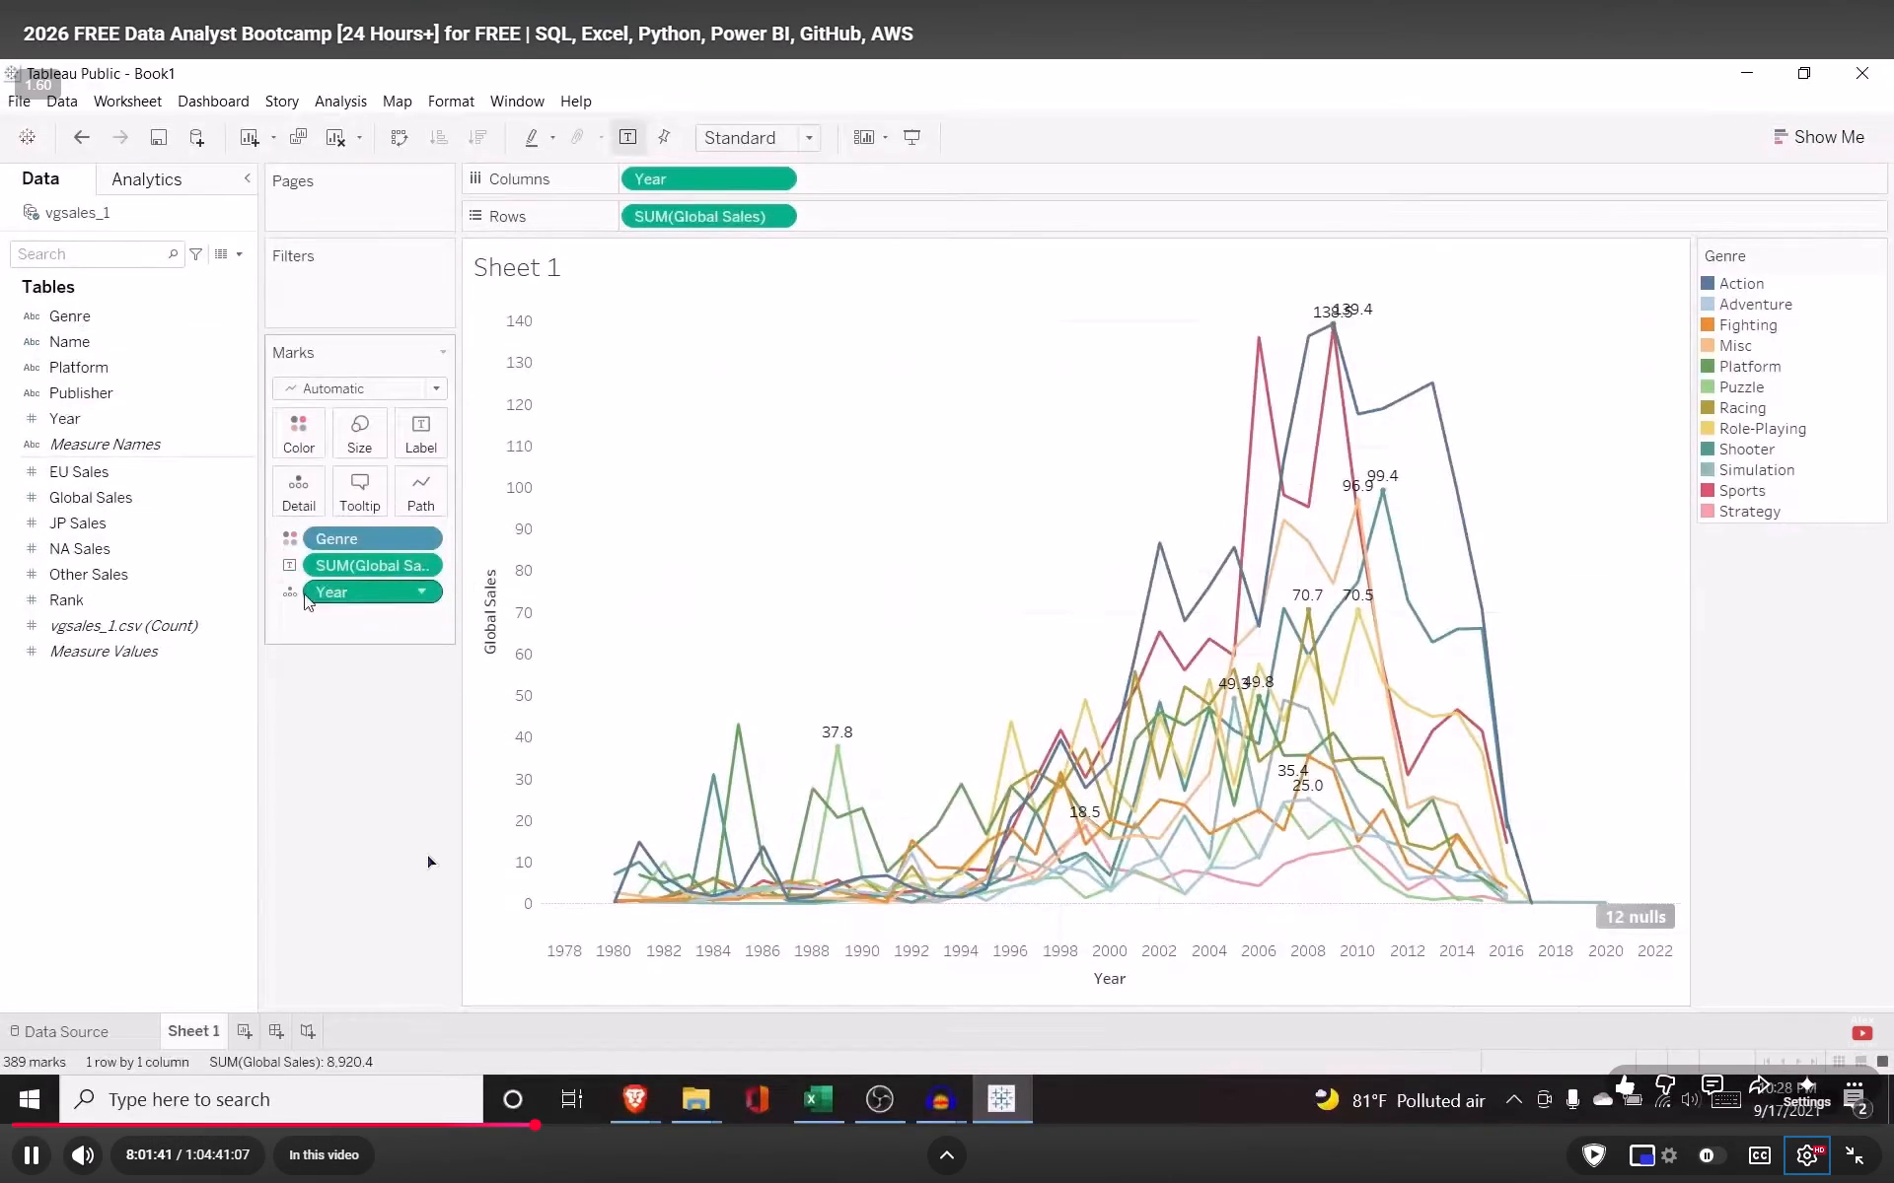
{"action": "key", "text": "space"}
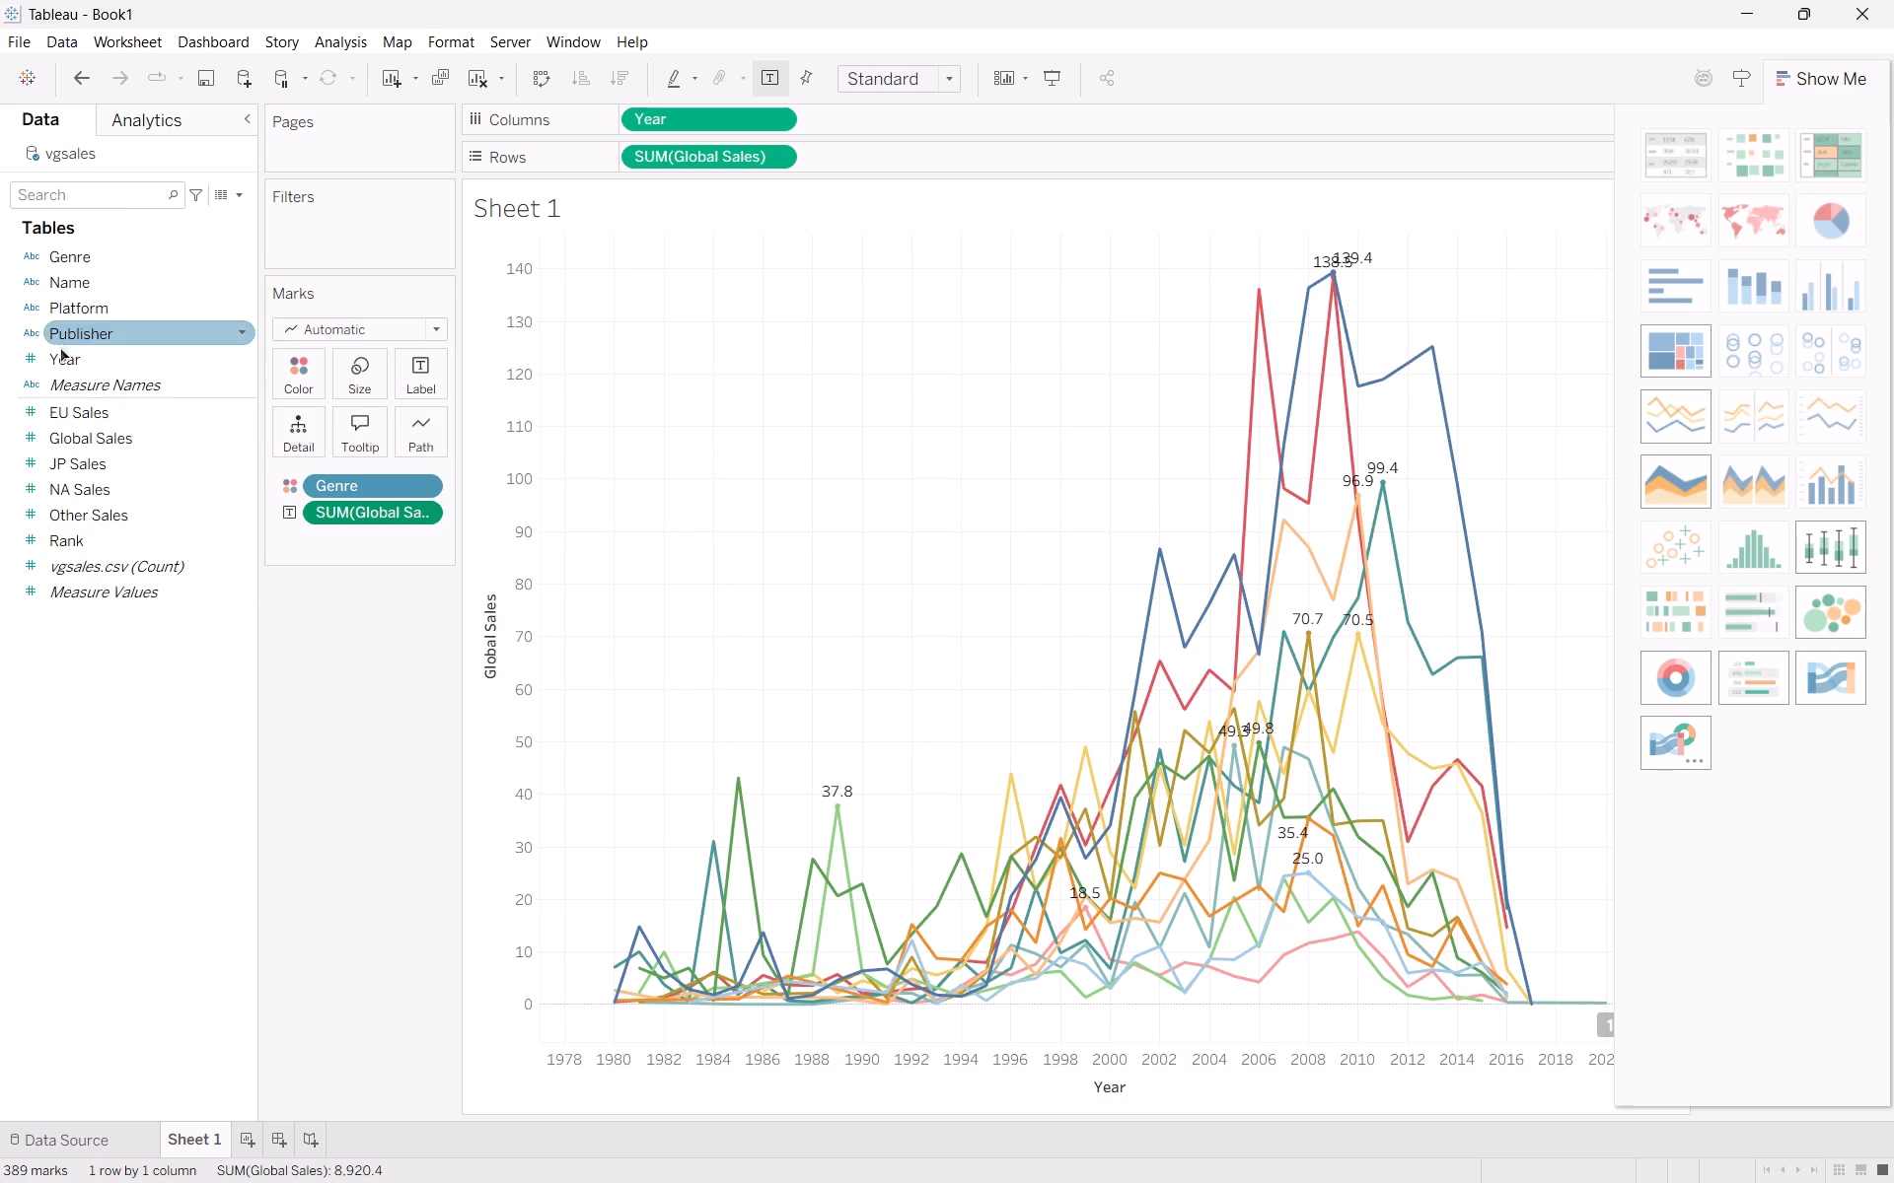
In Tableau, add Year to the marks of the line chart and assign it to Label.
{"action": "left_click_drag", "start_coordinate": [56, 353], "coordinate": [303, 530]}
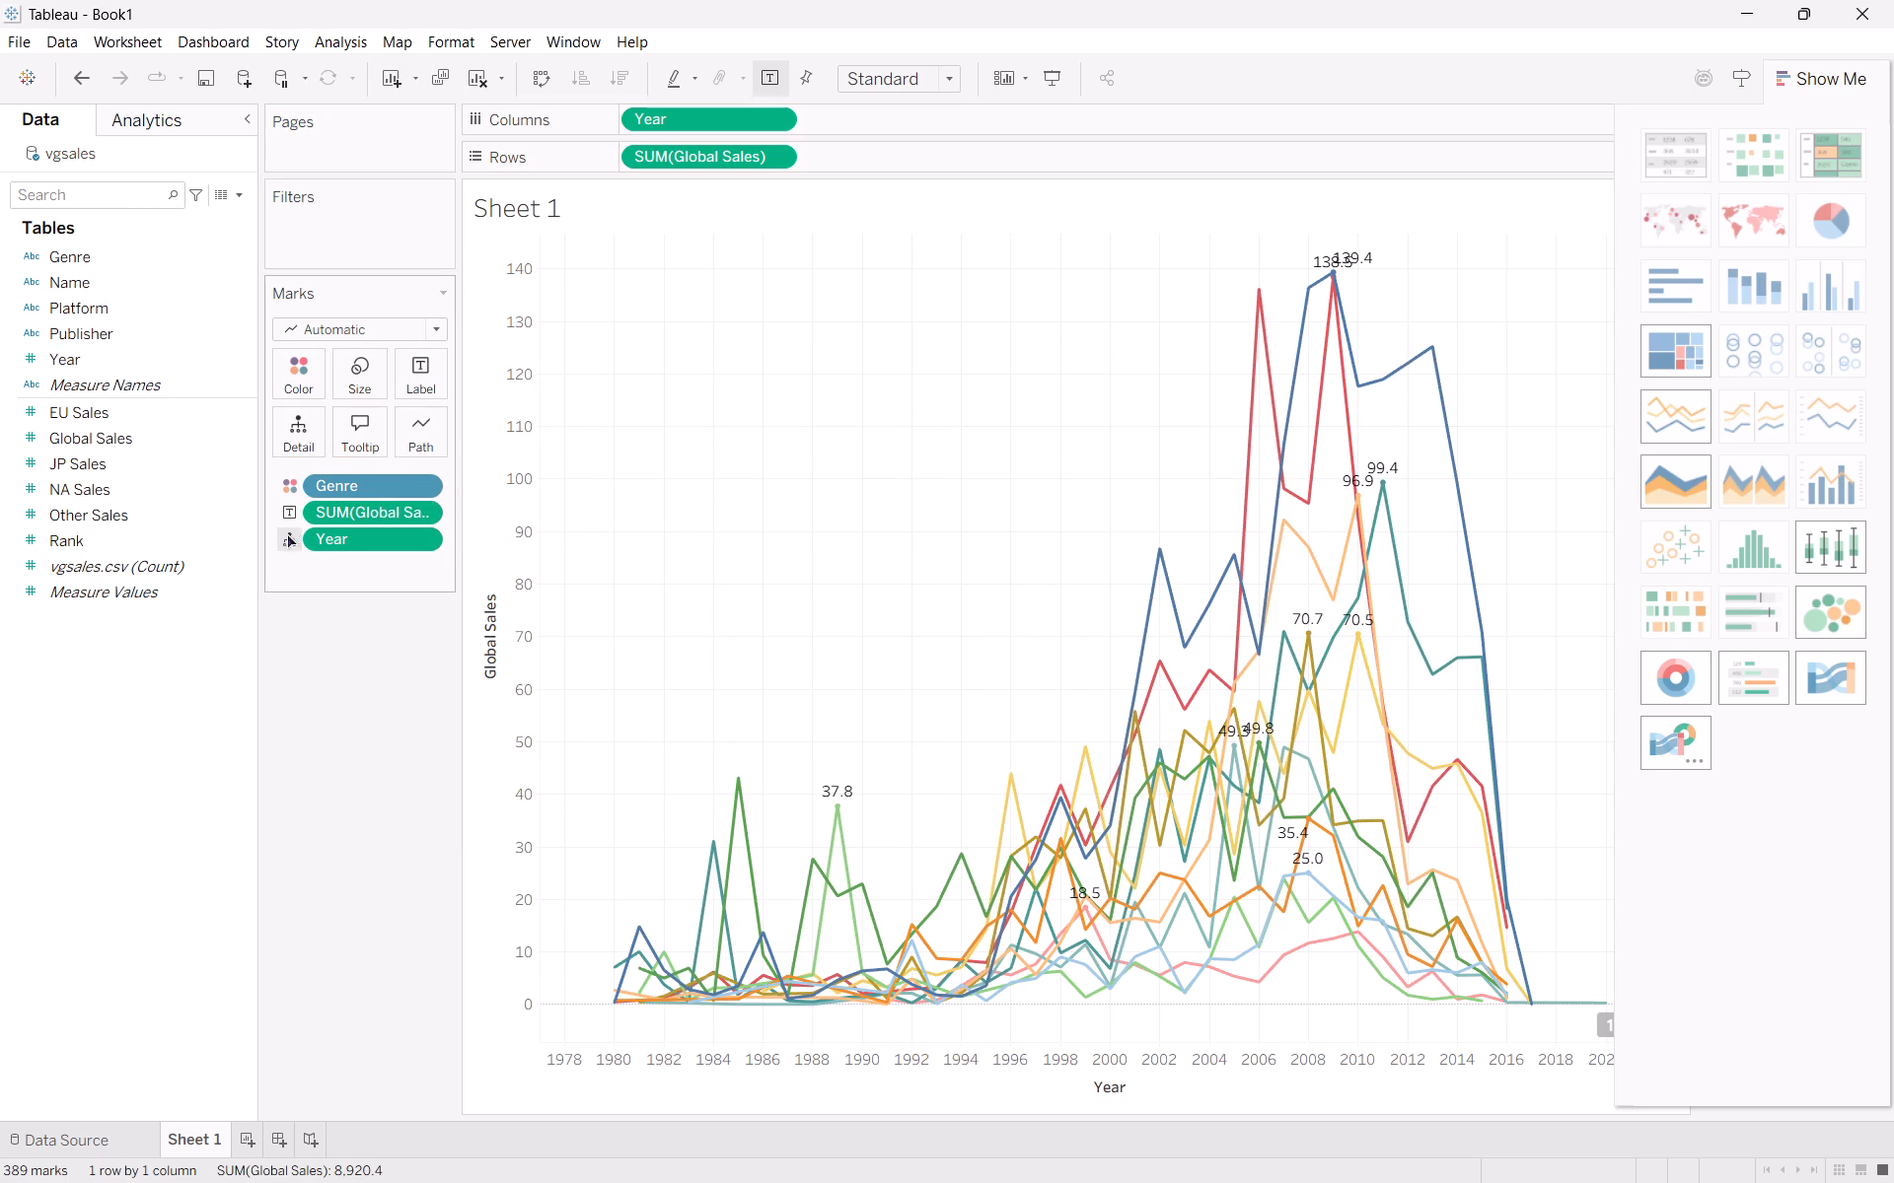
{"action": "left_click", "coordinate": [285, 534]}
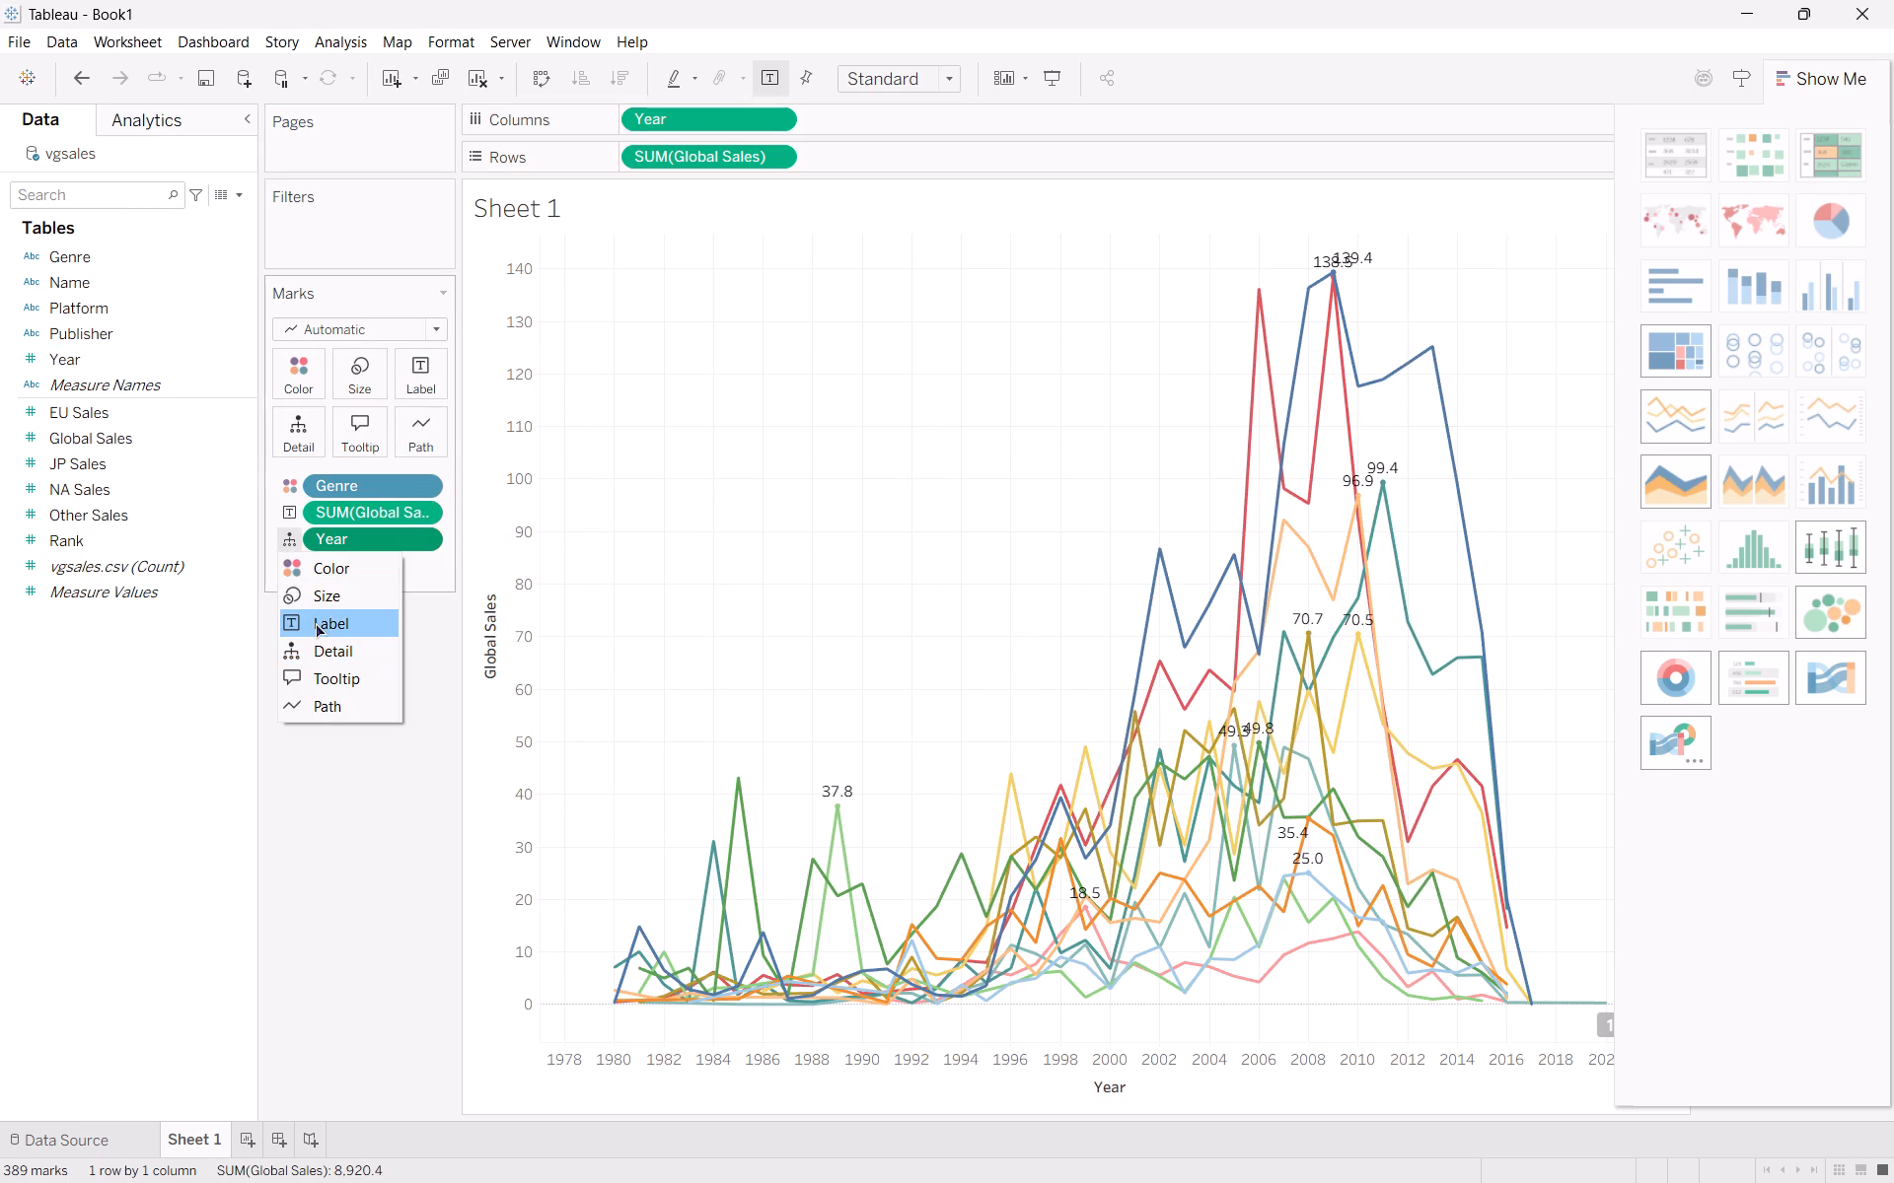
{"action": "left_click", "coordinate": [314, 622]}
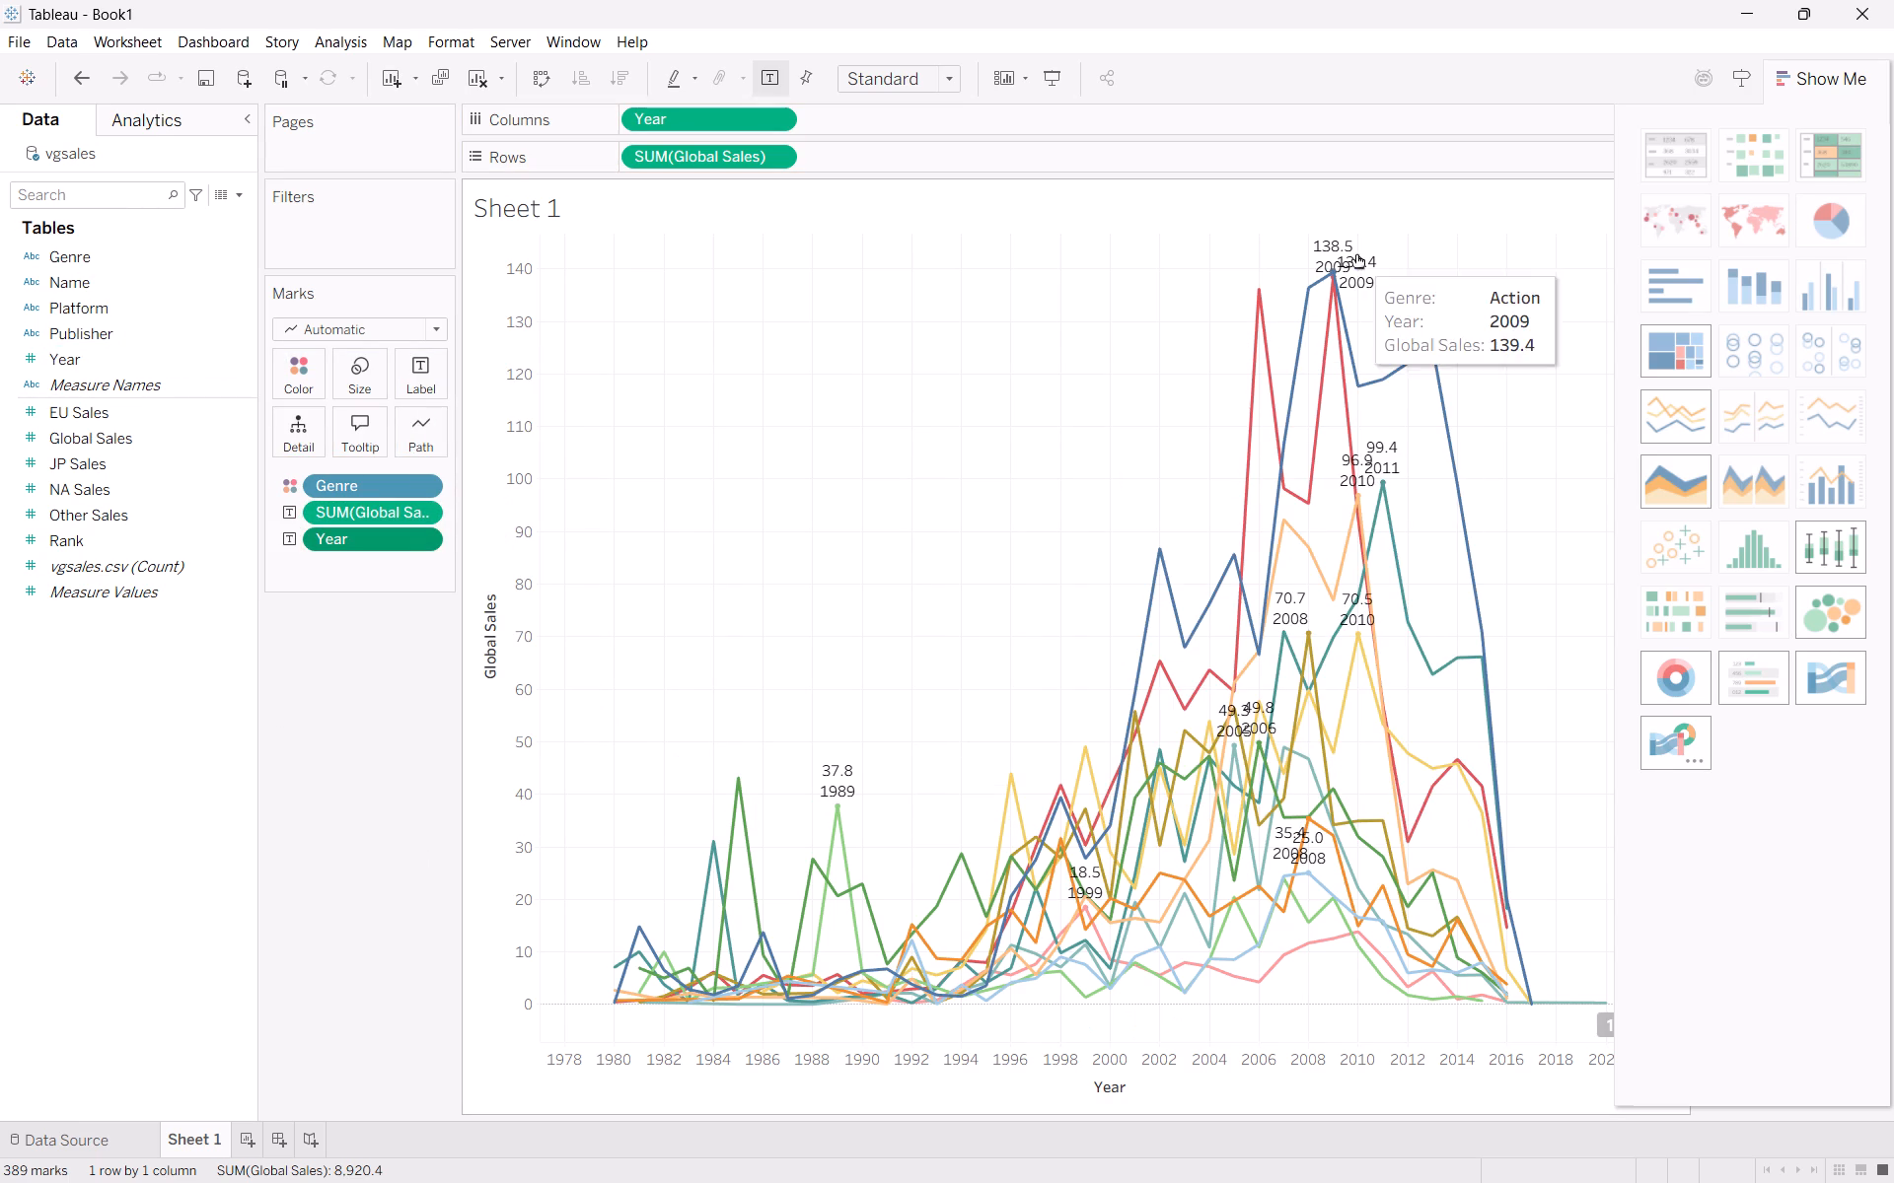
Examine the Global Sales and Year labels at the peaks of the genre lines.
{"action": "scroll", "coordinate": [1341, 260], "scroll_direction": "up", "scroll_amount": 8, "text": "ctrl"}
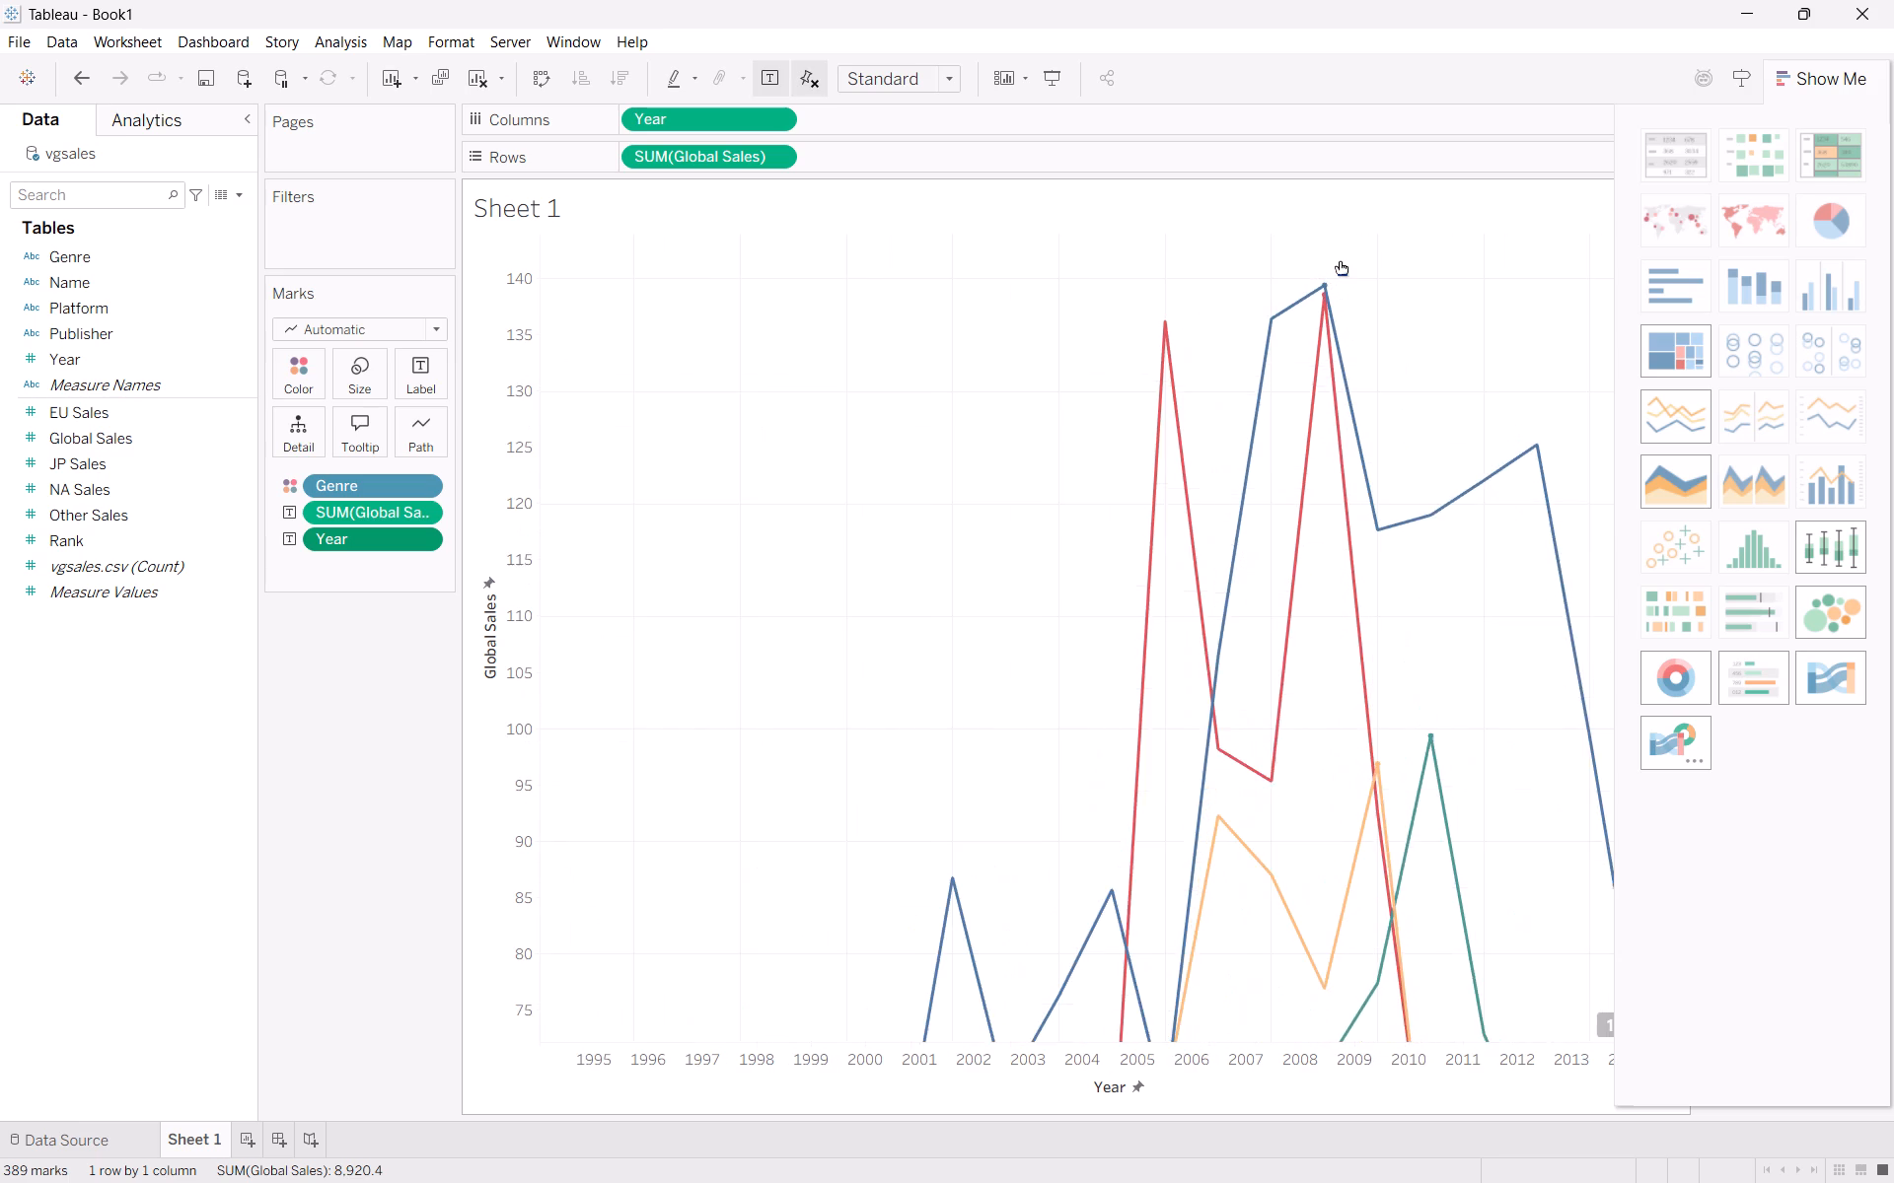
{"action": "scroll", "coordinate": [1329, 376], "scroll_direction": "up", "scroll_amount": 14, "text": "ctrl"}
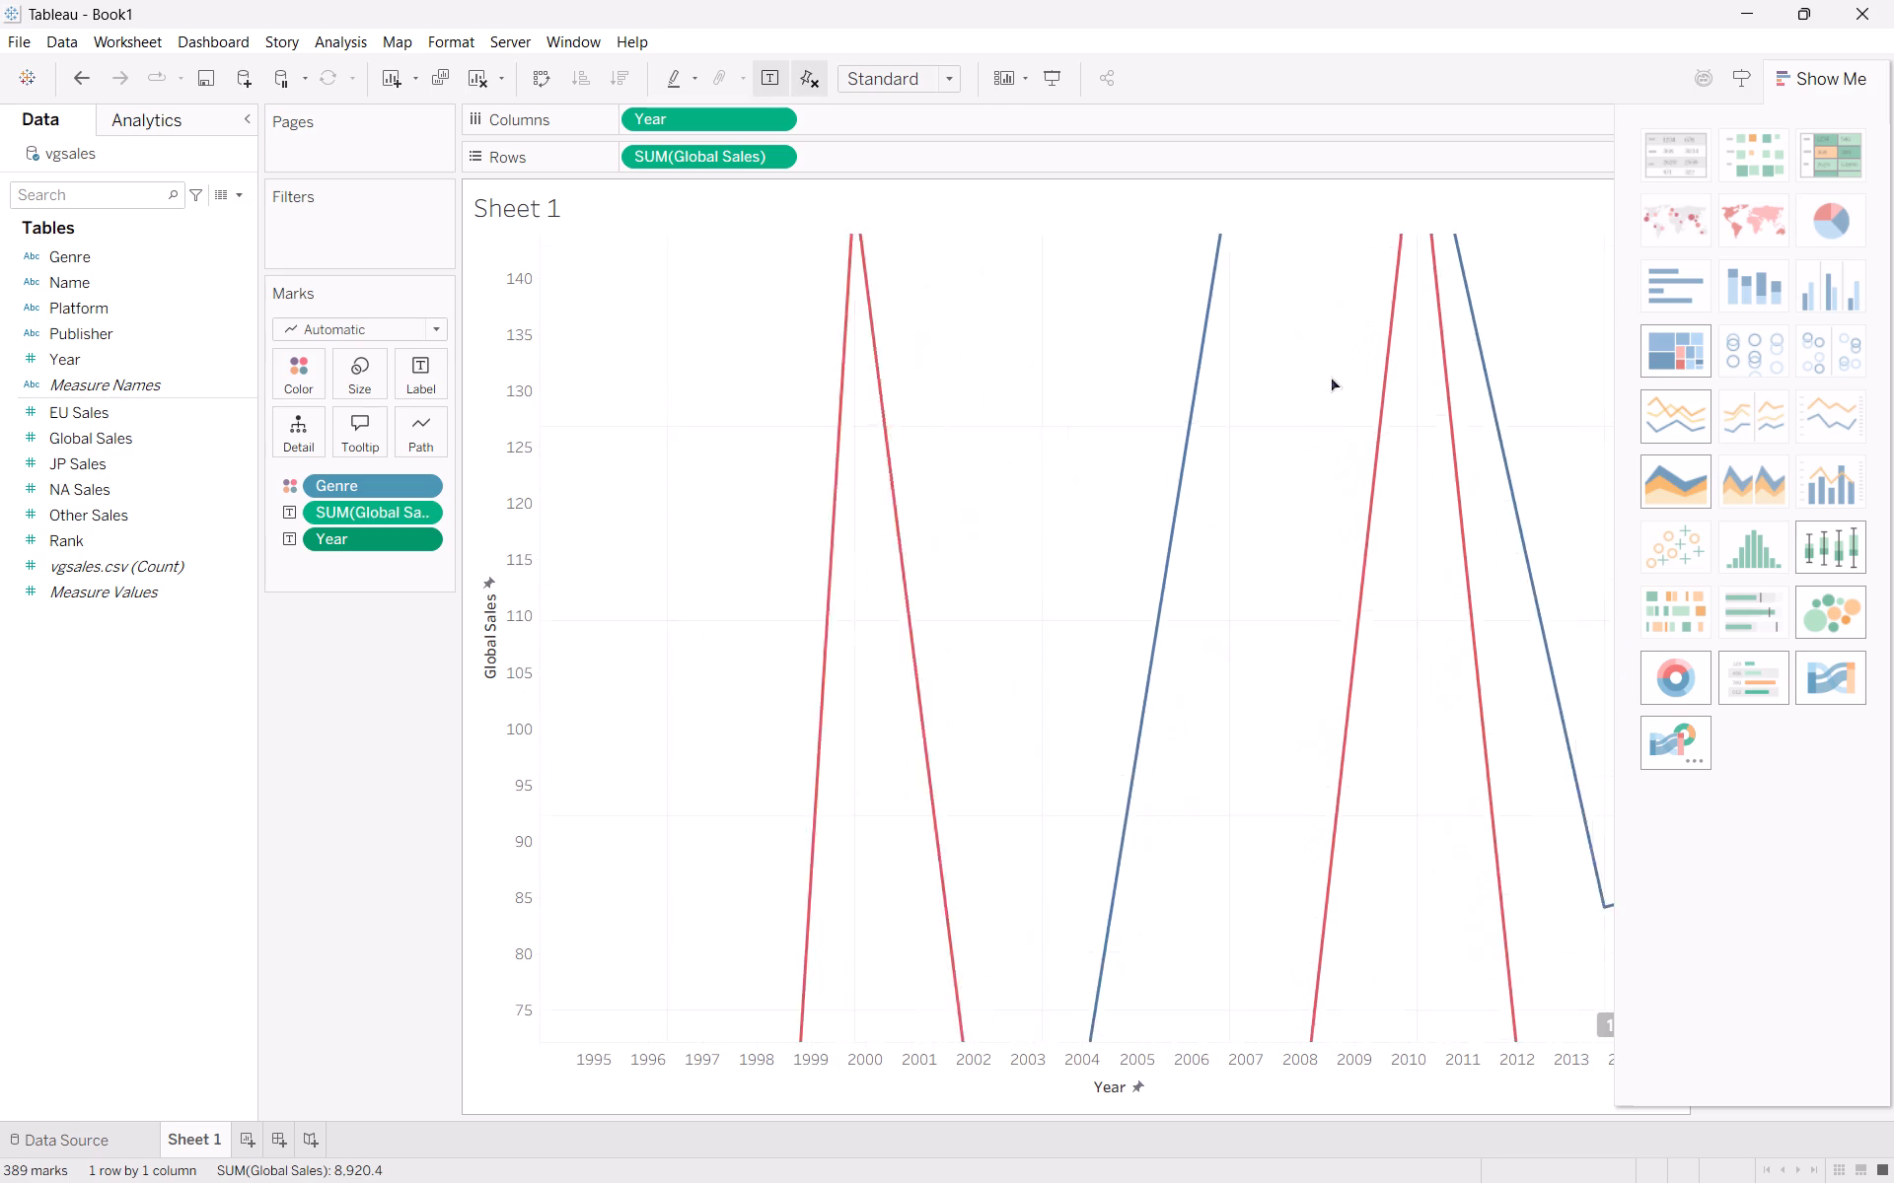
{"action": "scroll", "coordinate": [1329, 376], "scroll_direction": "up", "scroll_amount": 9}
{"action": "scroll", "coordinate": [1329, 376], "scroll_direction": "right", "scroll_amount": 1}
{"action": "scroll", "coordinate": [1329, 376], "scroll_direction": "left", "scroll_amount": 1}
{"action": "scroll", "coordinate": [1329, 376], "scroll_direction": "right", "scroll_amount": 1}
{"action": "scroll", "coordinate": [1329, 376], "scroll_direction": "left", "scroll_amount": 1}
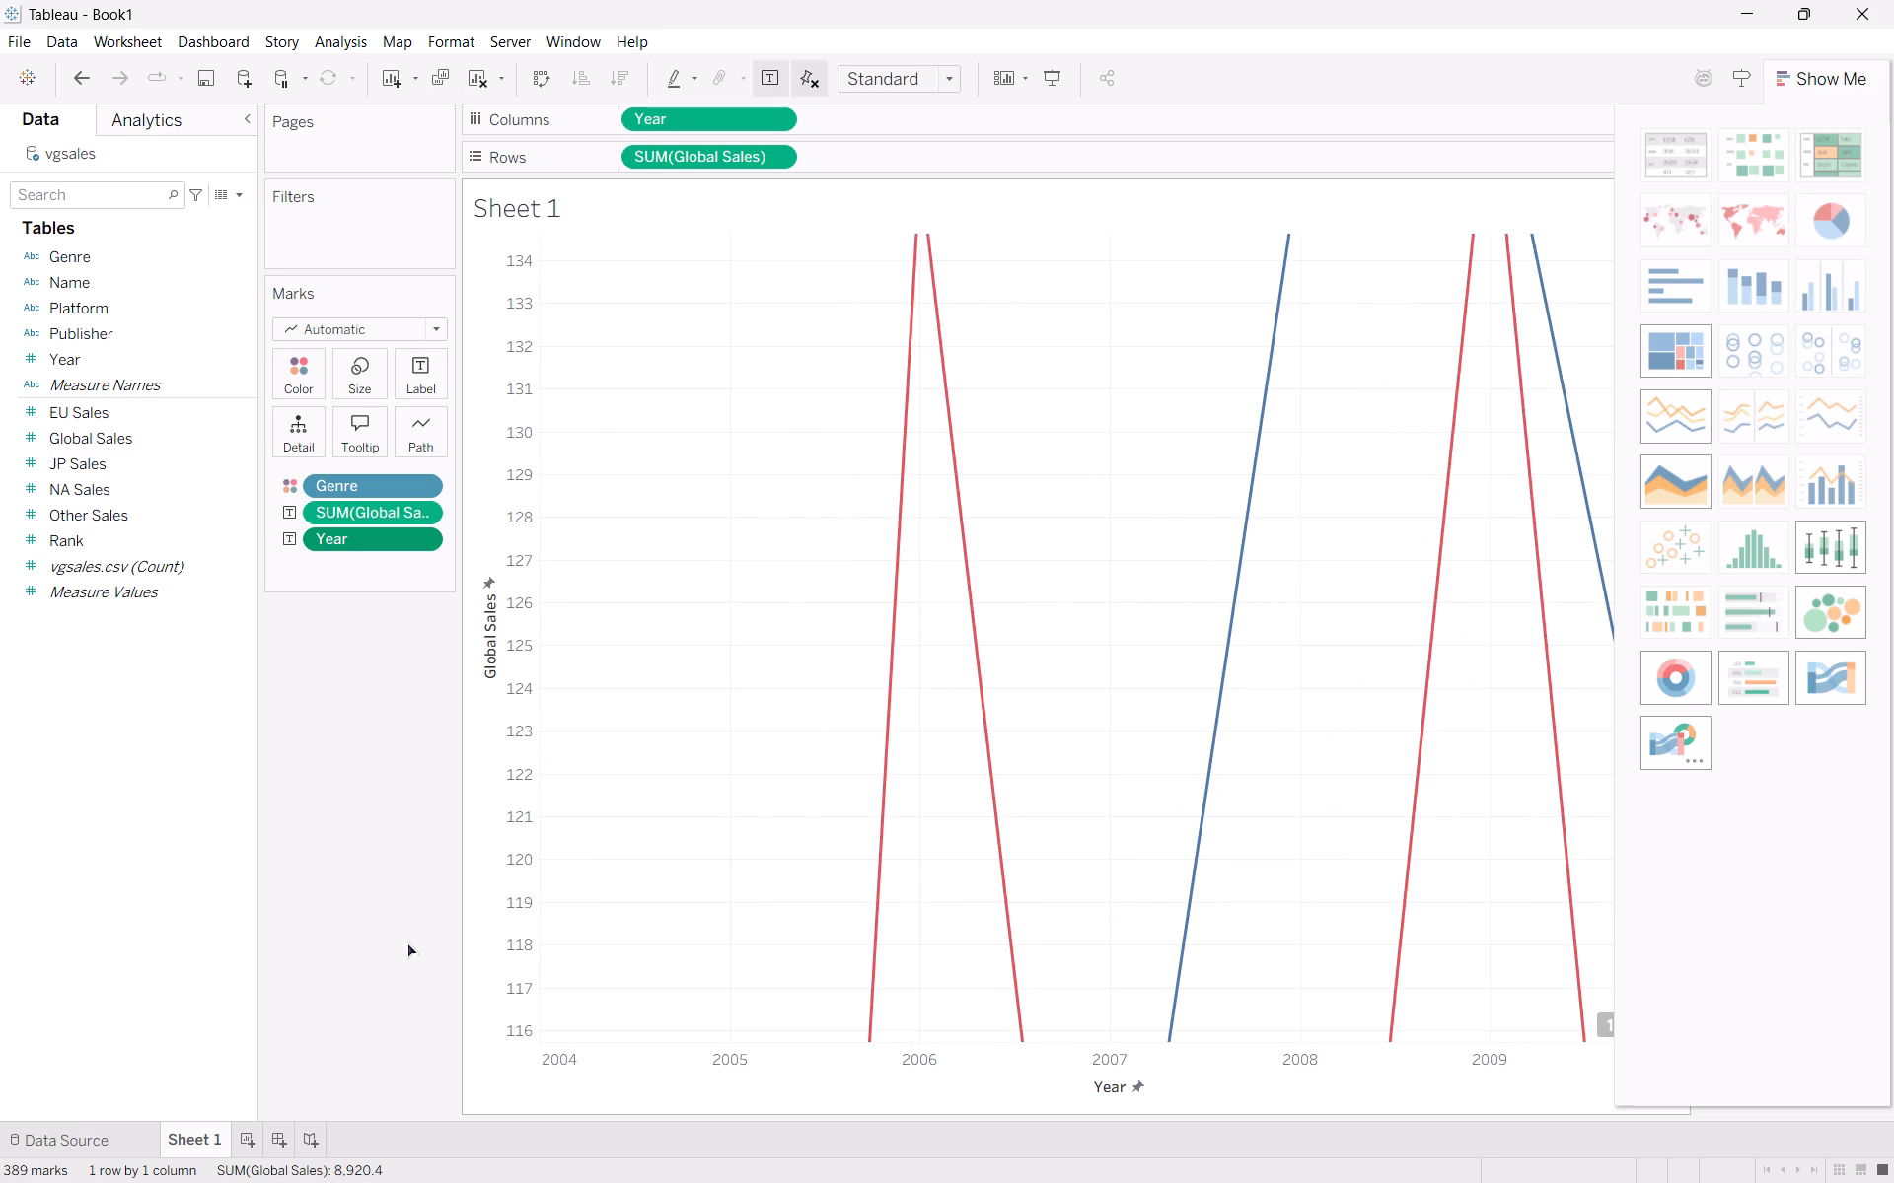
{"action": "scroll", "coordinate": [401, 944], "scroll_direction": "down", "scroll_amount": 1}
{"action": "scroll", "coordinate": [897, 538], "scroll_direction": "down", "scroll_amount": 19, "text": "ctrl"}
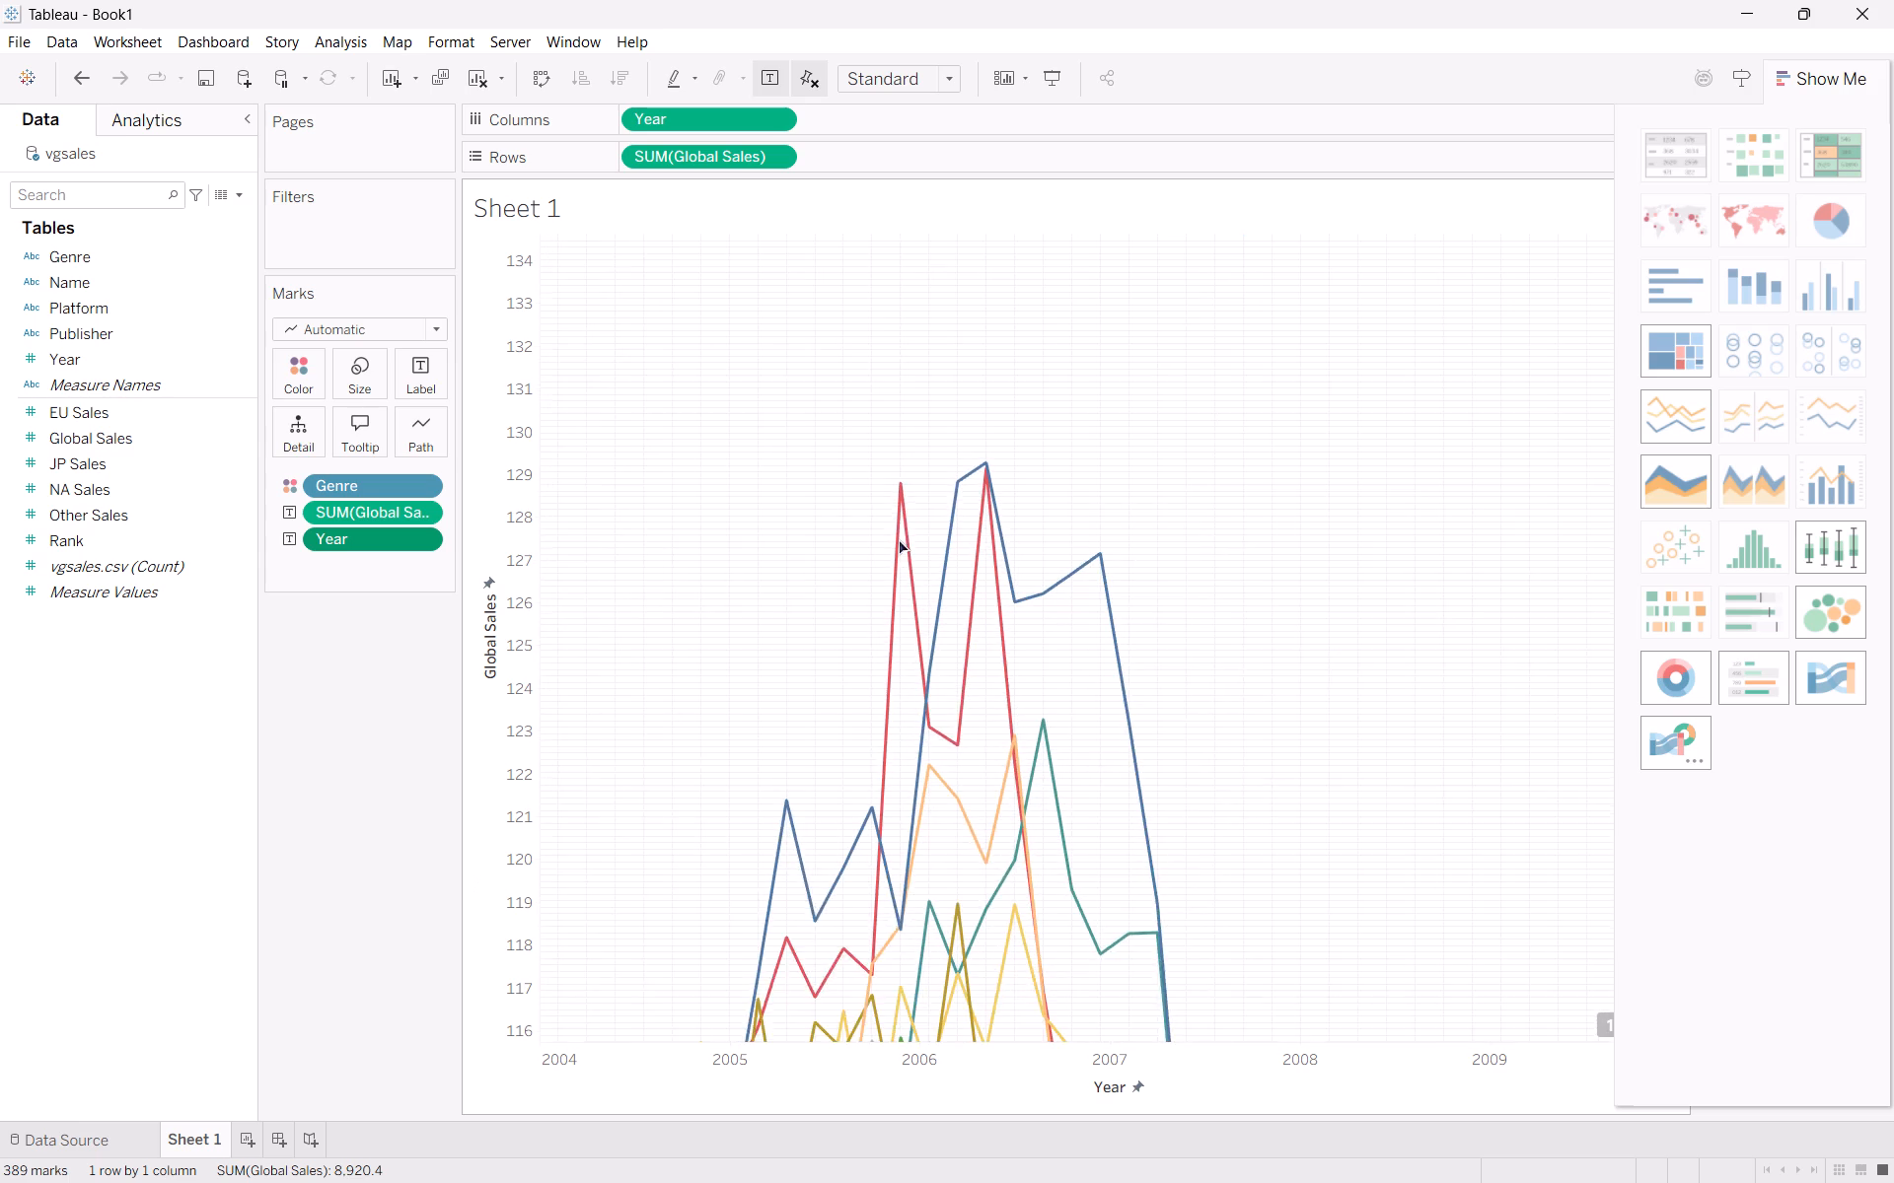
{"action": "scroll", "coordinate": [897, 538], "scroll_direction": "down", "scroll_amount": 3}
{"action": "scroll", "coordinate": [897, 538], "scroll_direction": "down", "scroll_amount": 2, "text": "ctrl"}
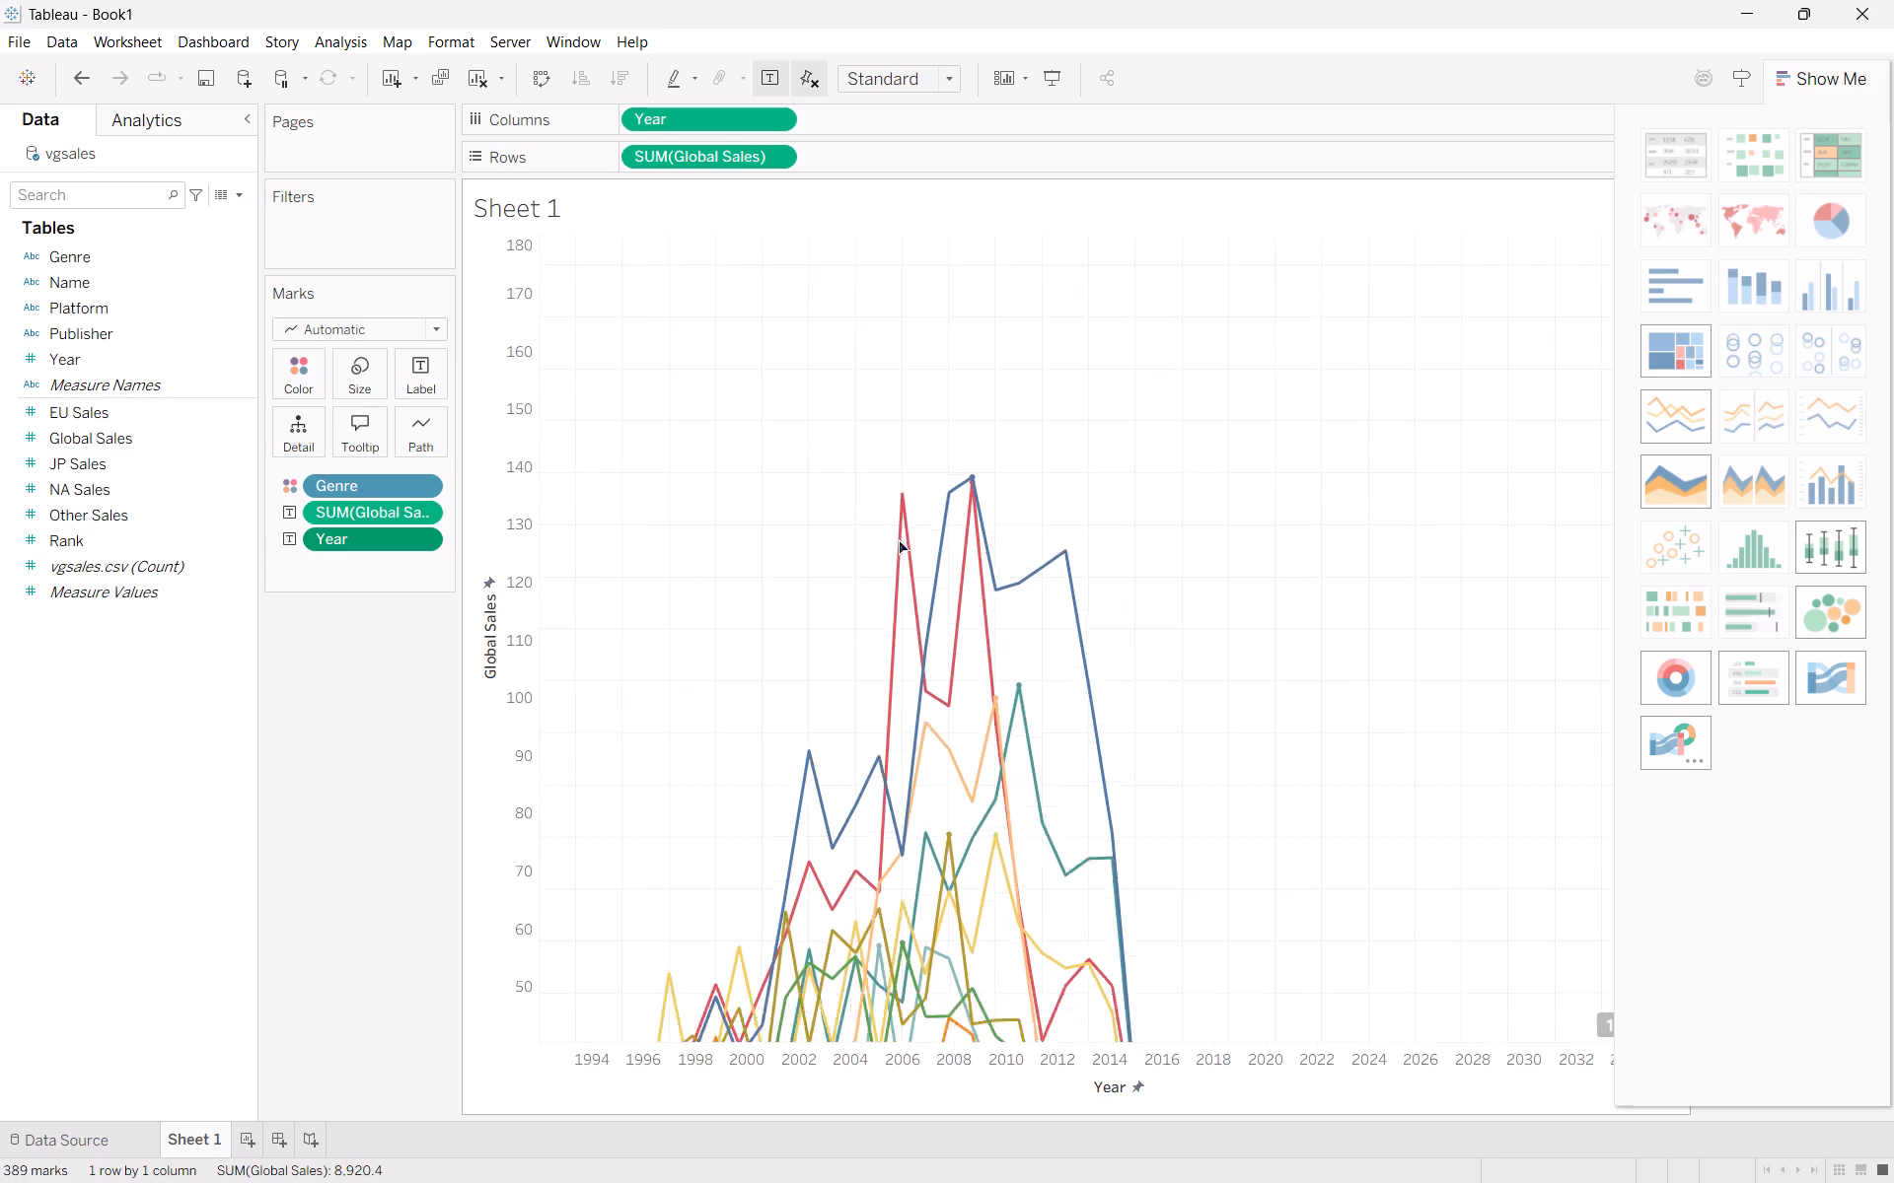
{"action": "scroll", "coordinate": [897, 538], "scroll_direction": "down", "scroll_amount": 7, "text": "ctrl"}
{"action": "scroll", "coordinate": [830, 665], "scroll_direction": "up", "scroll_amount": 2, "text": "ctrl"}
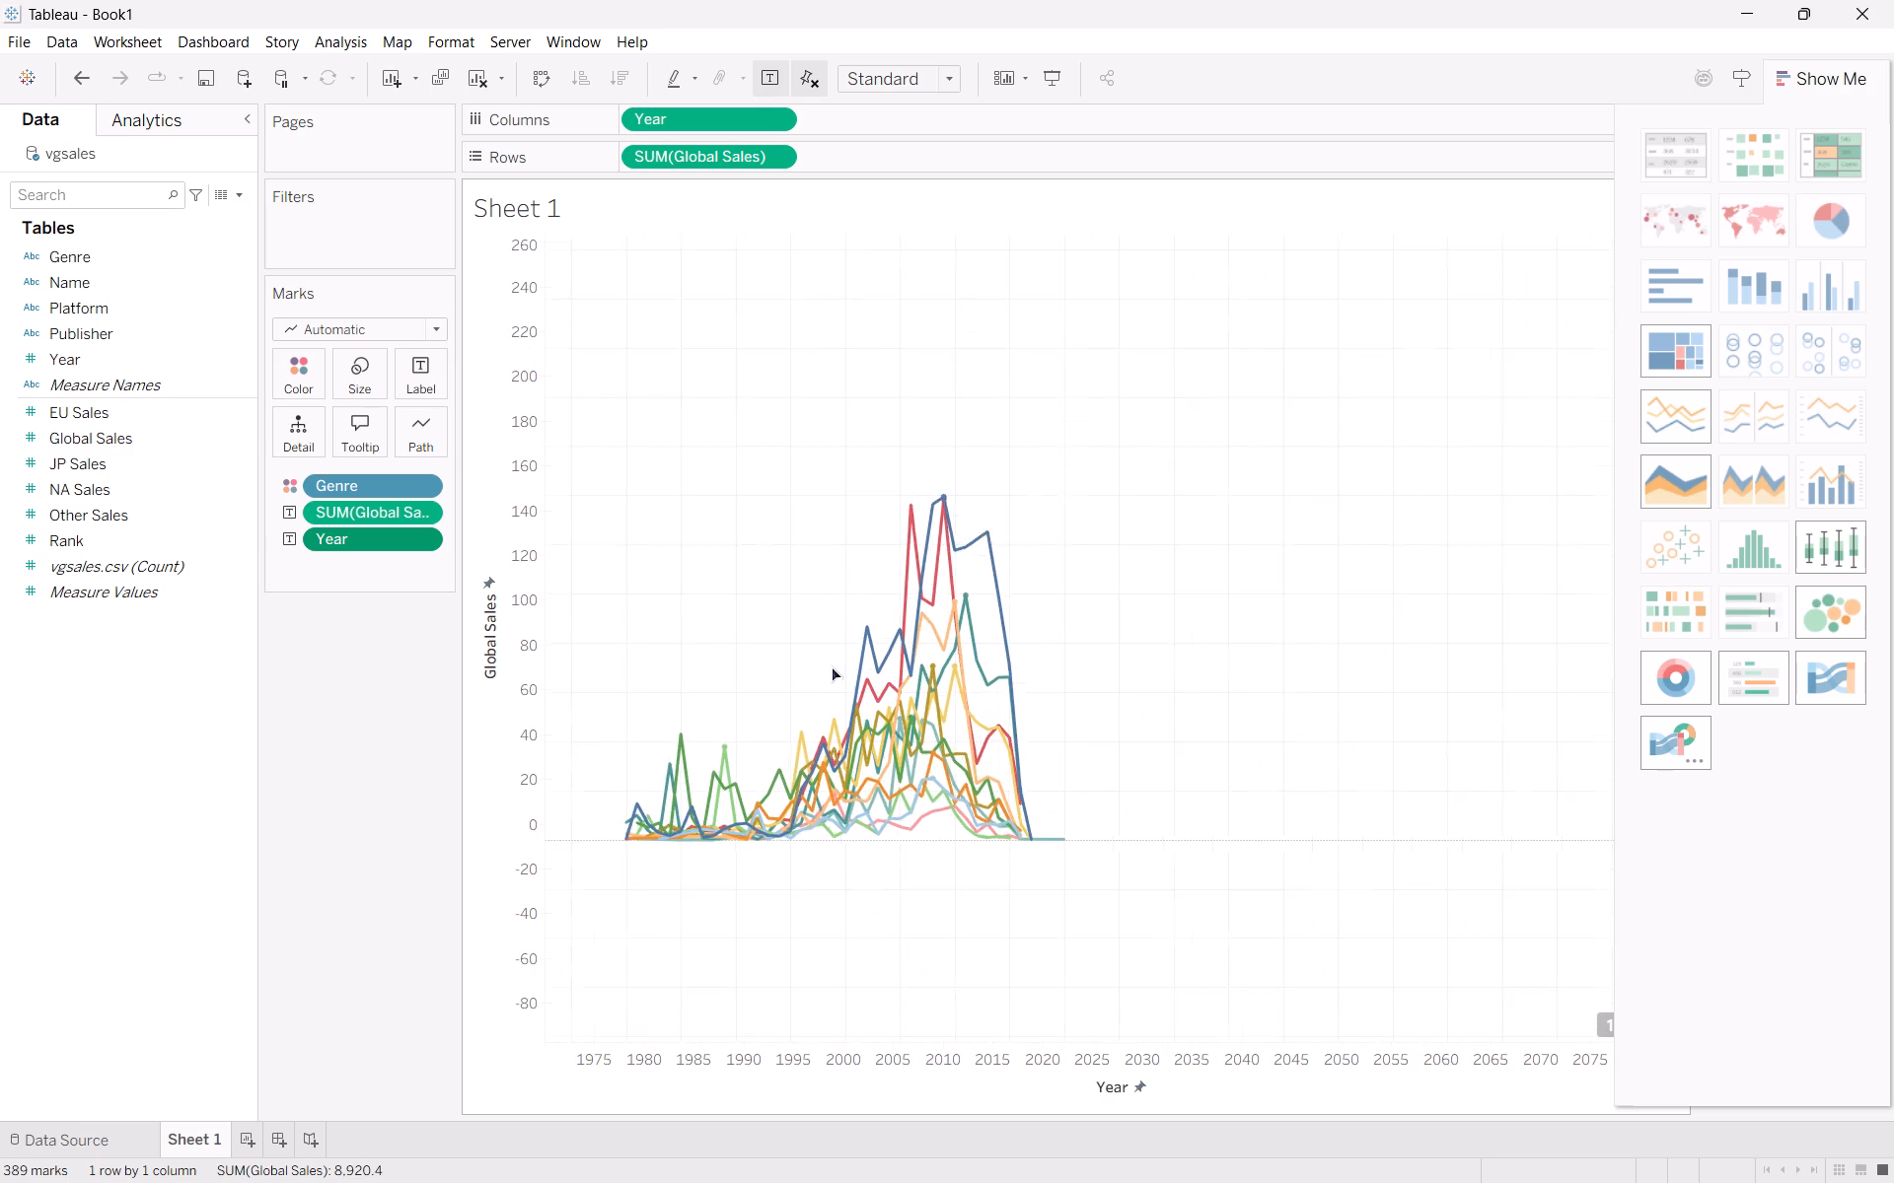
{"action": "scroll", "coordinate": [830, 665], "scroll_direction": "up", "scroll_amount": 5, "text": "ctrl"}
{"action": "scroll", "coordinate": [830, 665], "scroll_direction": "right", "scroll_amount": 4}
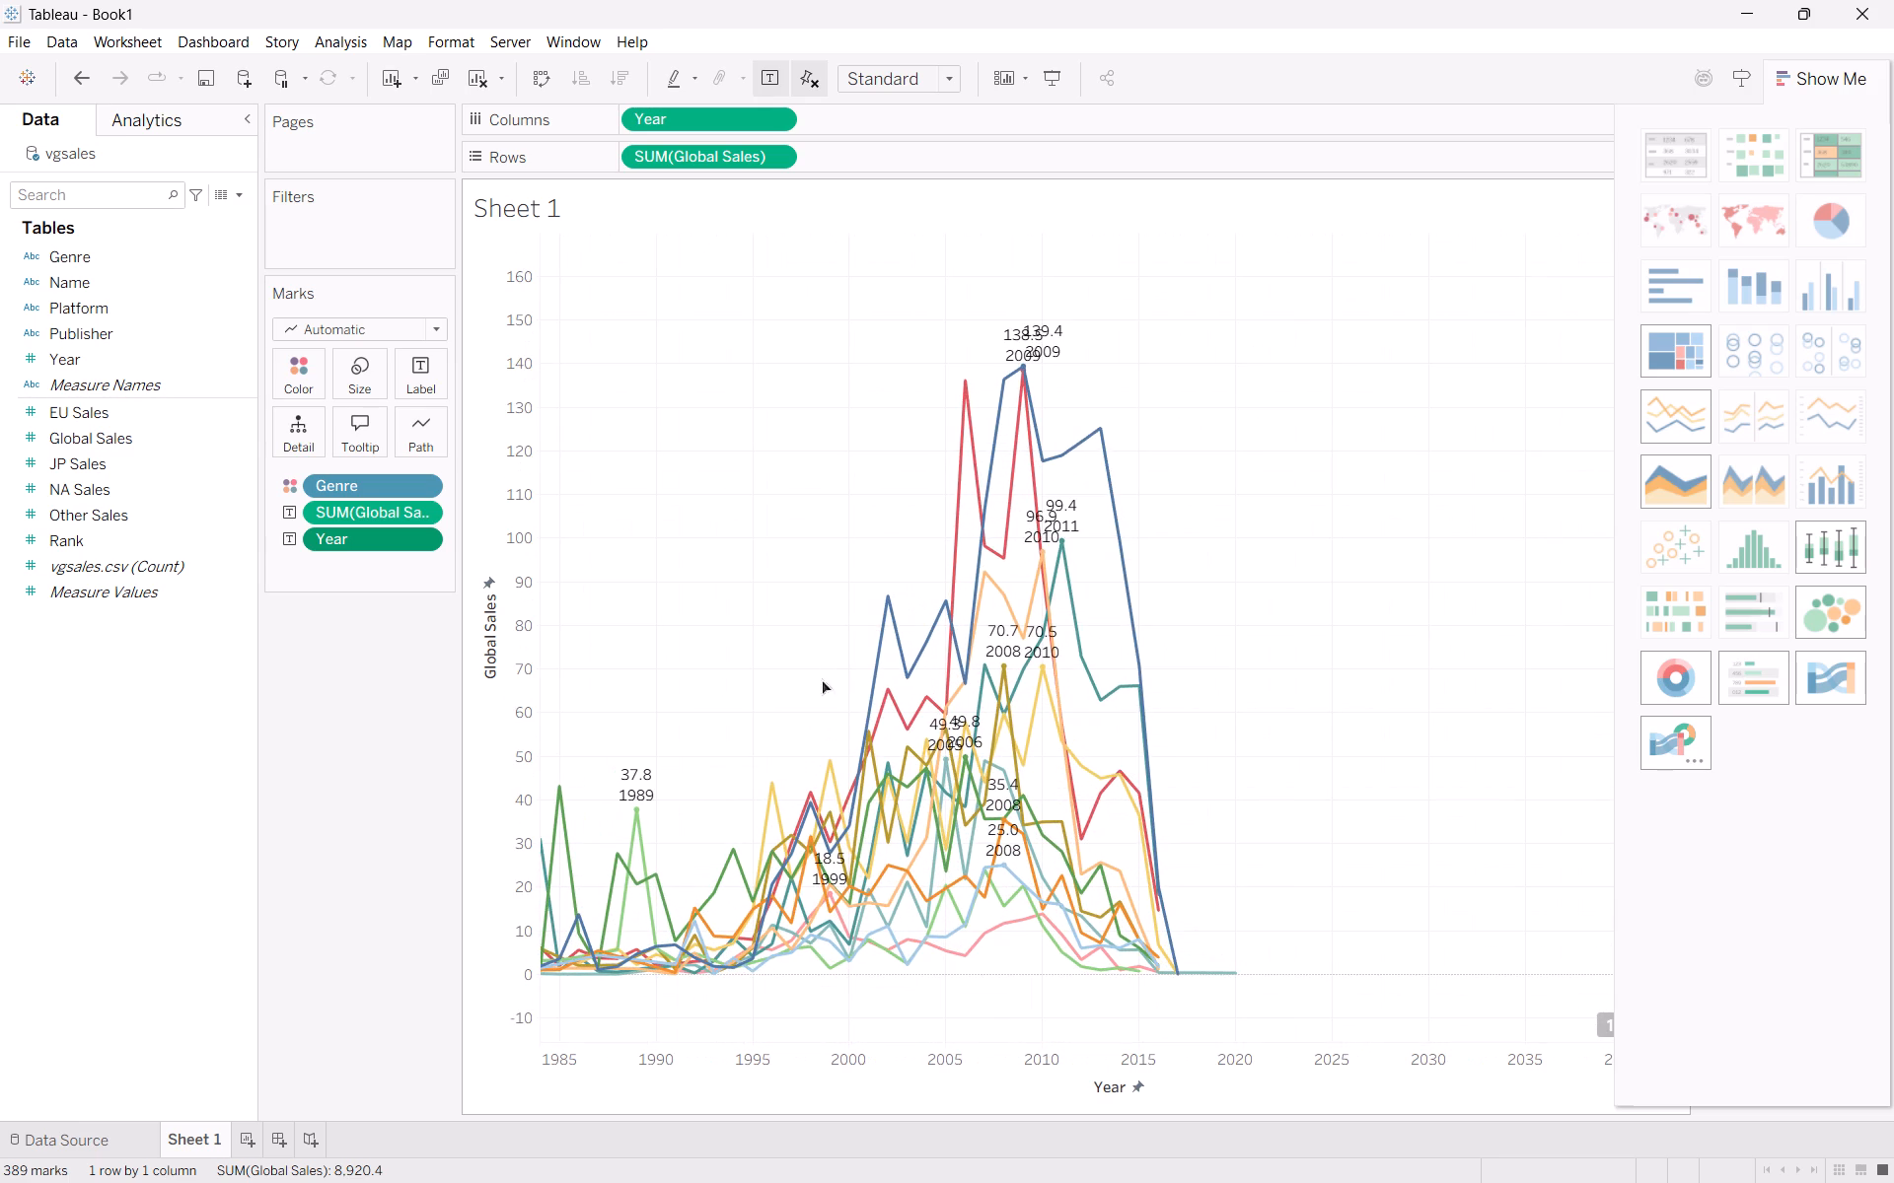
Continue the lesson video, and in Tableau remove Year from the line chart's marks.
{"action": "scroll", "coordinate": [684, 870], "scroll_direction": "right", "scroll_amount": 4}
{"action": "scroll", "coordinate": [684, 870], "scroll_direction": "down", "scroll_amount": 9, "text": "ctrl"}
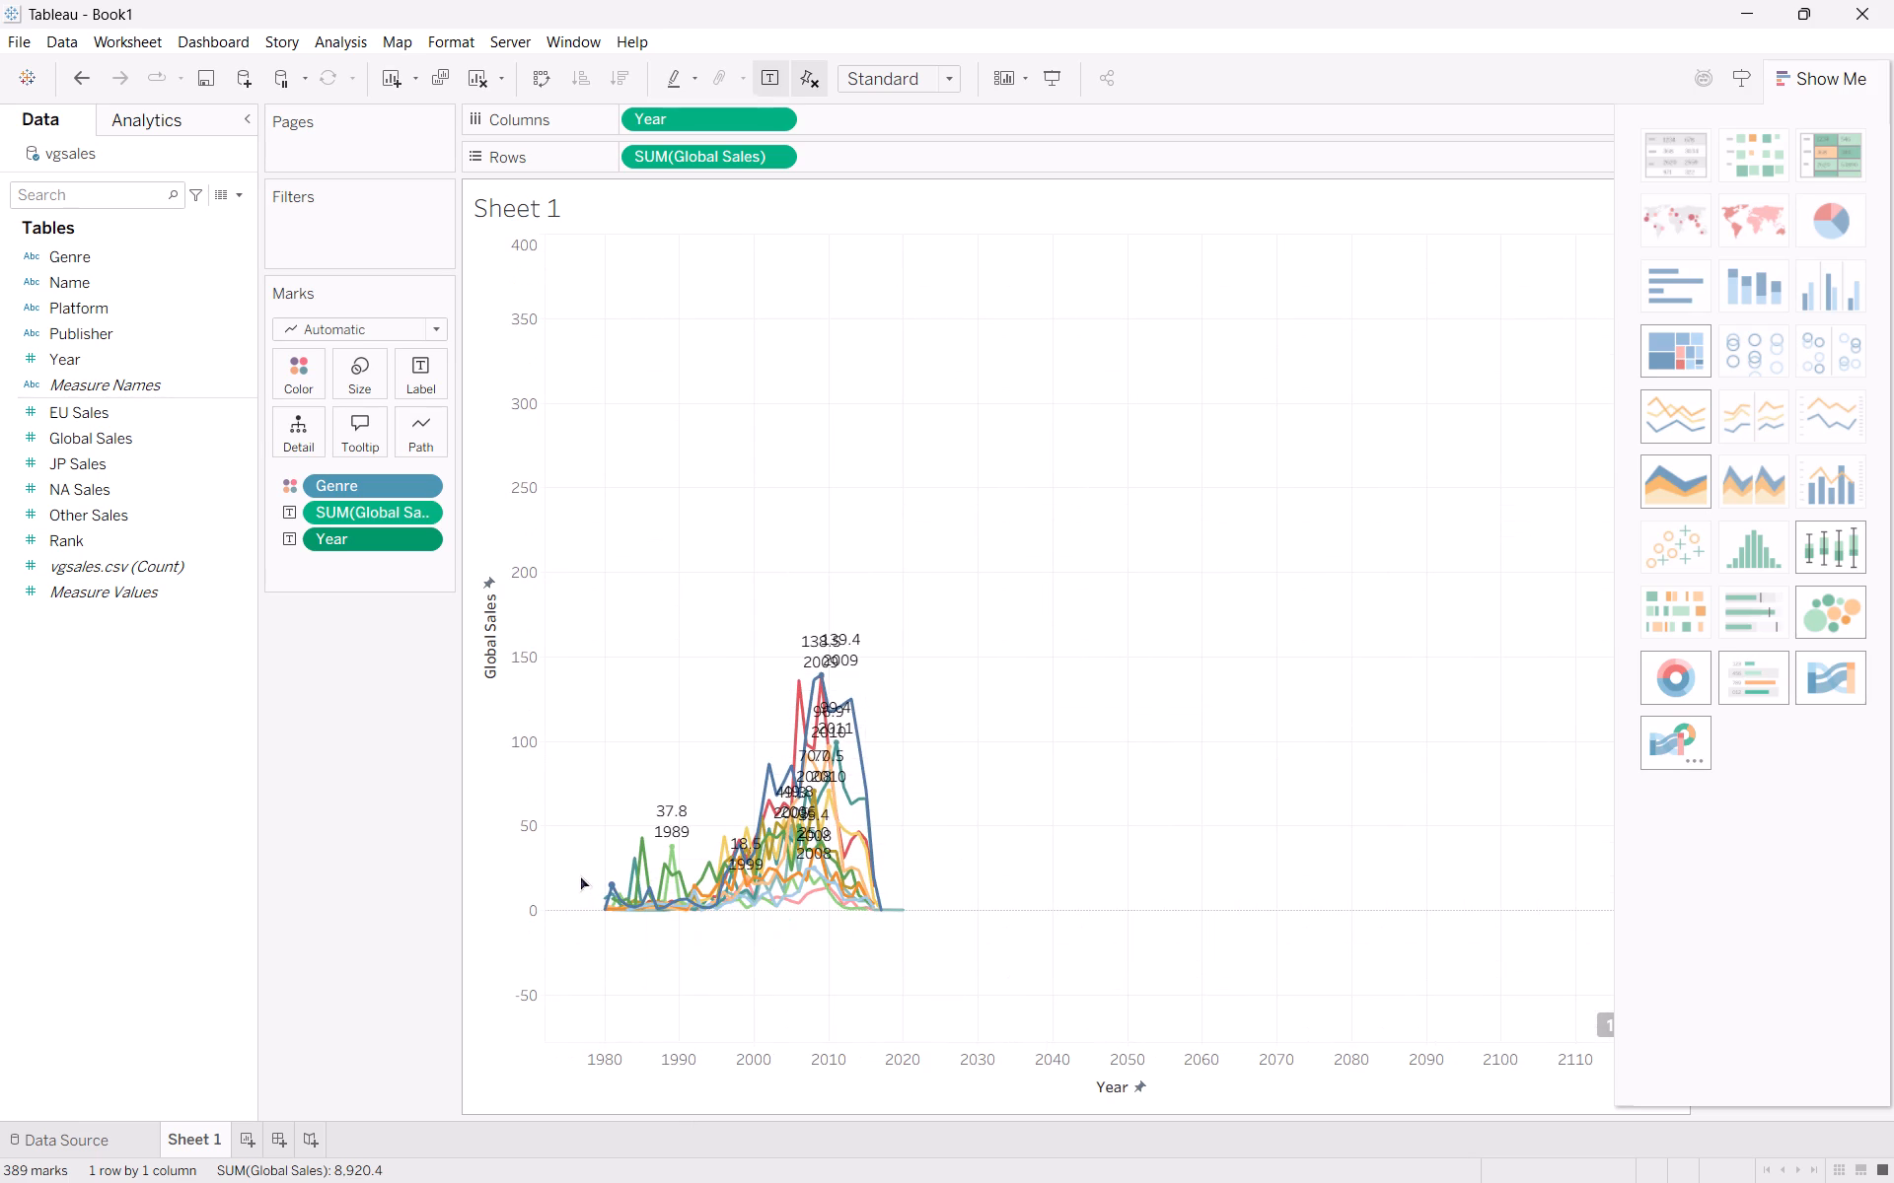
{"action": "scroll", "coordinate": [578, 874], "scroll_direction": "up", "scroll_amount": 9, "text": "ctrl"}
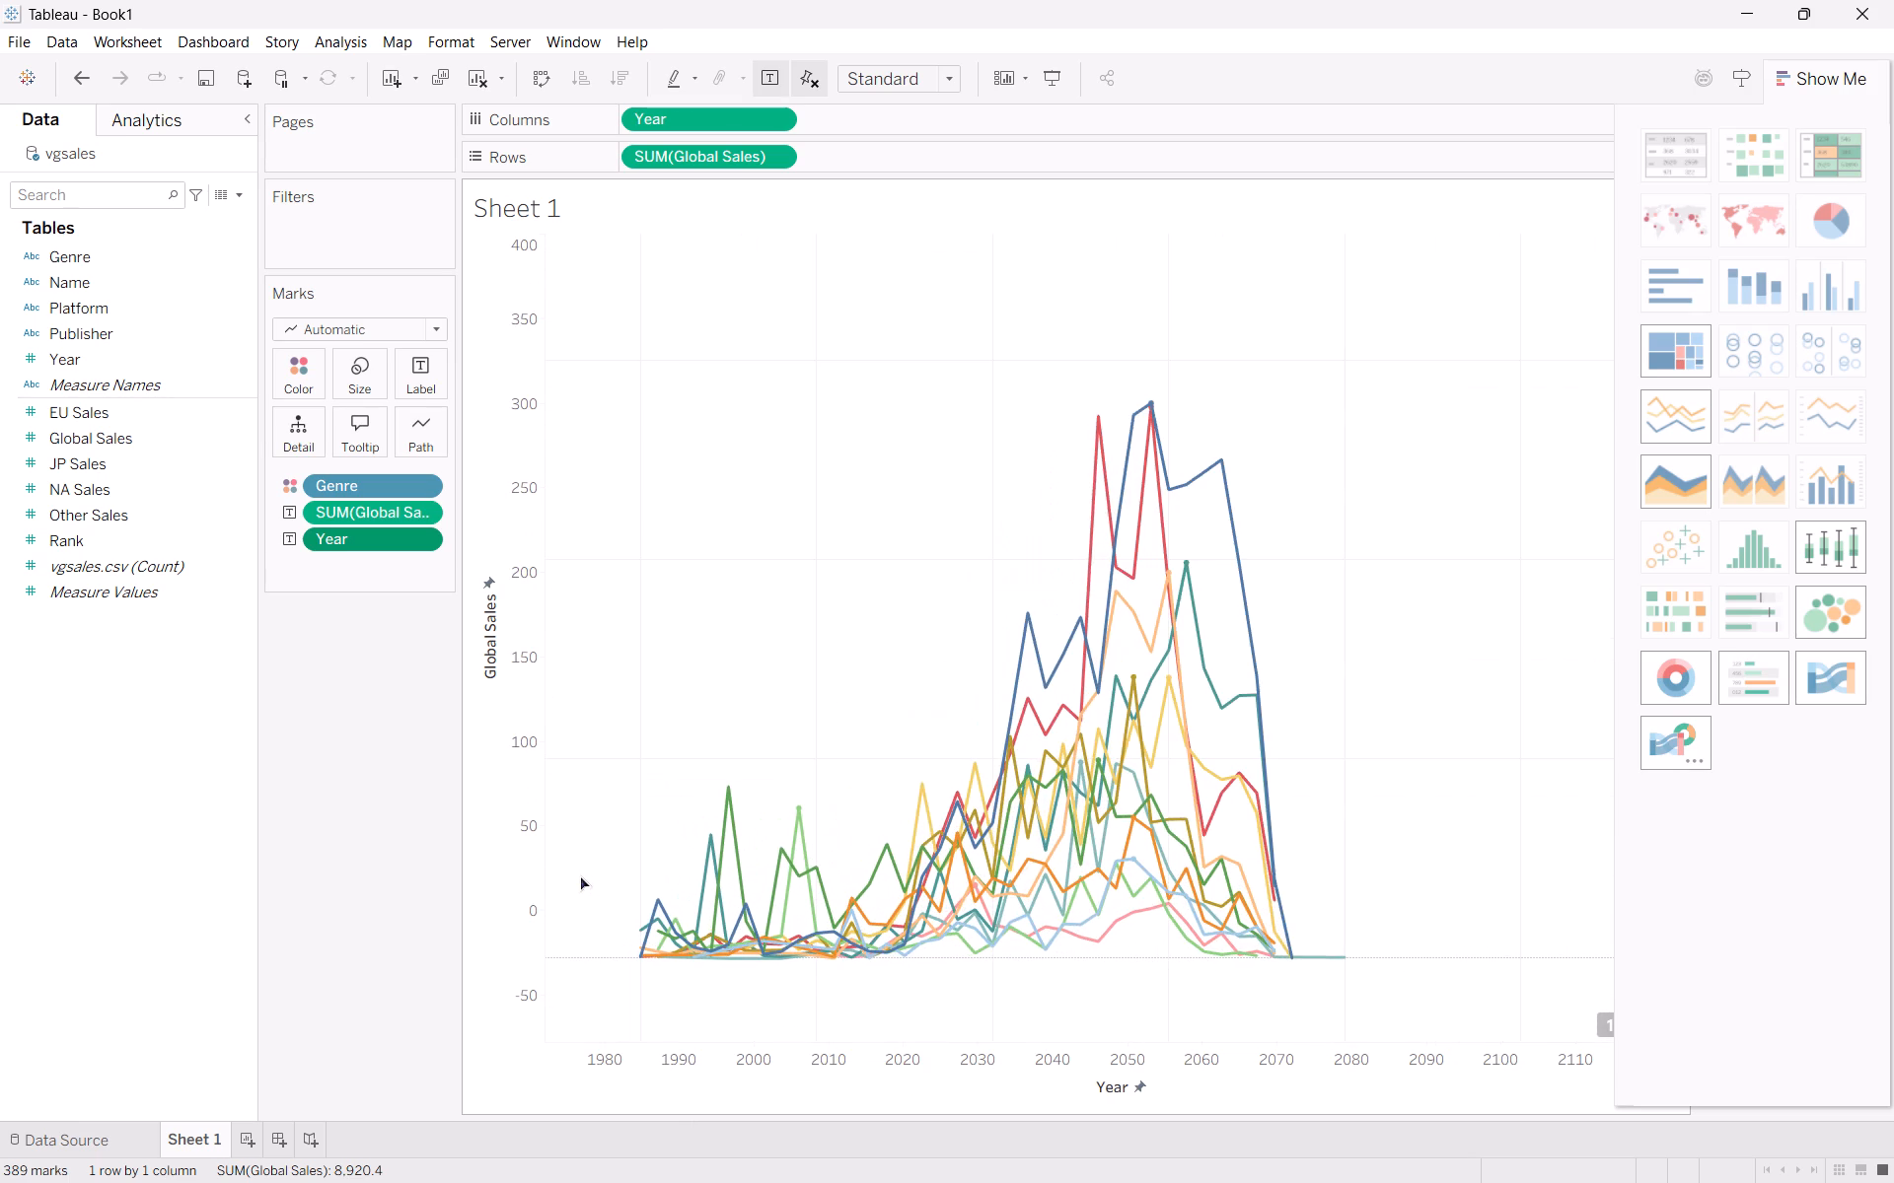
{"action": "scroll", "coordinate": [578, 874], "scroll_direction": "up", "scroll_amount": 3, "text": "ctrl"}
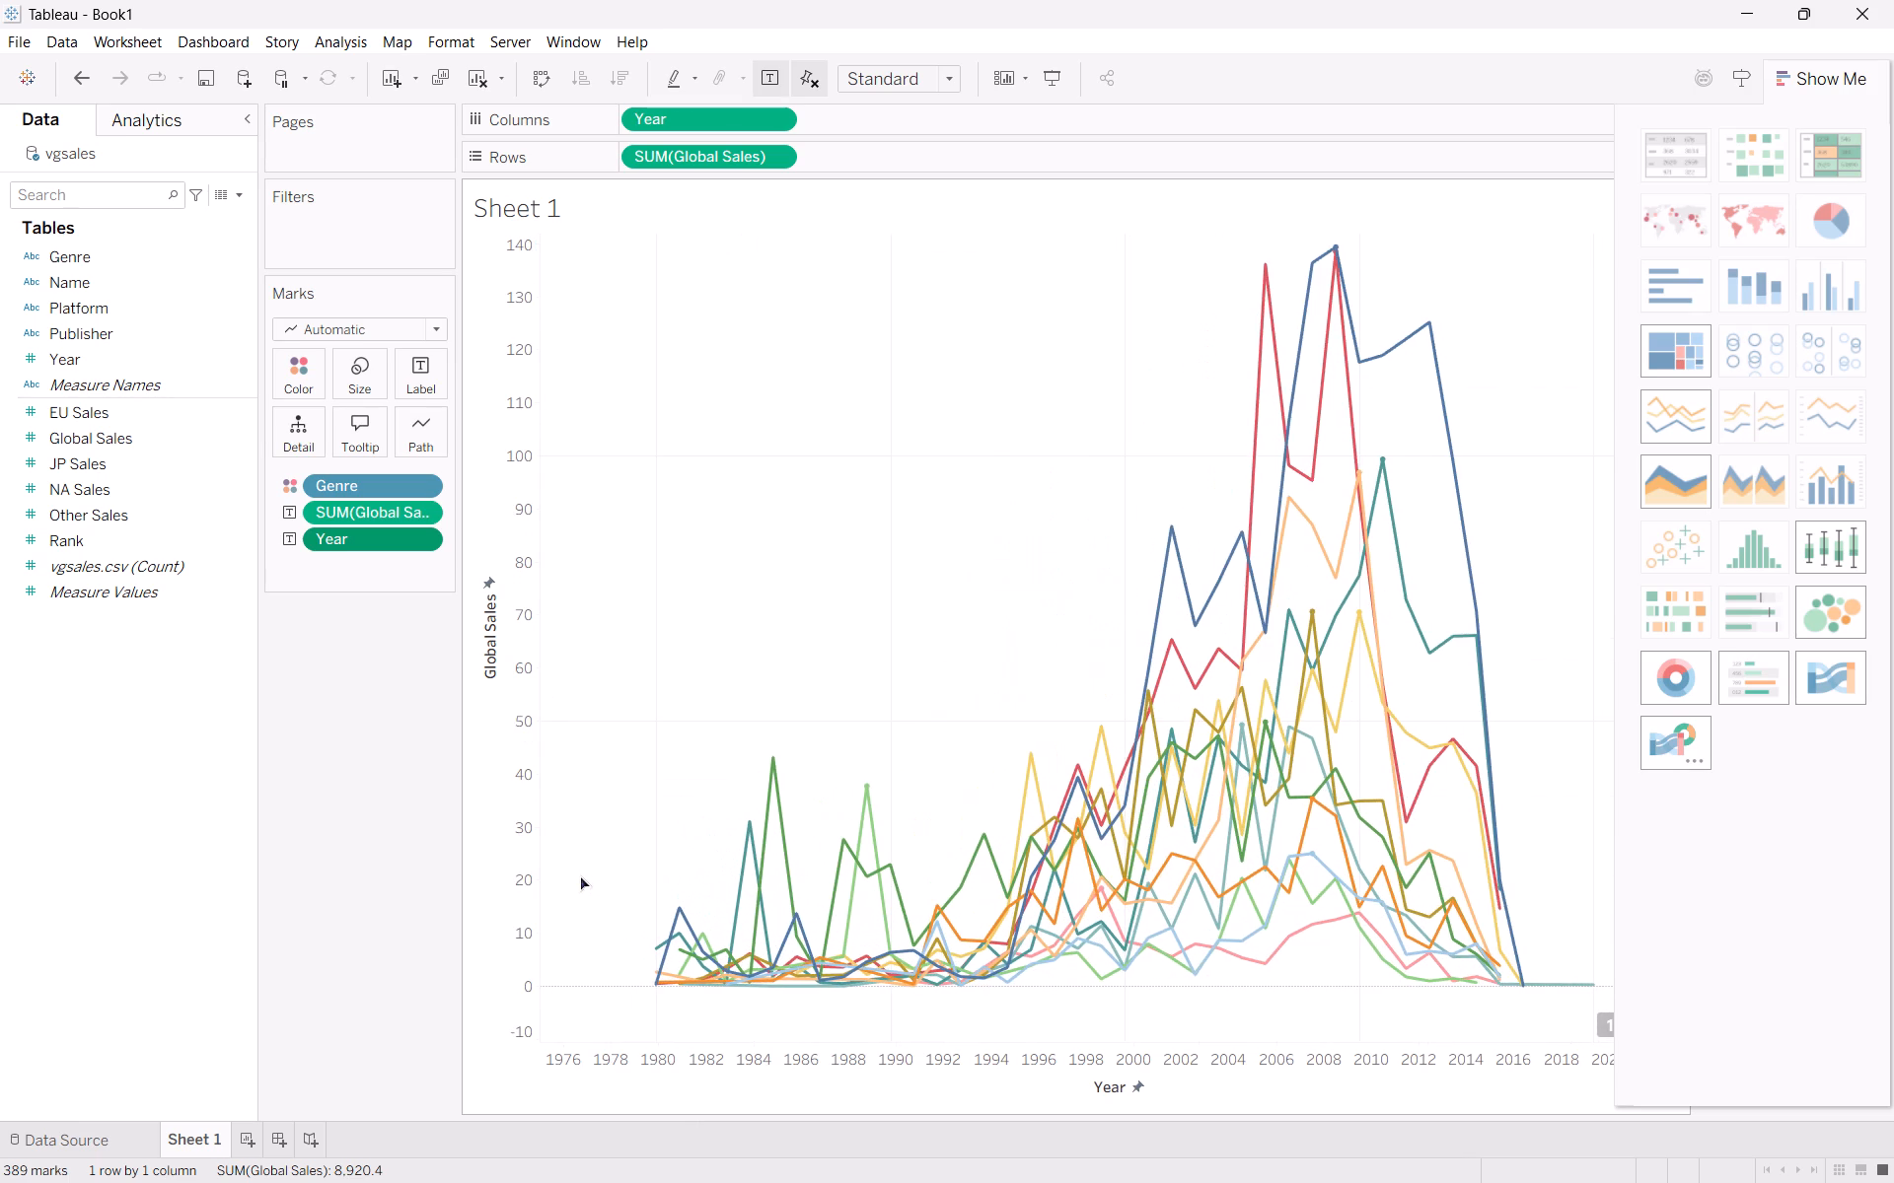
{"action": "key", "text": "space"}
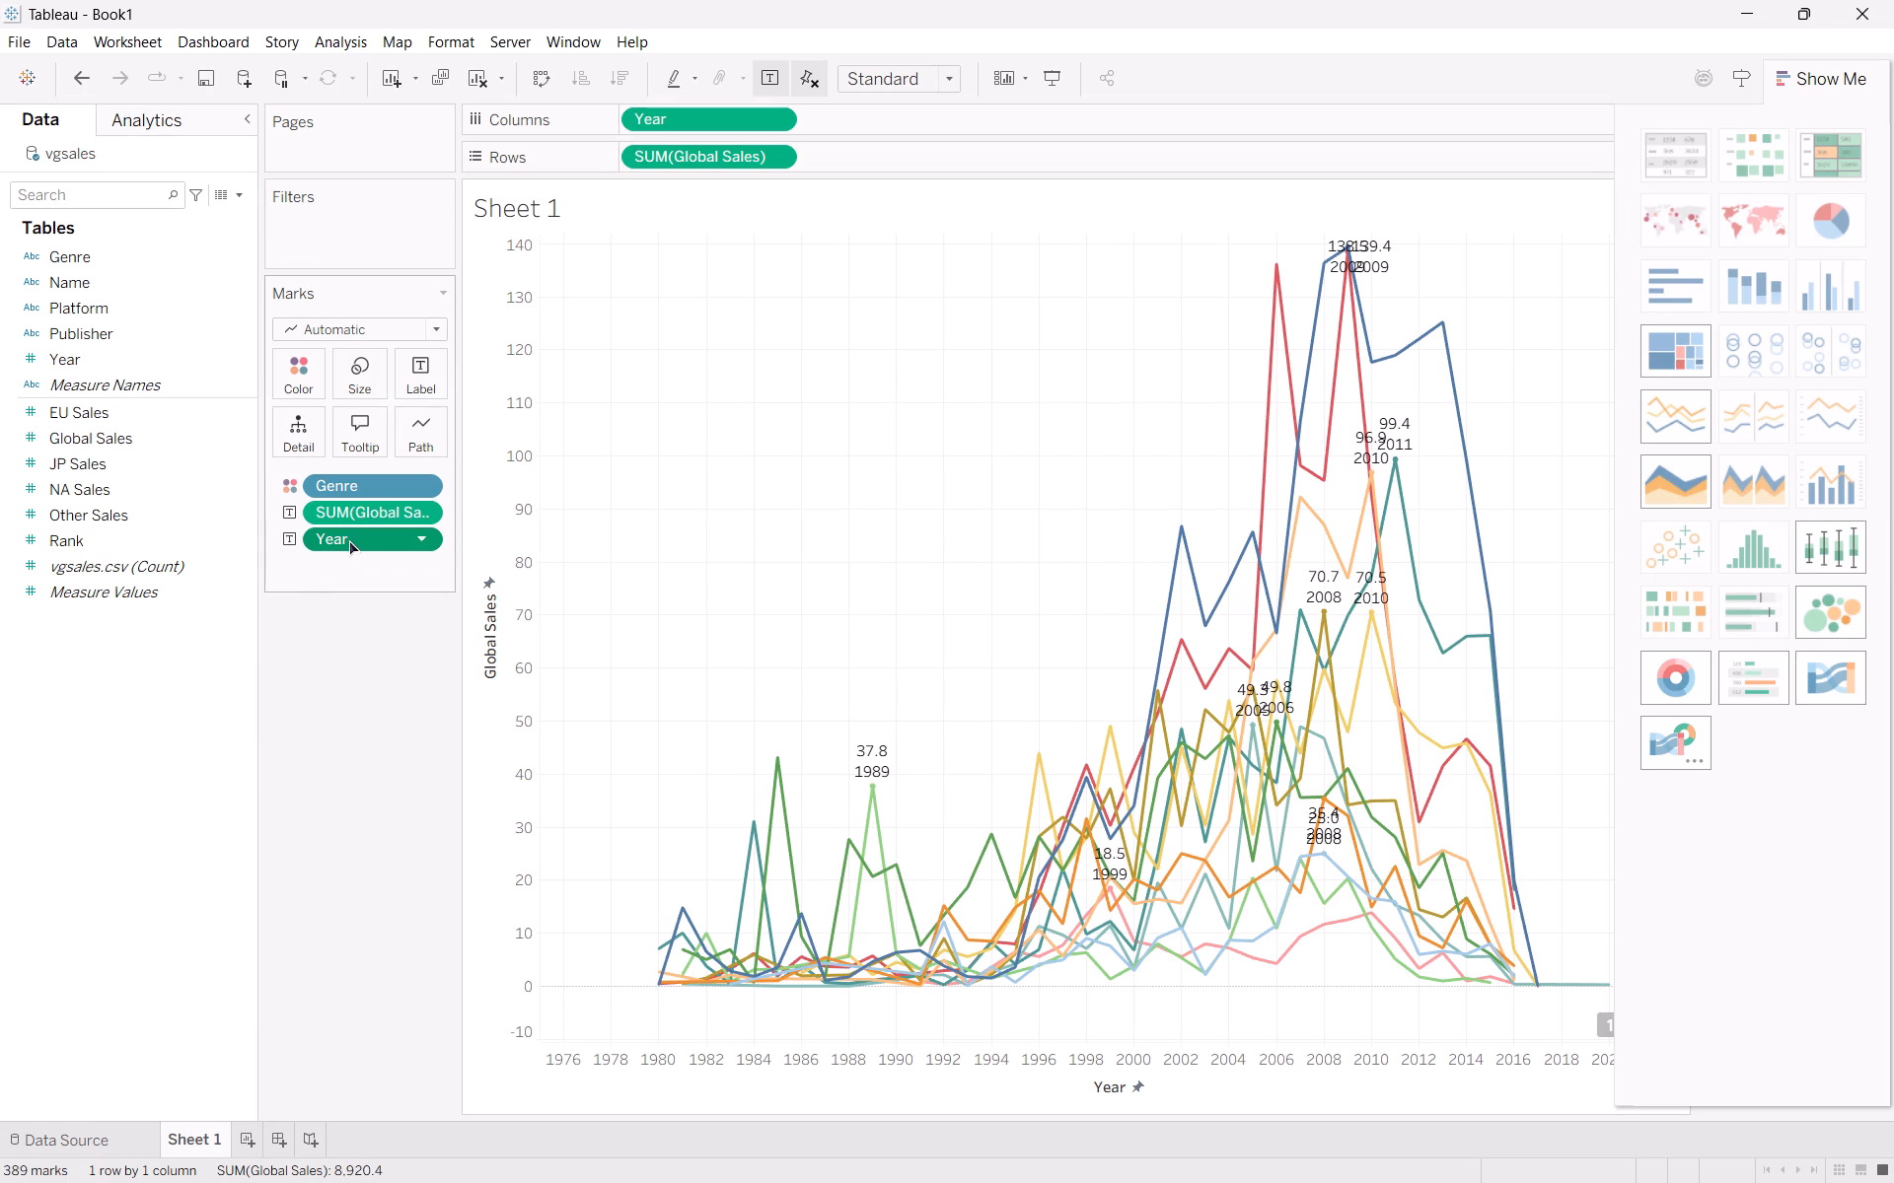
{"action": "left_click_drag", "start_coordinate": [347, 539], "coordinate": [91, 312]}
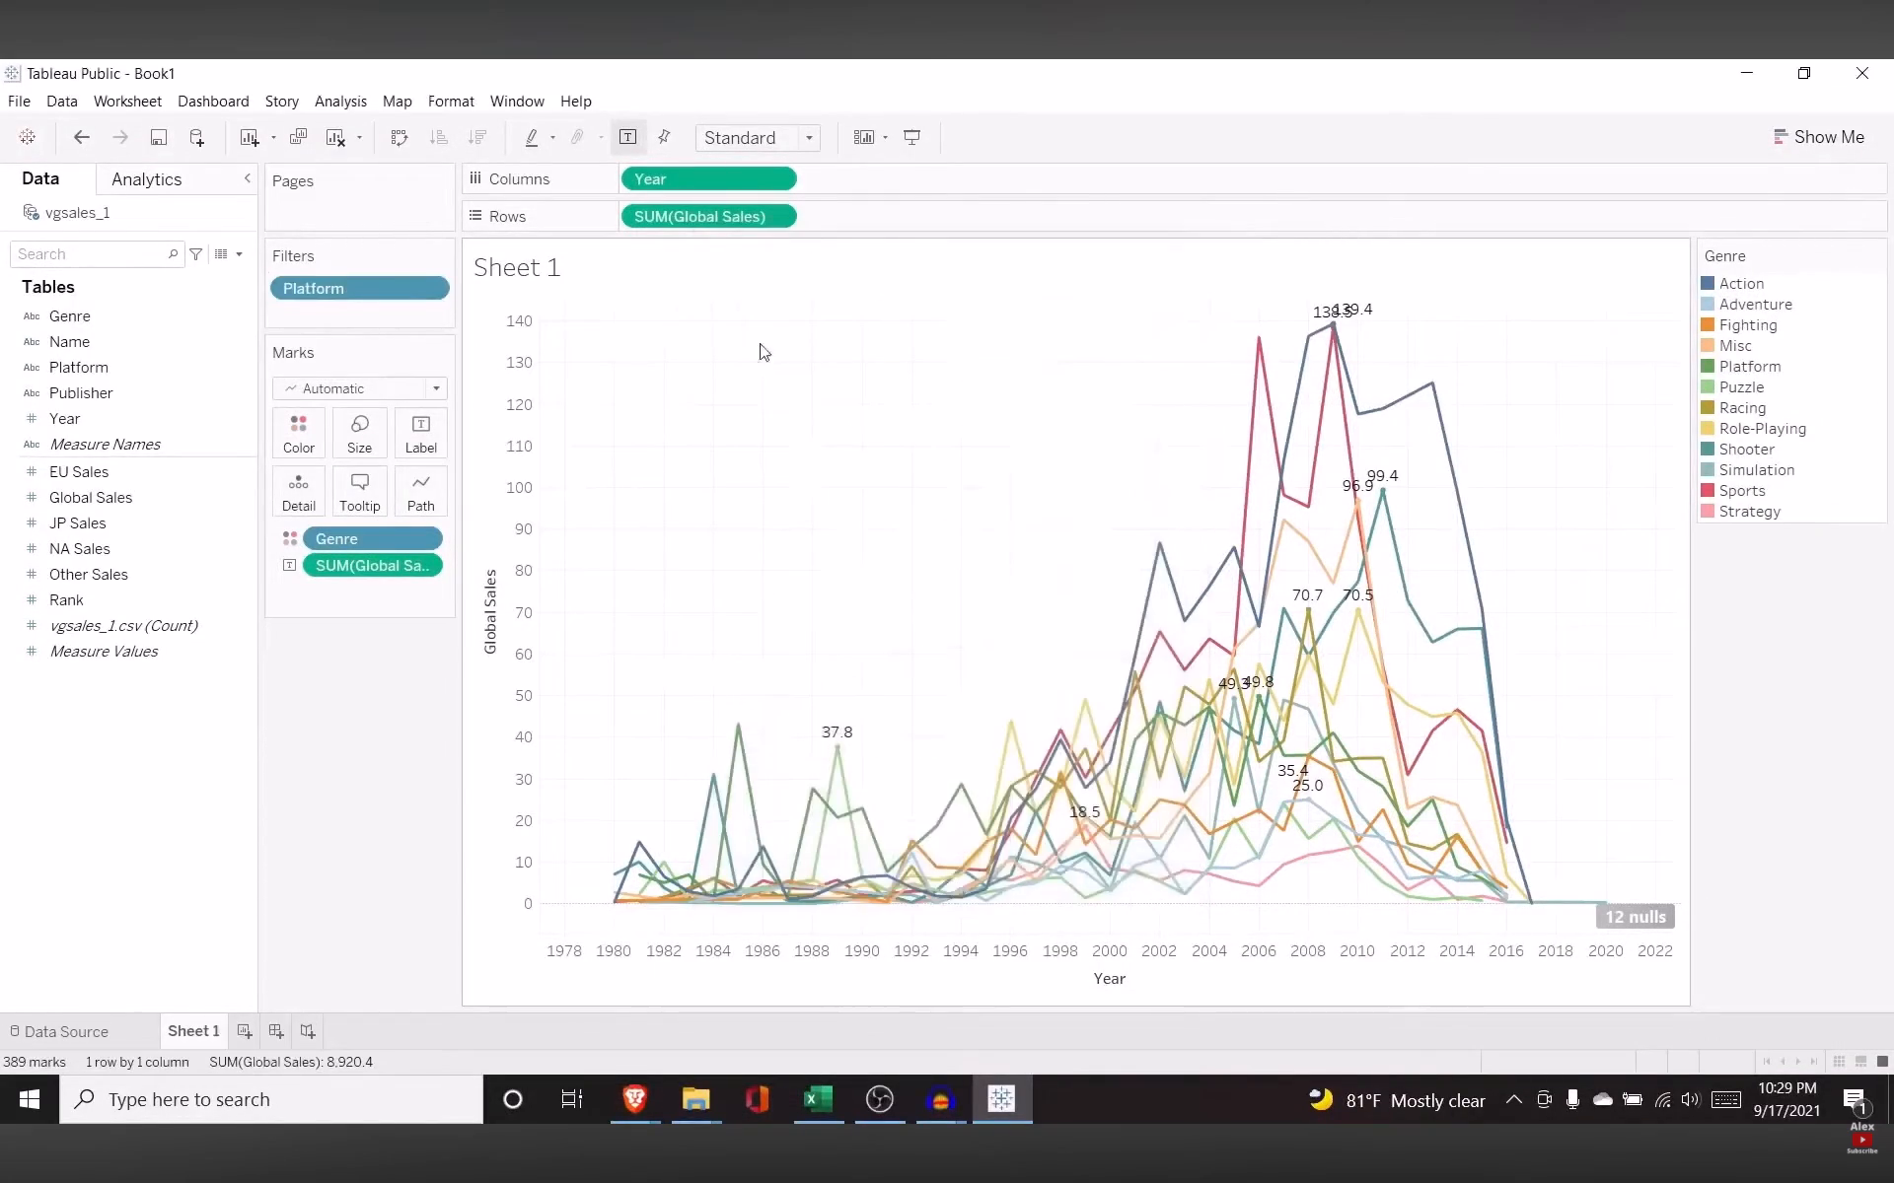
Watch the lesson video in Brave up to where Platform is used as a filter, and pause it.
{"action": "key", "text": "space"}
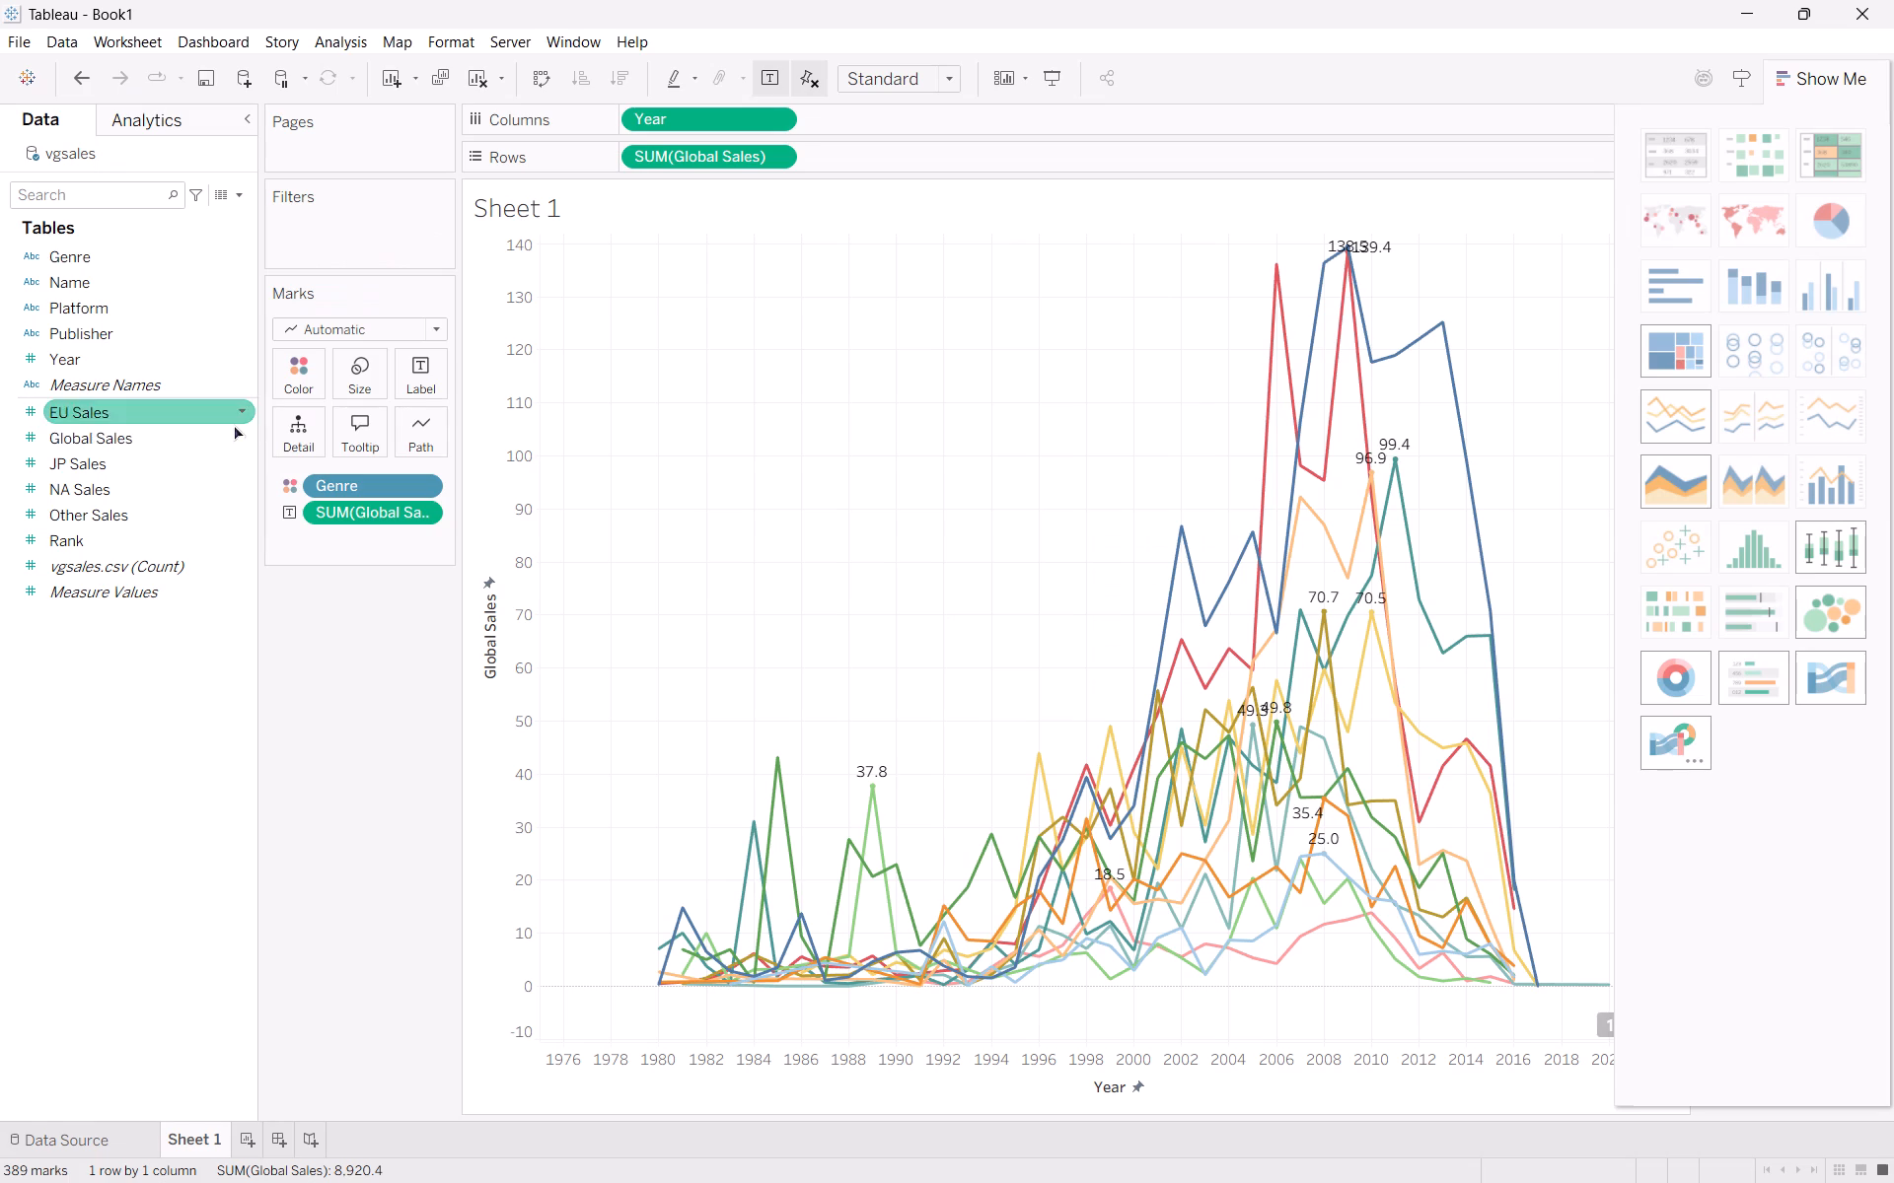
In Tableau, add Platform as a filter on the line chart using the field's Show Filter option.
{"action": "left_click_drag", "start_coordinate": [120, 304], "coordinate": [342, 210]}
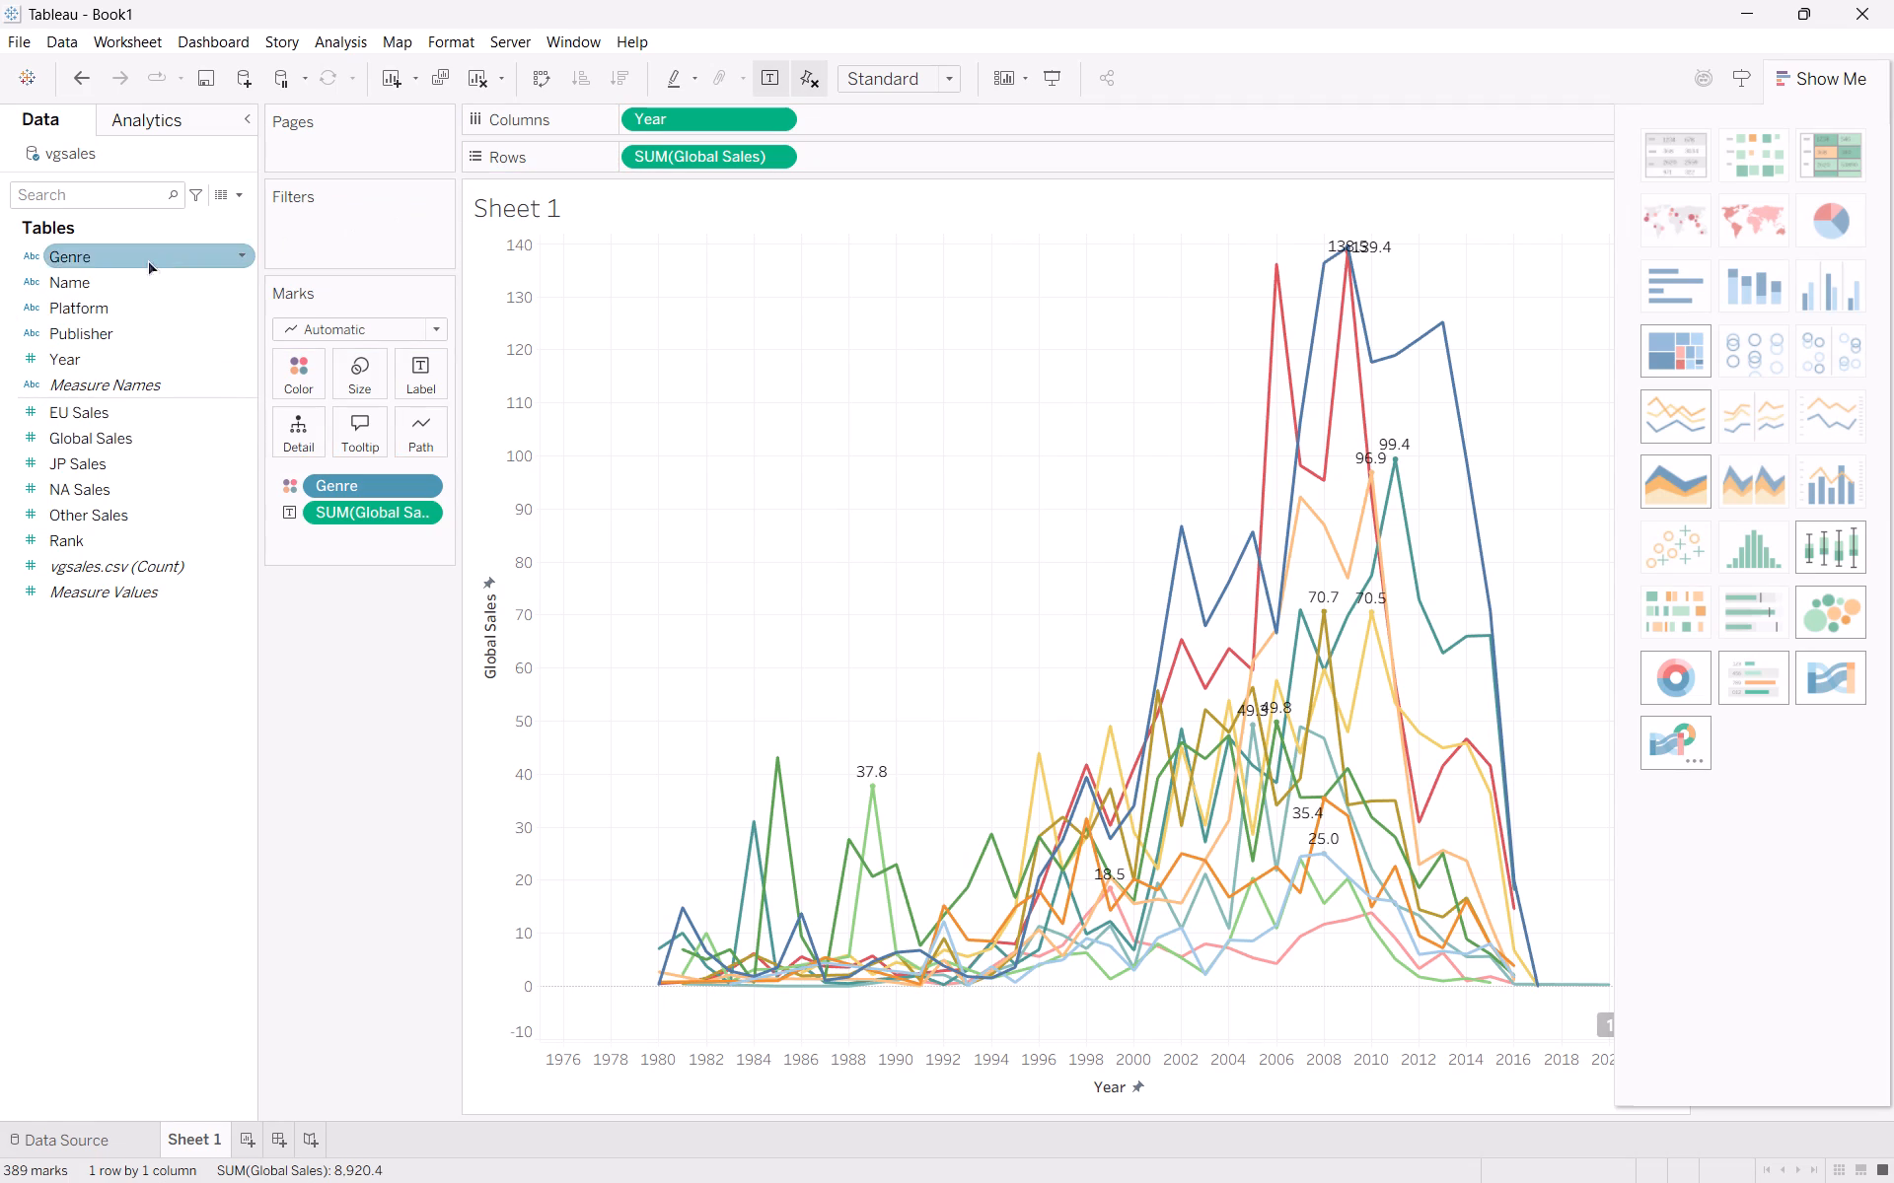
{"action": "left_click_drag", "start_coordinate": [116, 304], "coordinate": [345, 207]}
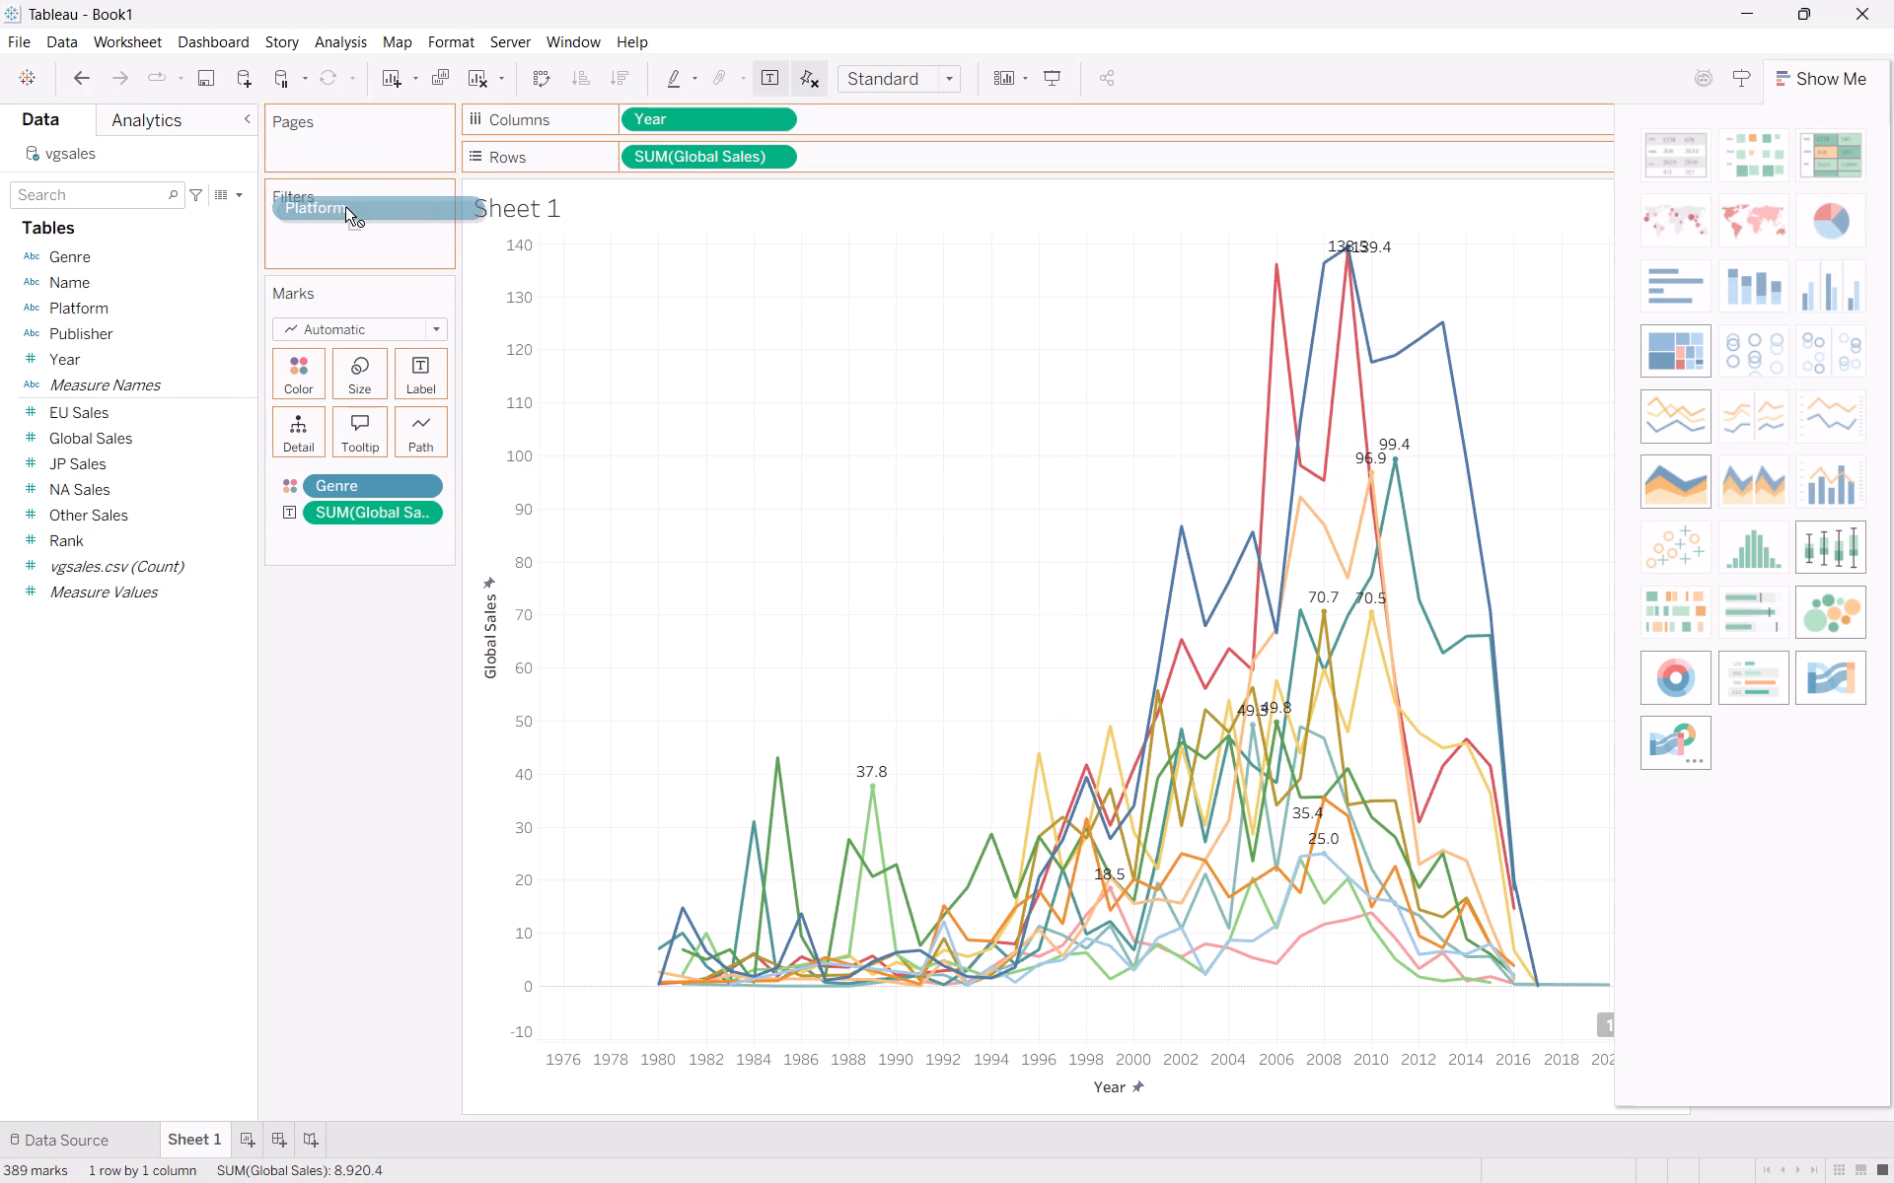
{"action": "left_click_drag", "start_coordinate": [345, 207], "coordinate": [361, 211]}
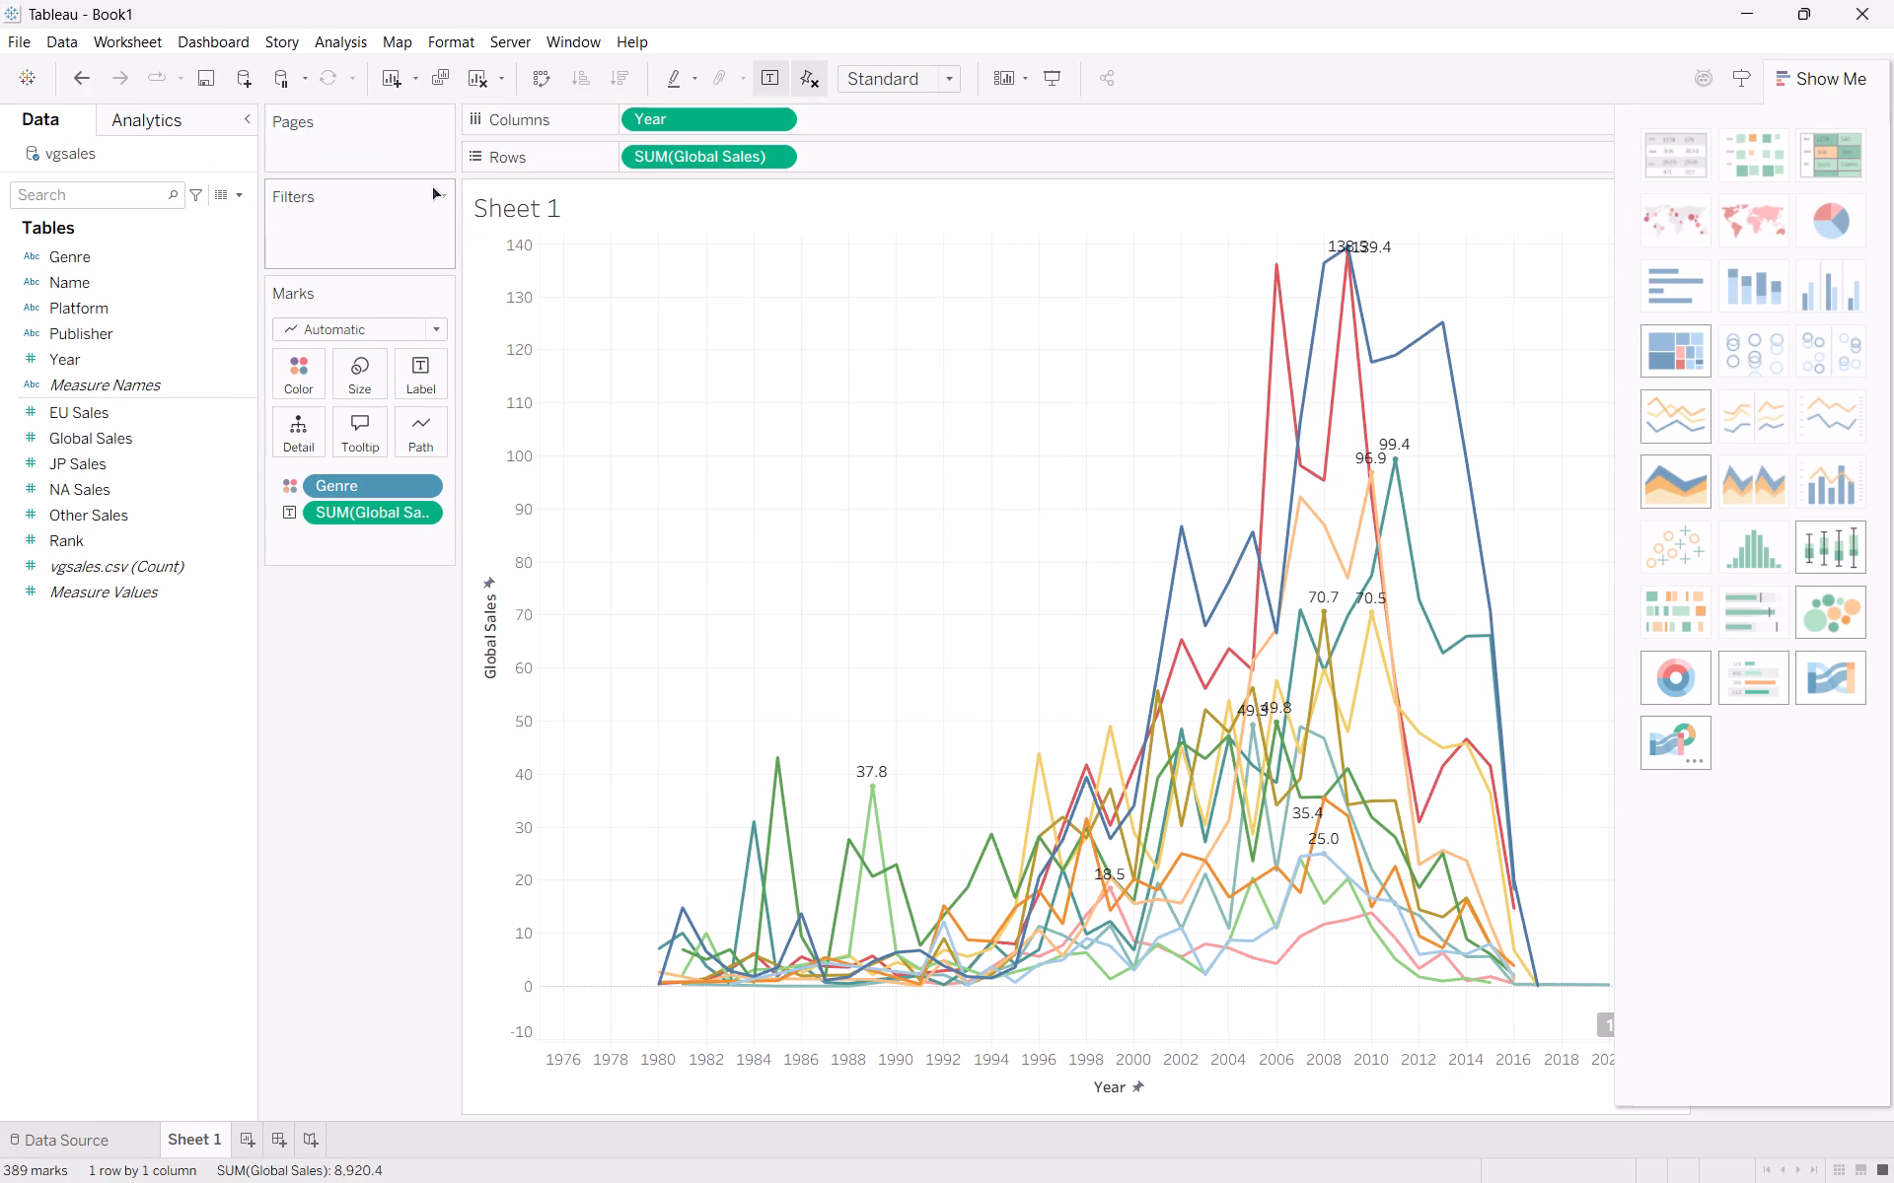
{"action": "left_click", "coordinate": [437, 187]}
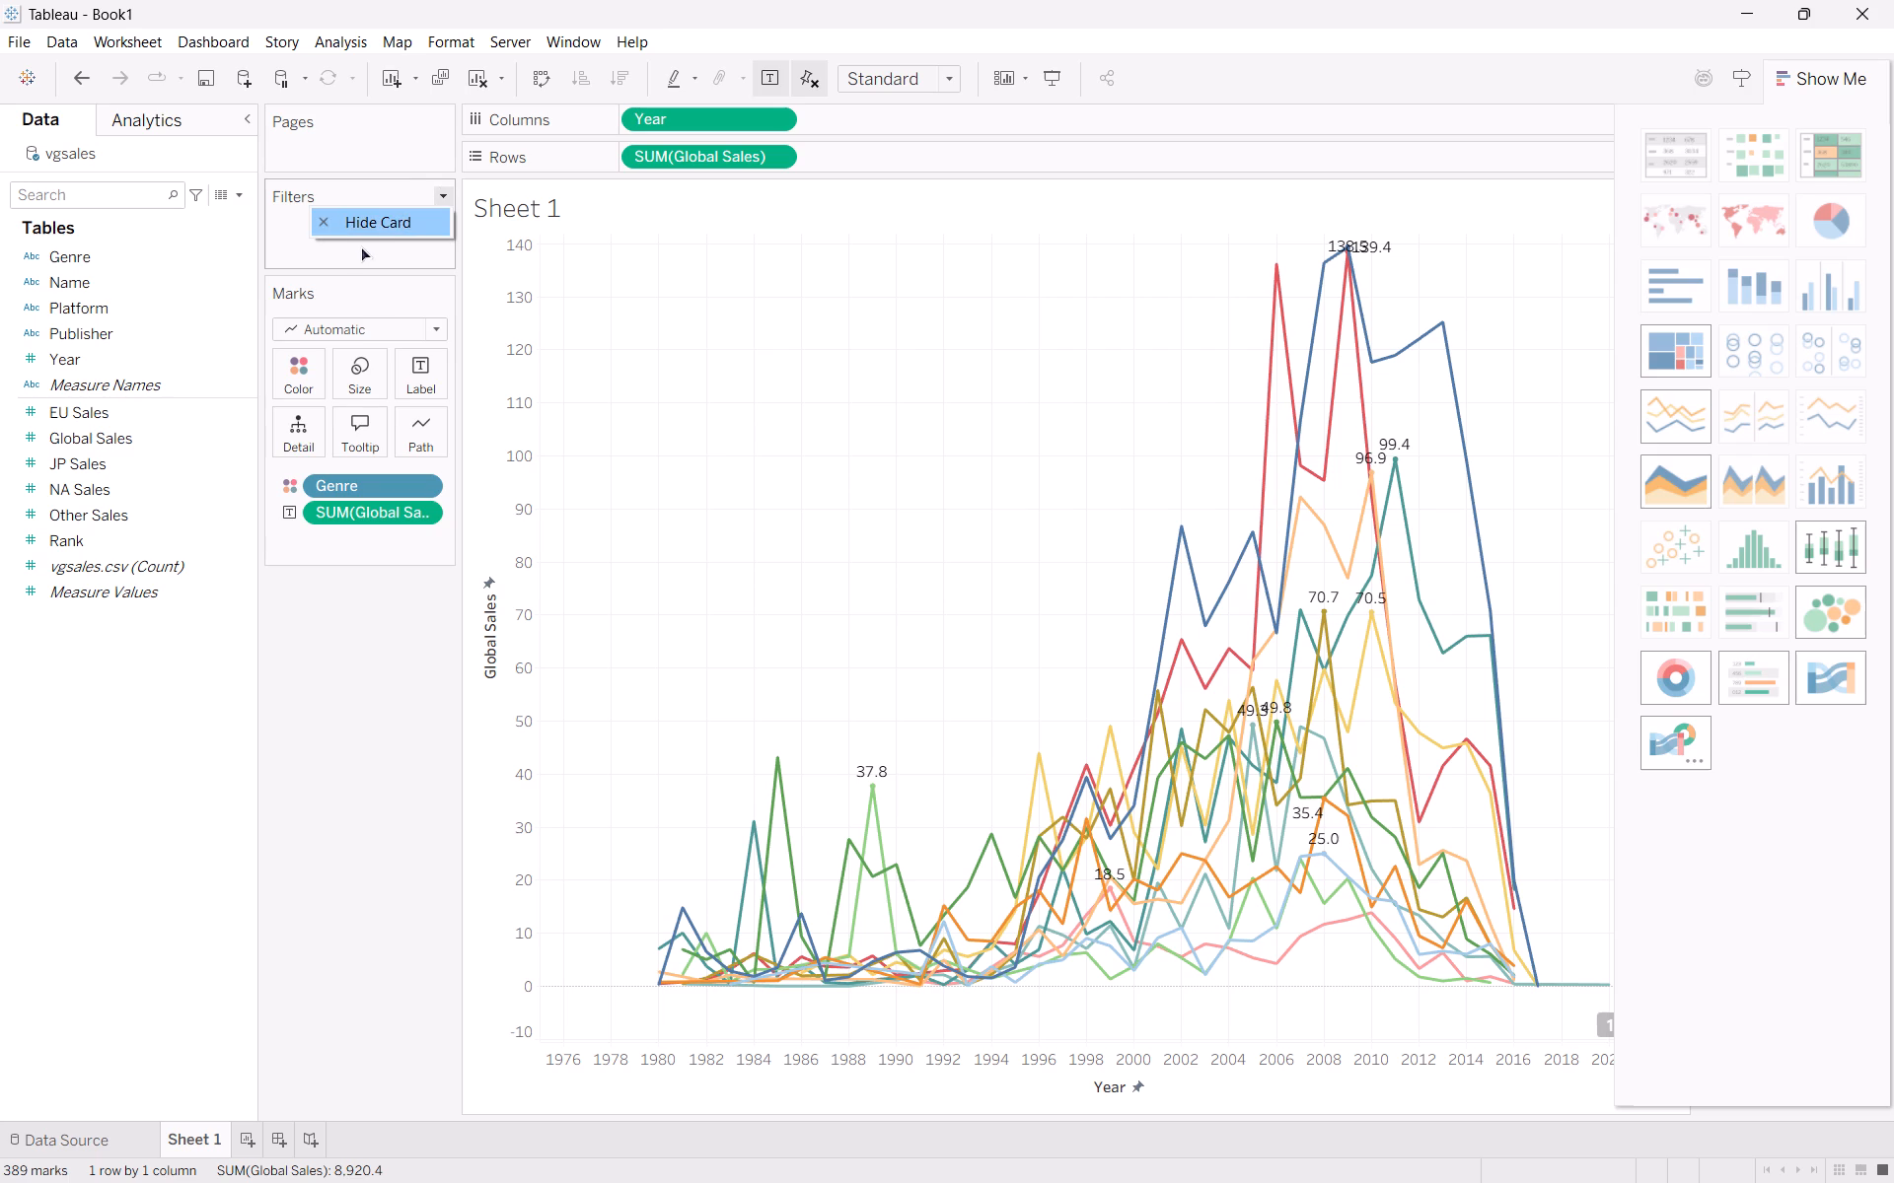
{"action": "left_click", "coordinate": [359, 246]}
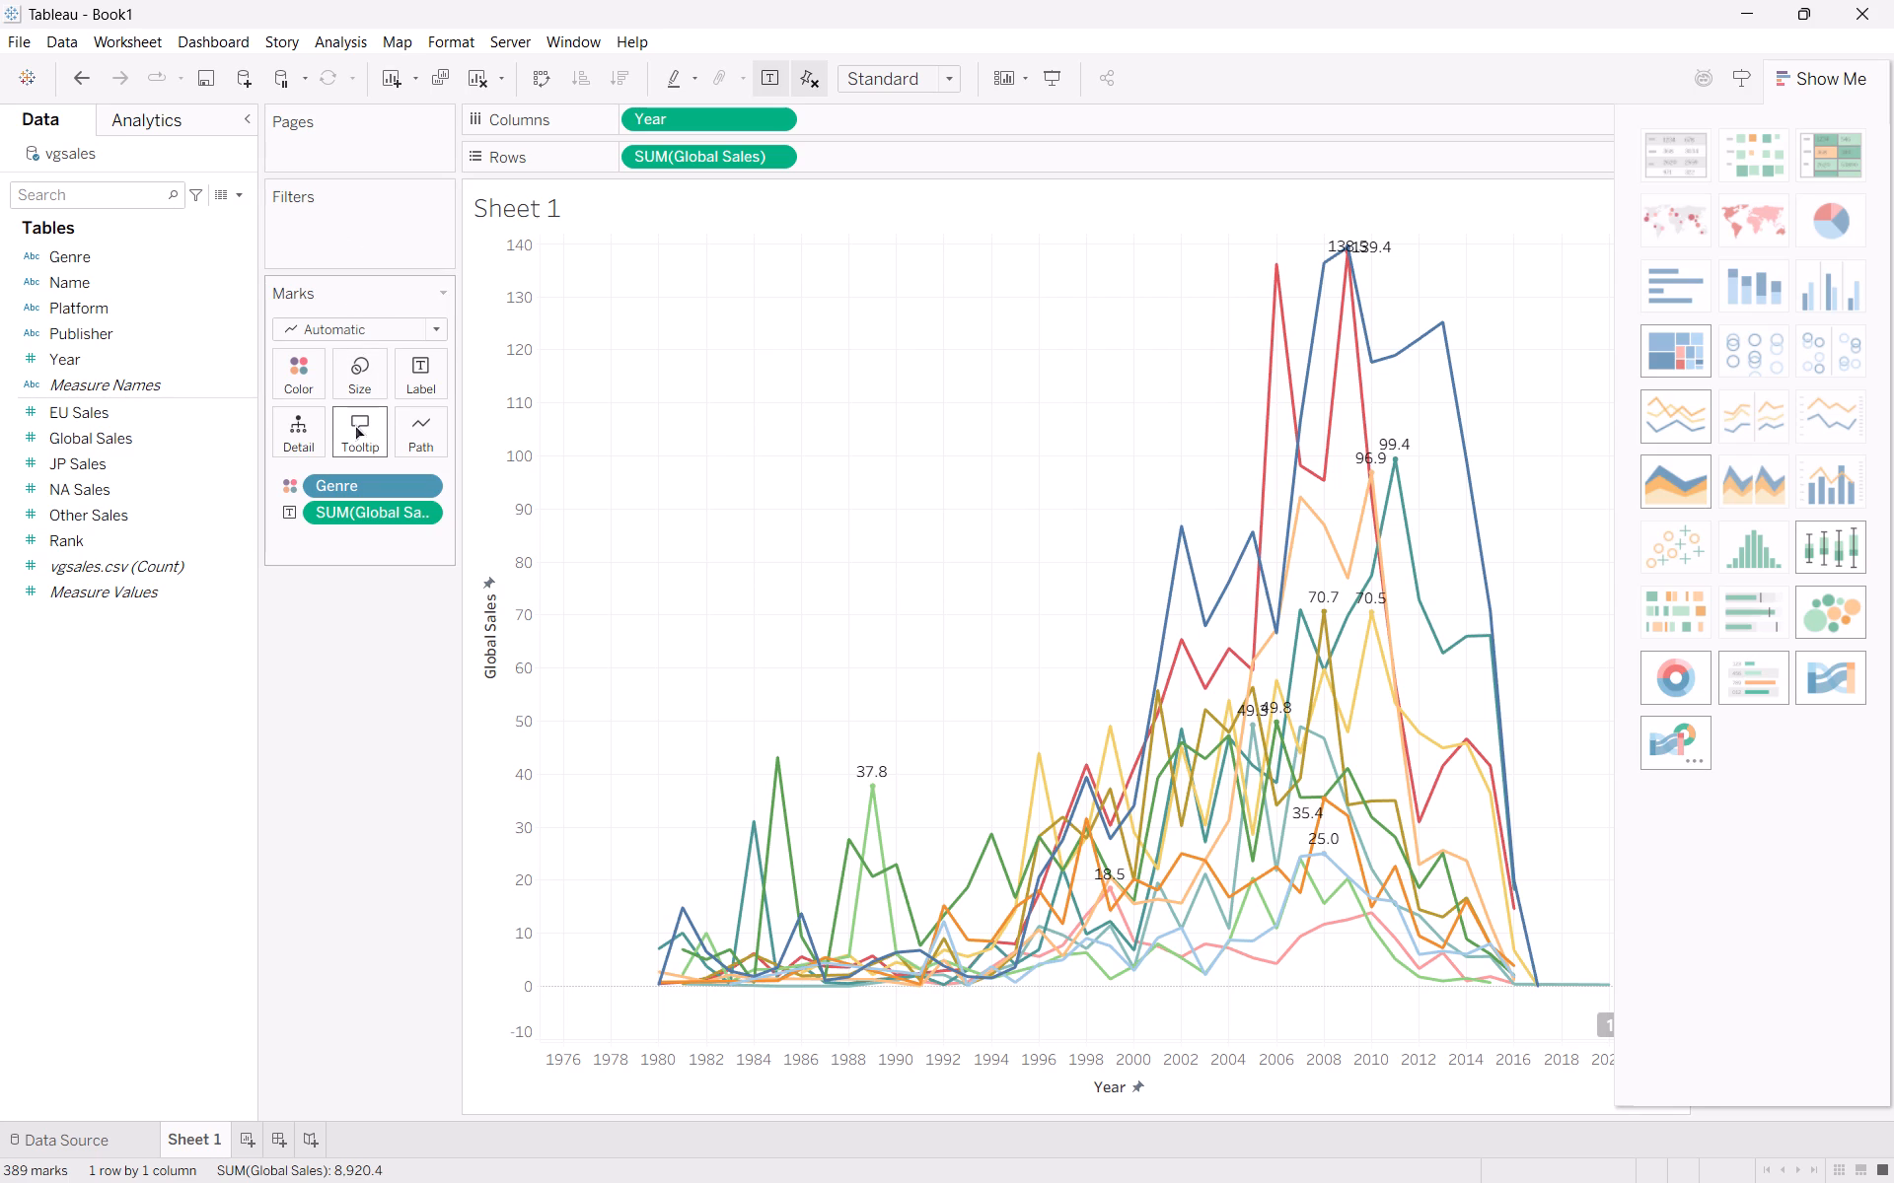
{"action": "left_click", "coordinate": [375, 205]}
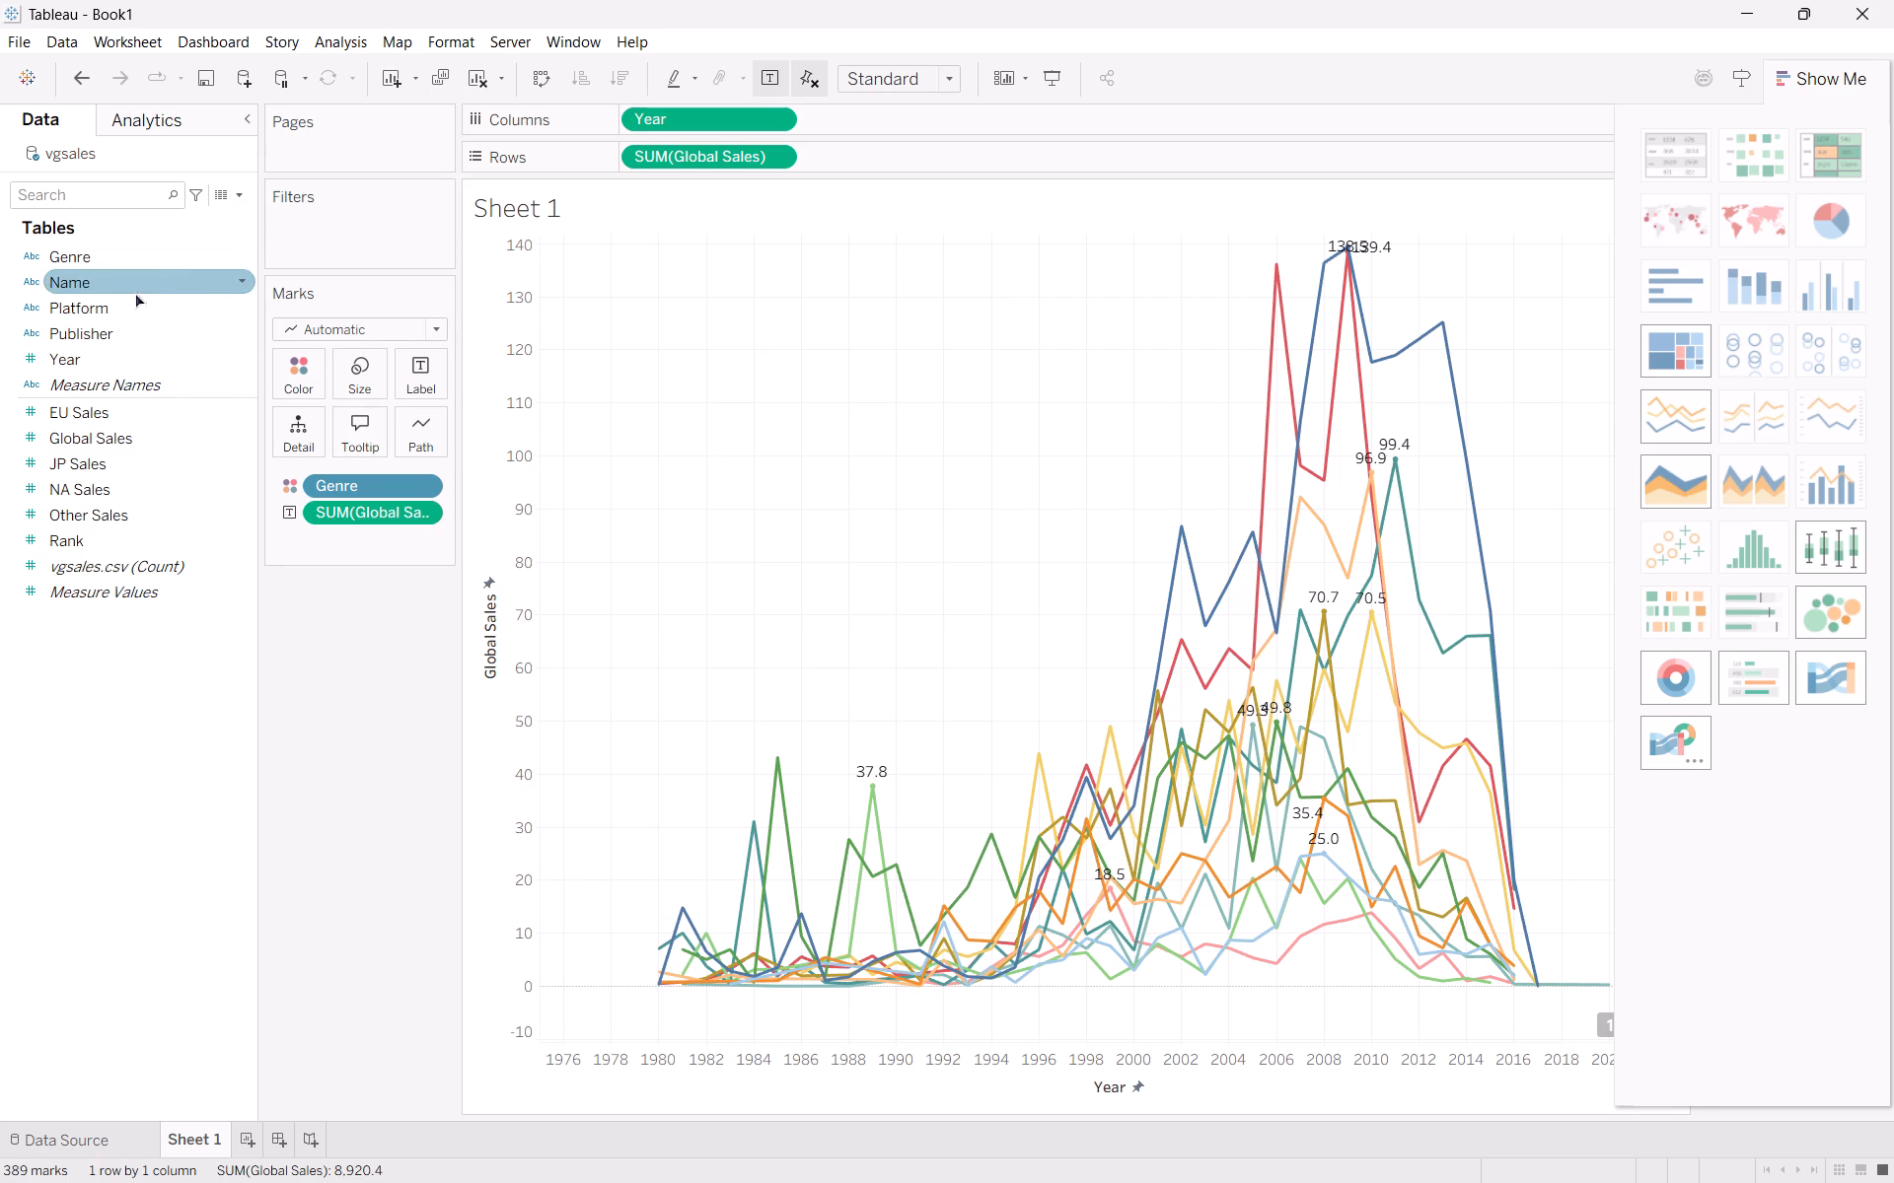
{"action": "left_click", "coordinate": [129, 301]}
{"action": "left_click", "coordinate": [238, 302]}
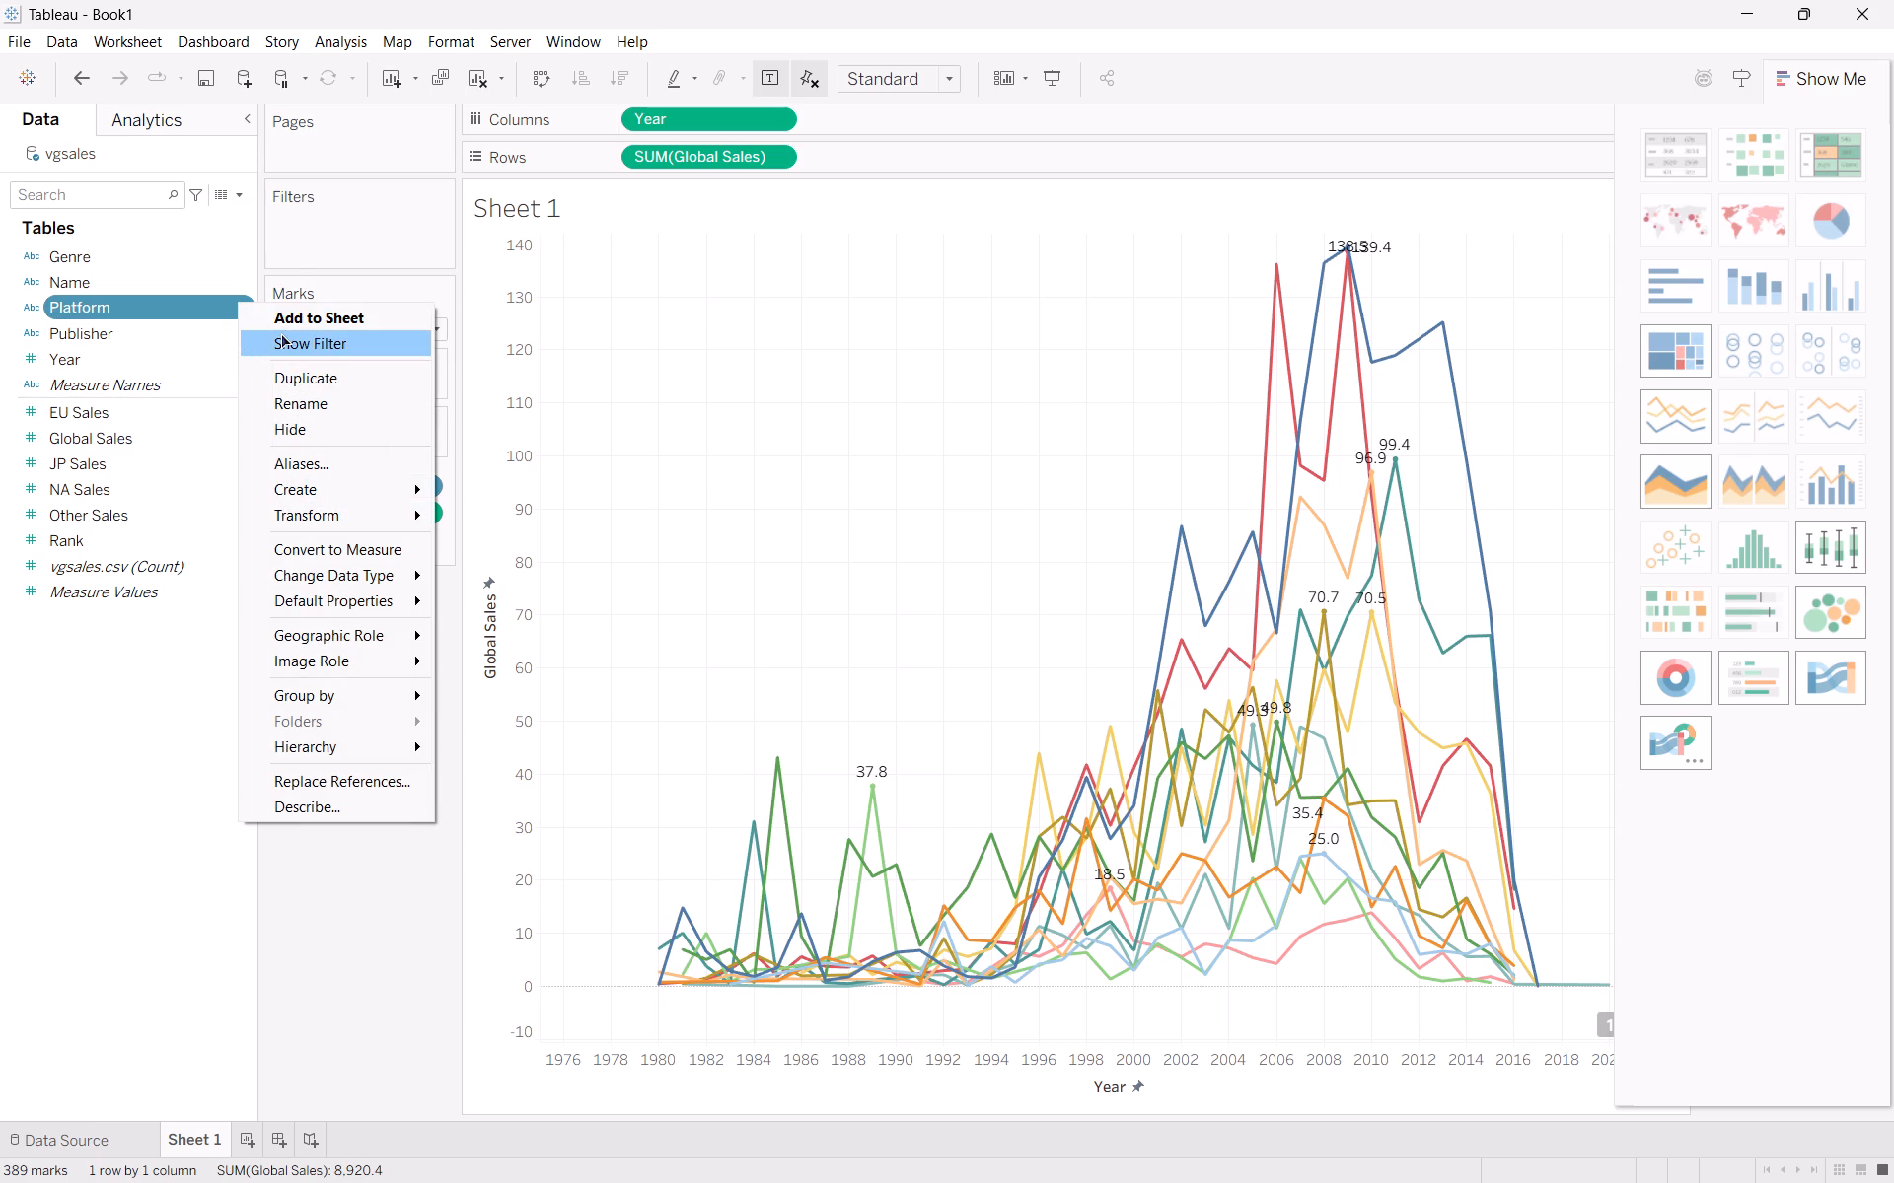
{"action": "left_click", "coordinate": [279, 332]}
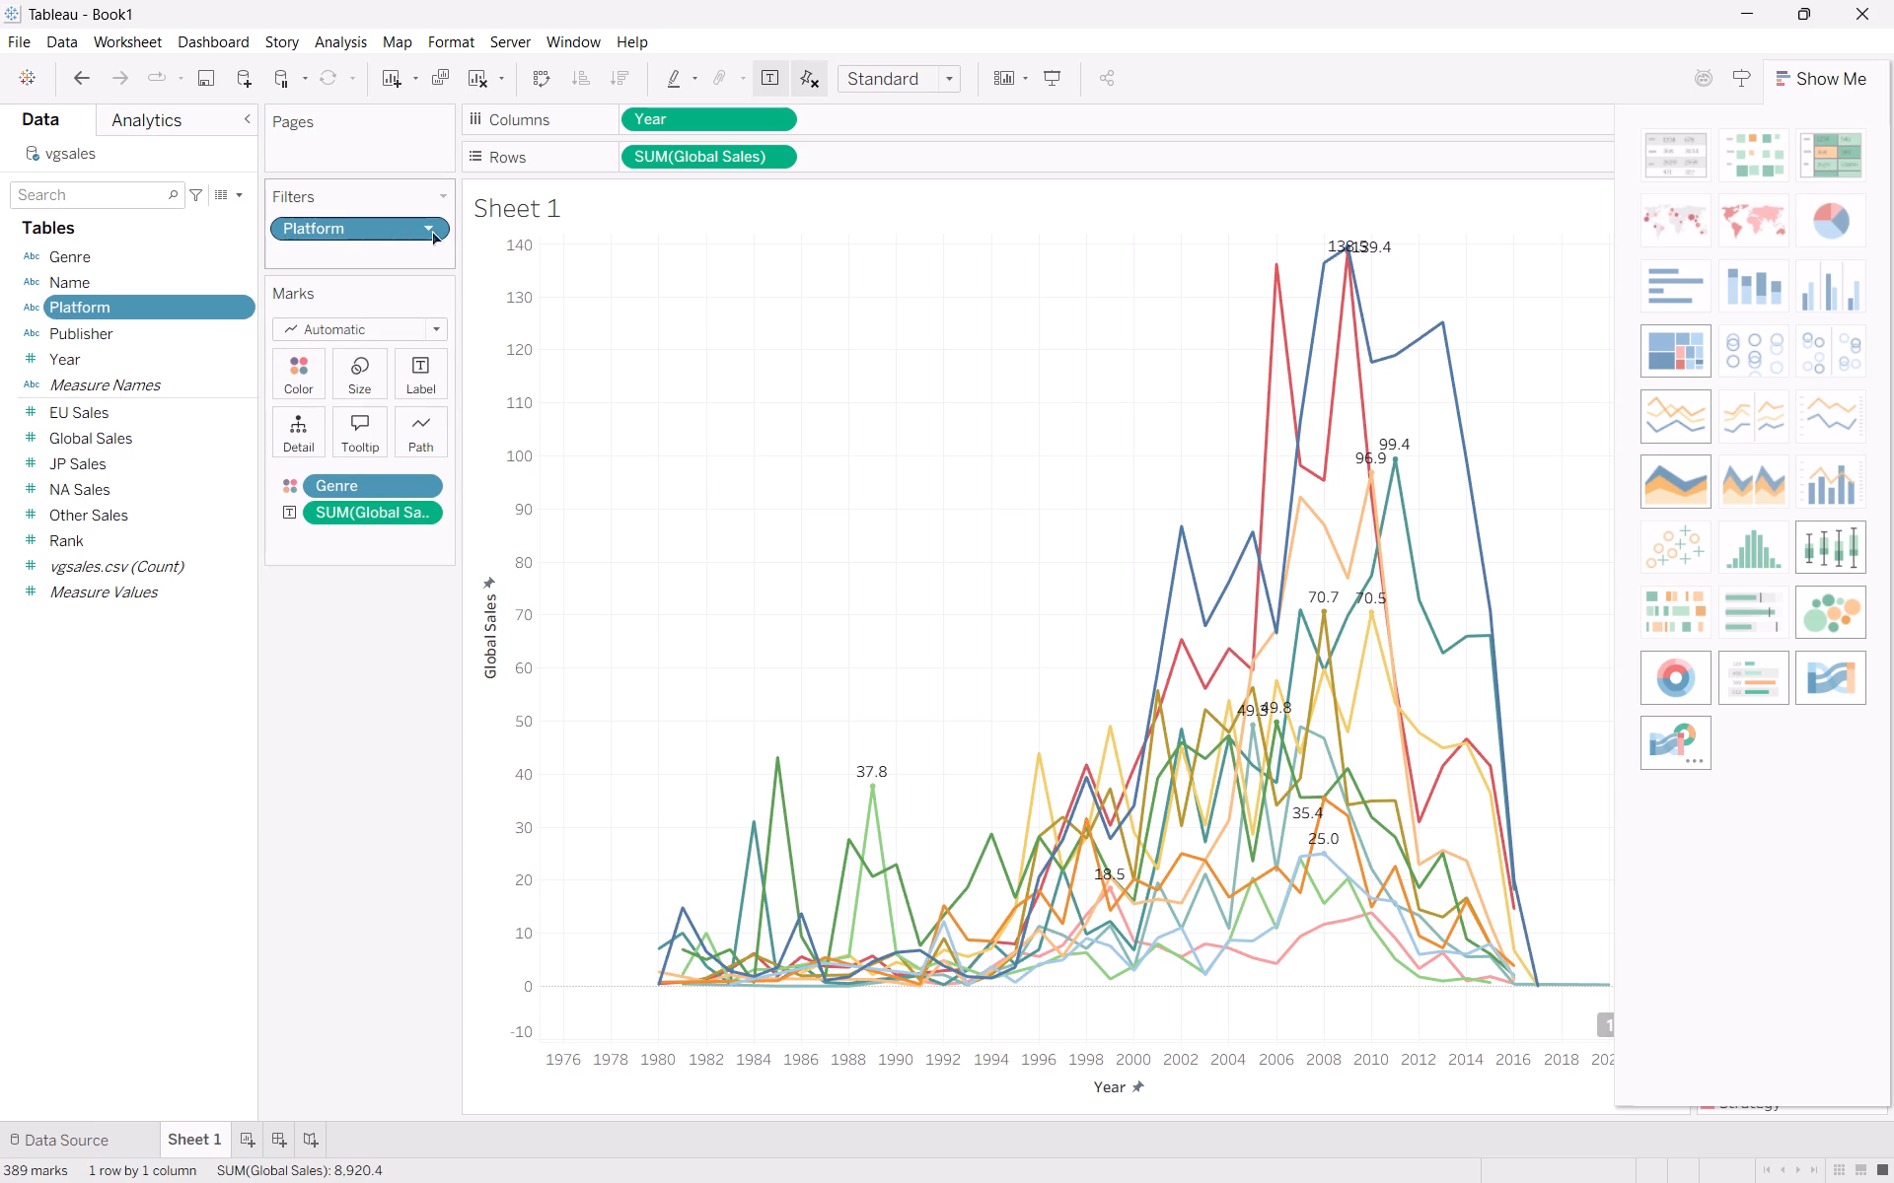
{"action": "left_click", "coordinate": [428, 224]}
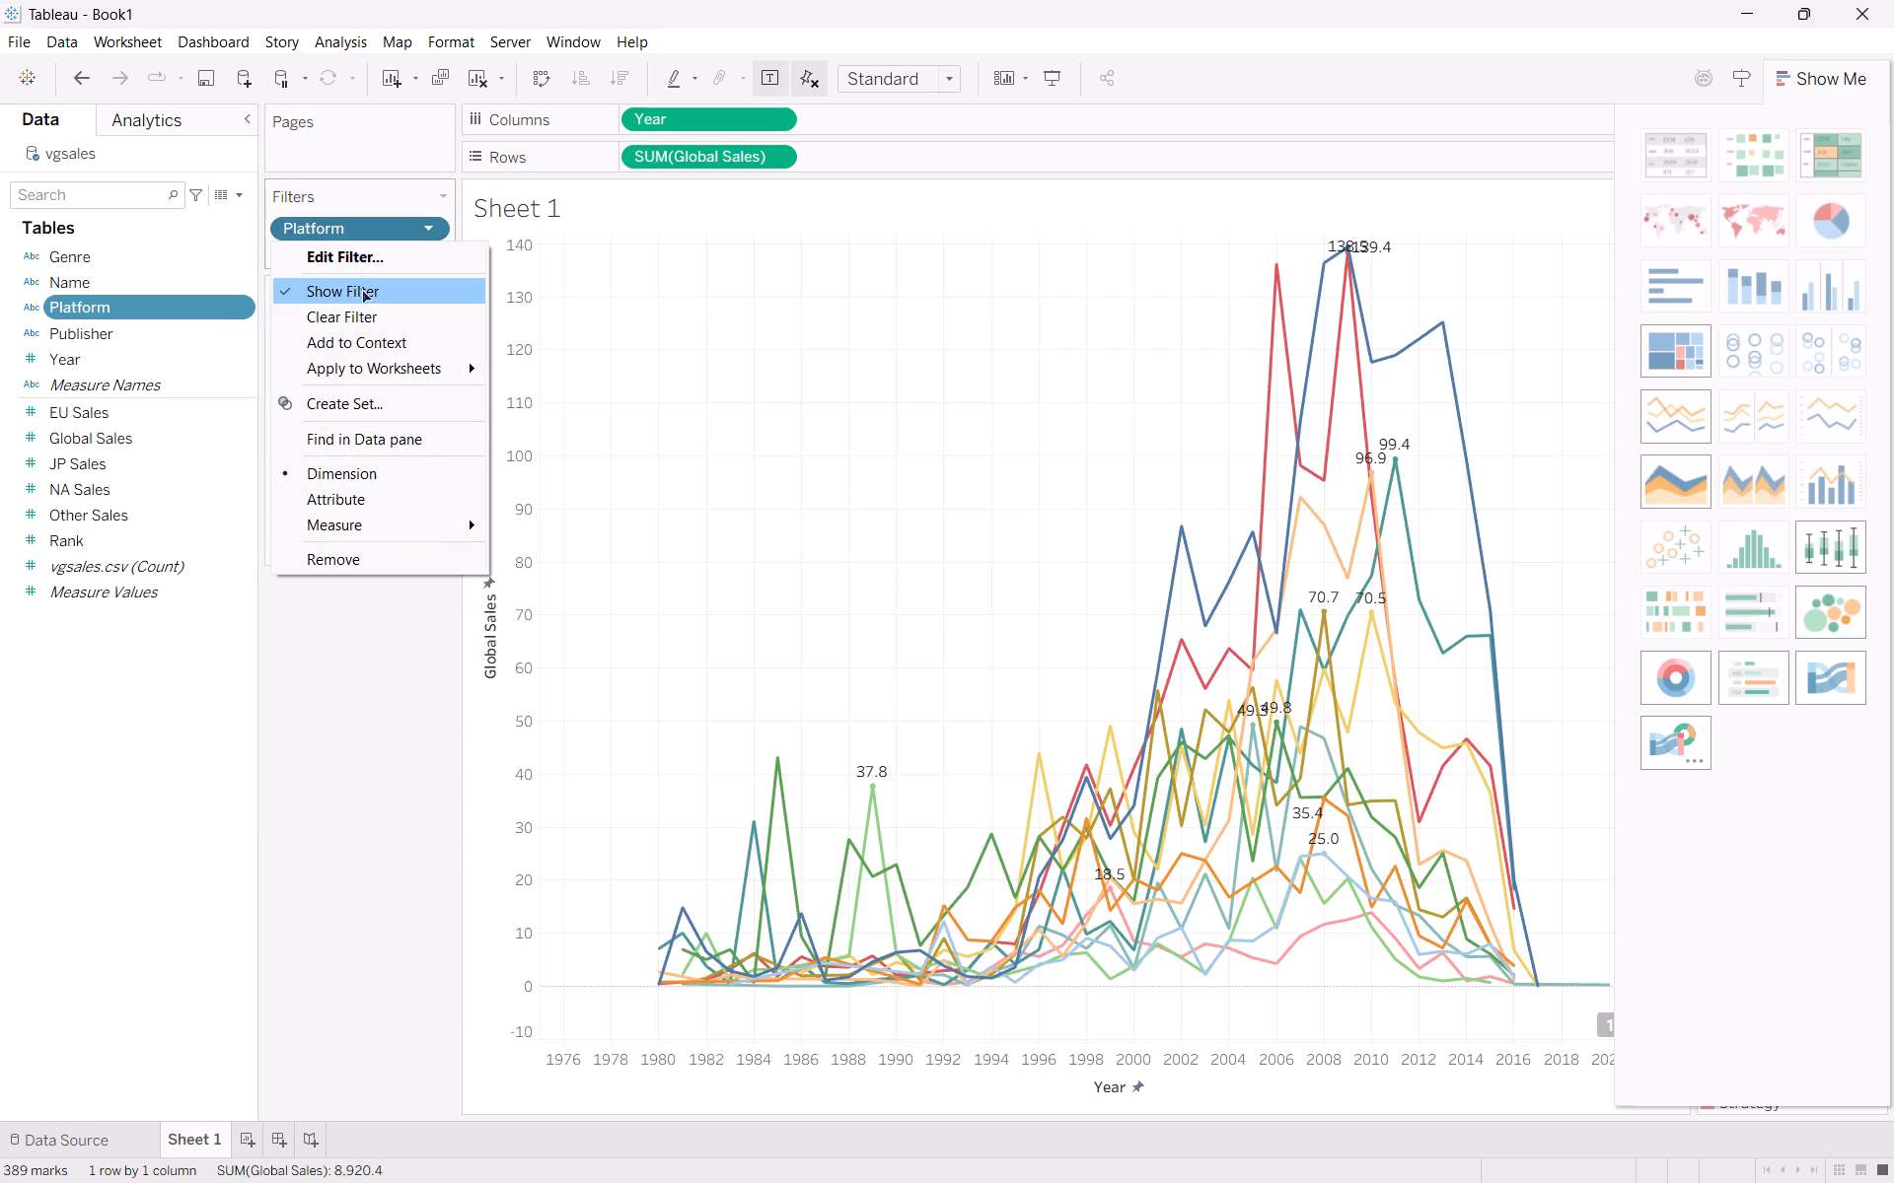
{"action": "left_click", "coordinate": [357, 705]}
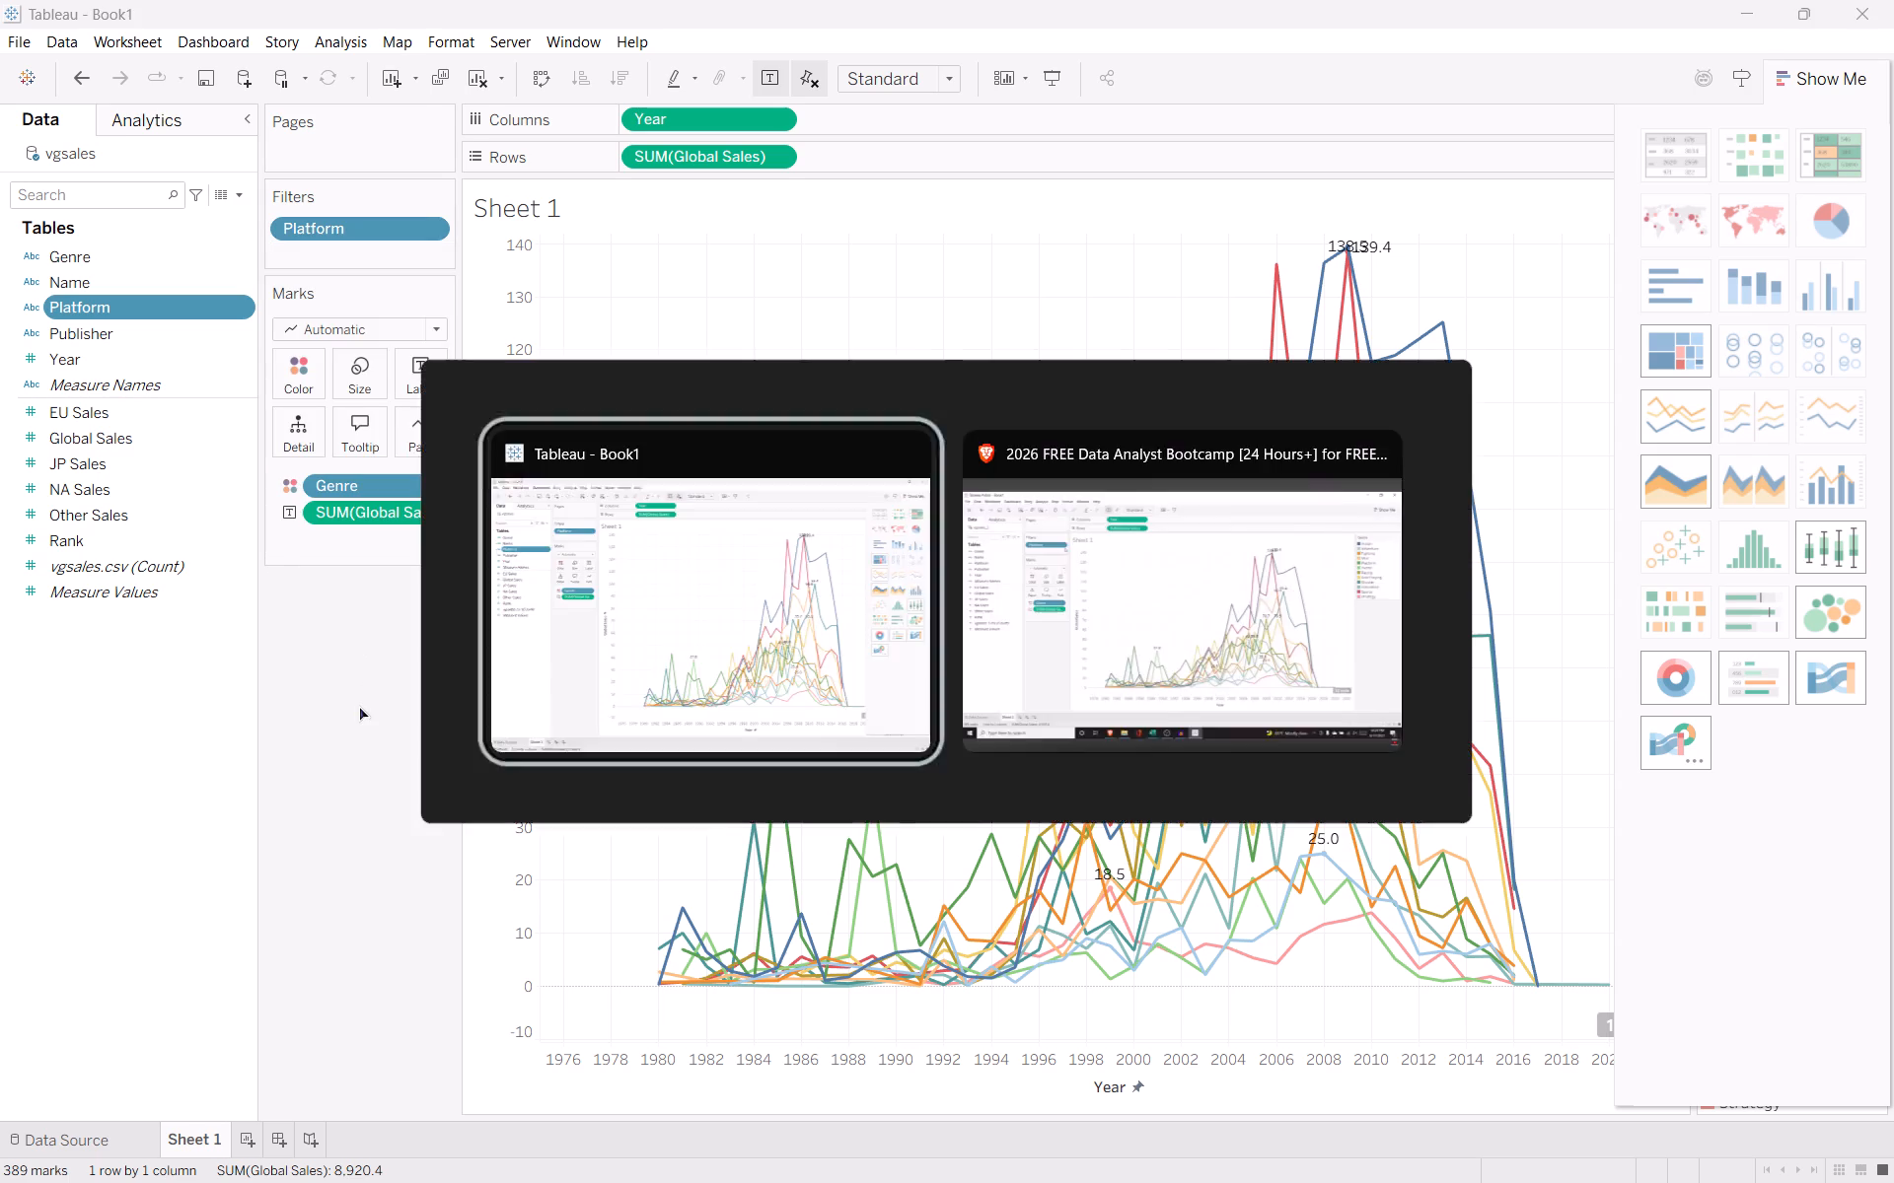
Return to the lesson video in Brave and rewind it to where the Platform filter is configured.
{"action": "key", "text": "space"}
{"action": "type", "text": "jj"}
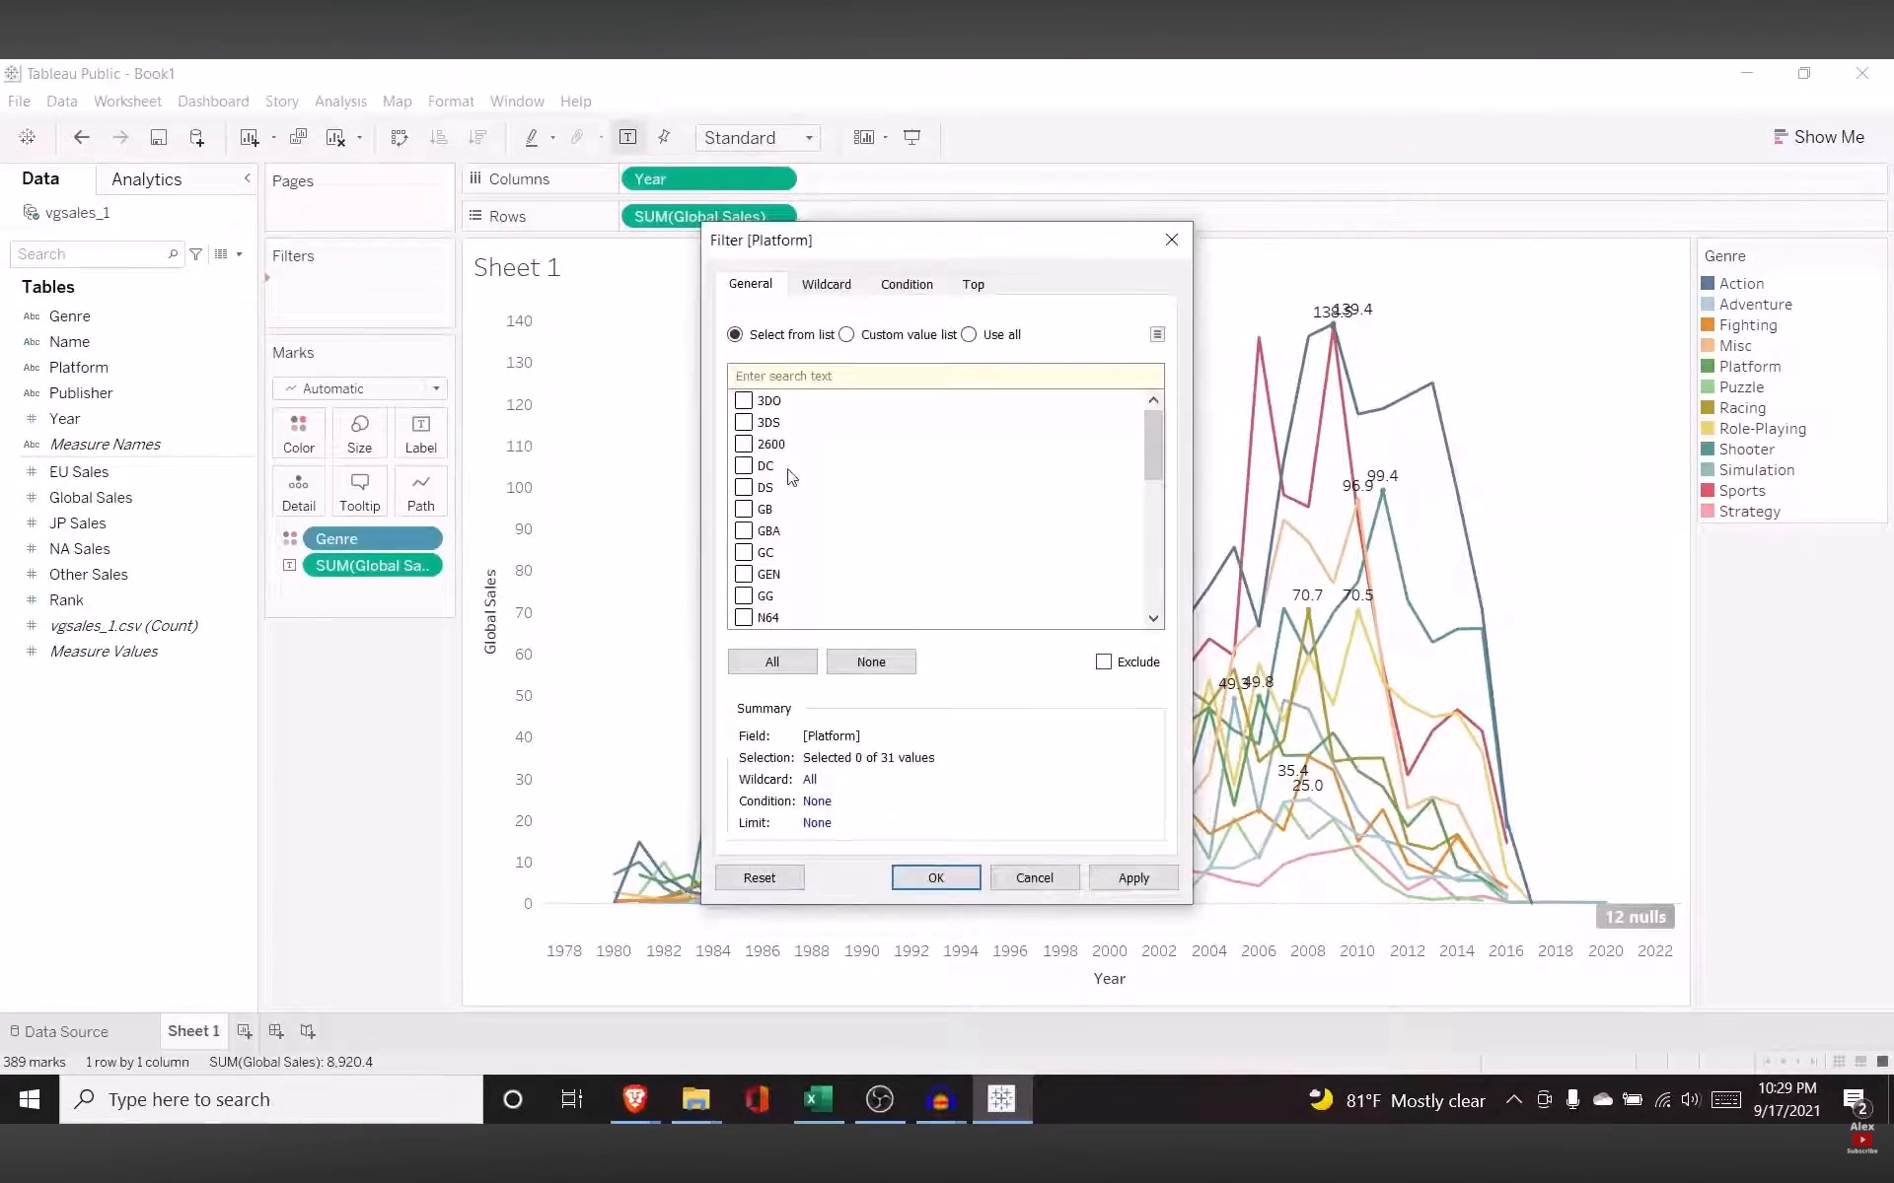
{"action": "key", "text": "space"}
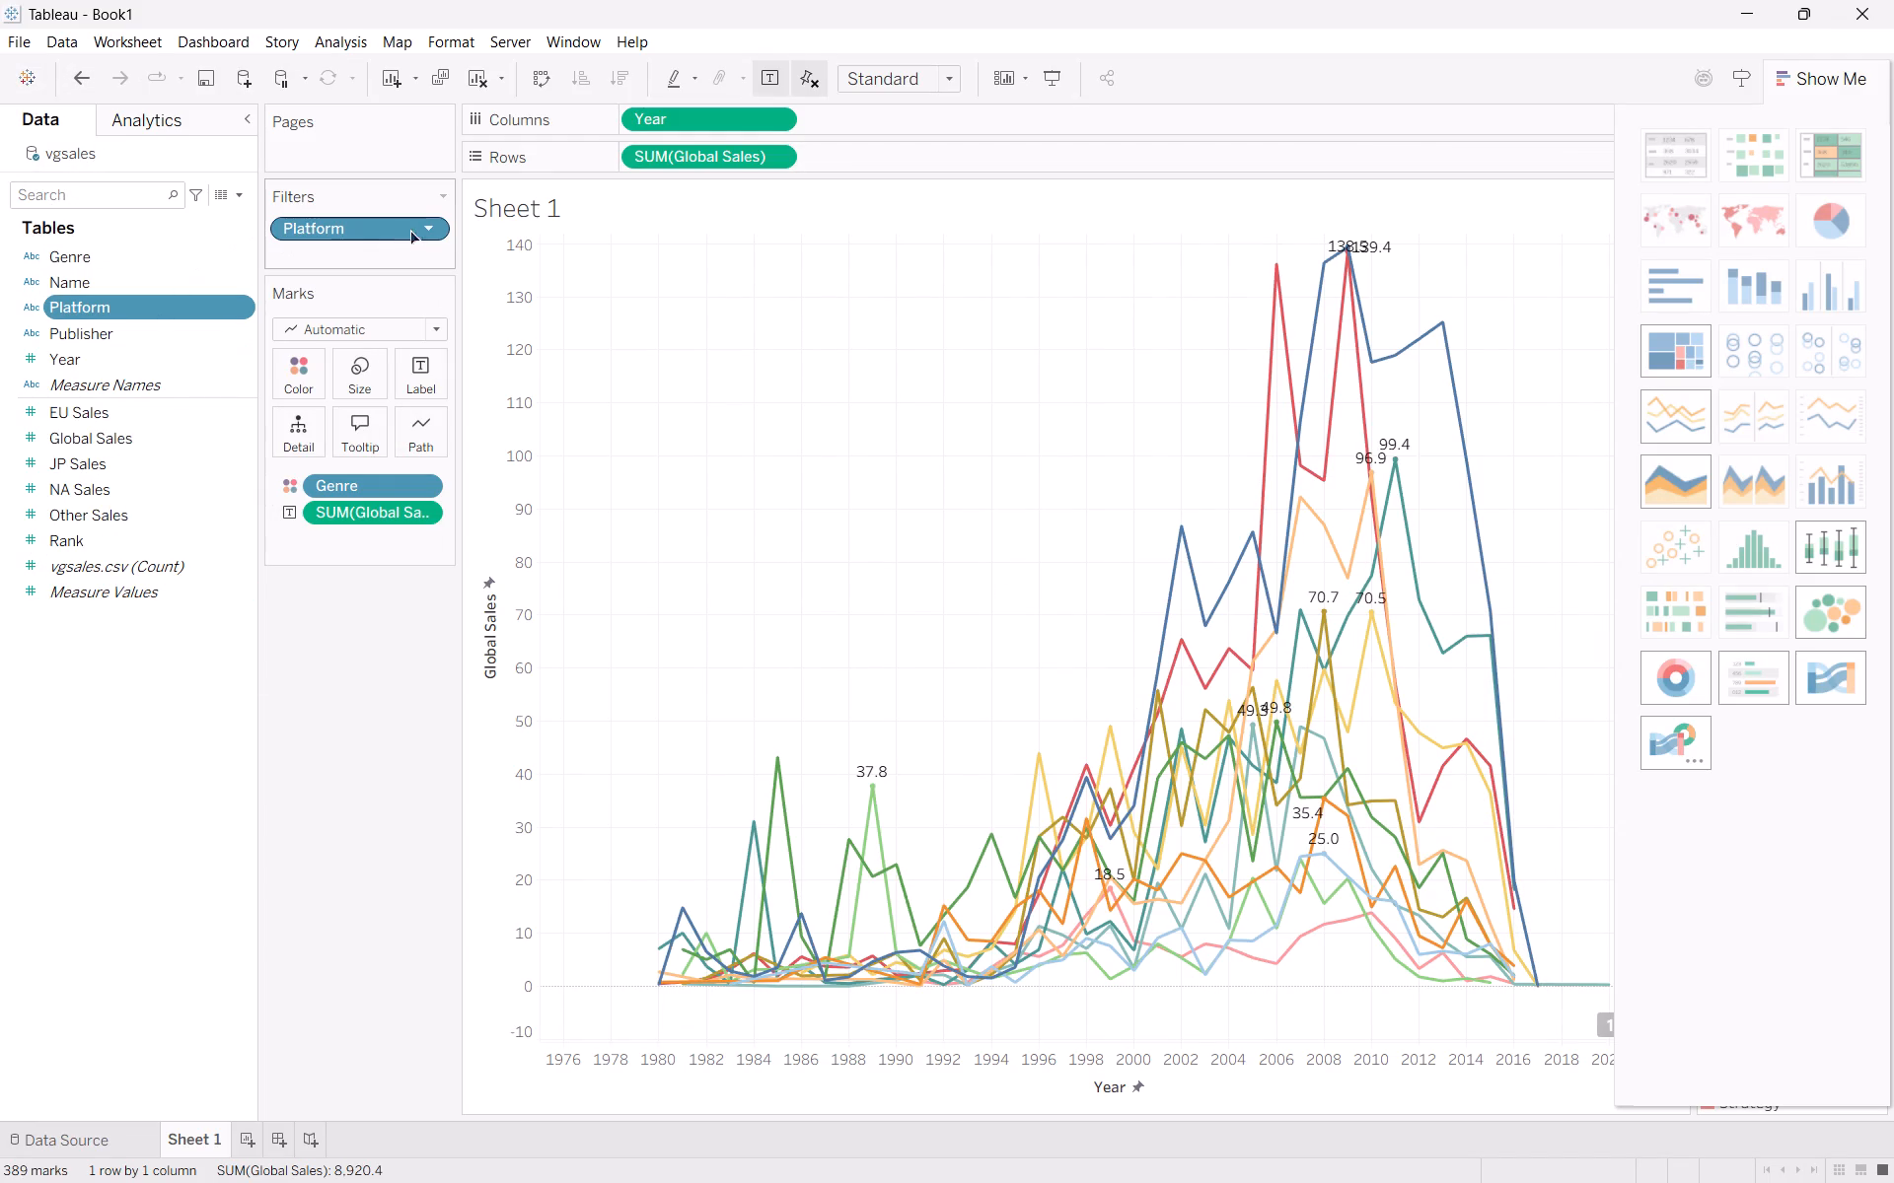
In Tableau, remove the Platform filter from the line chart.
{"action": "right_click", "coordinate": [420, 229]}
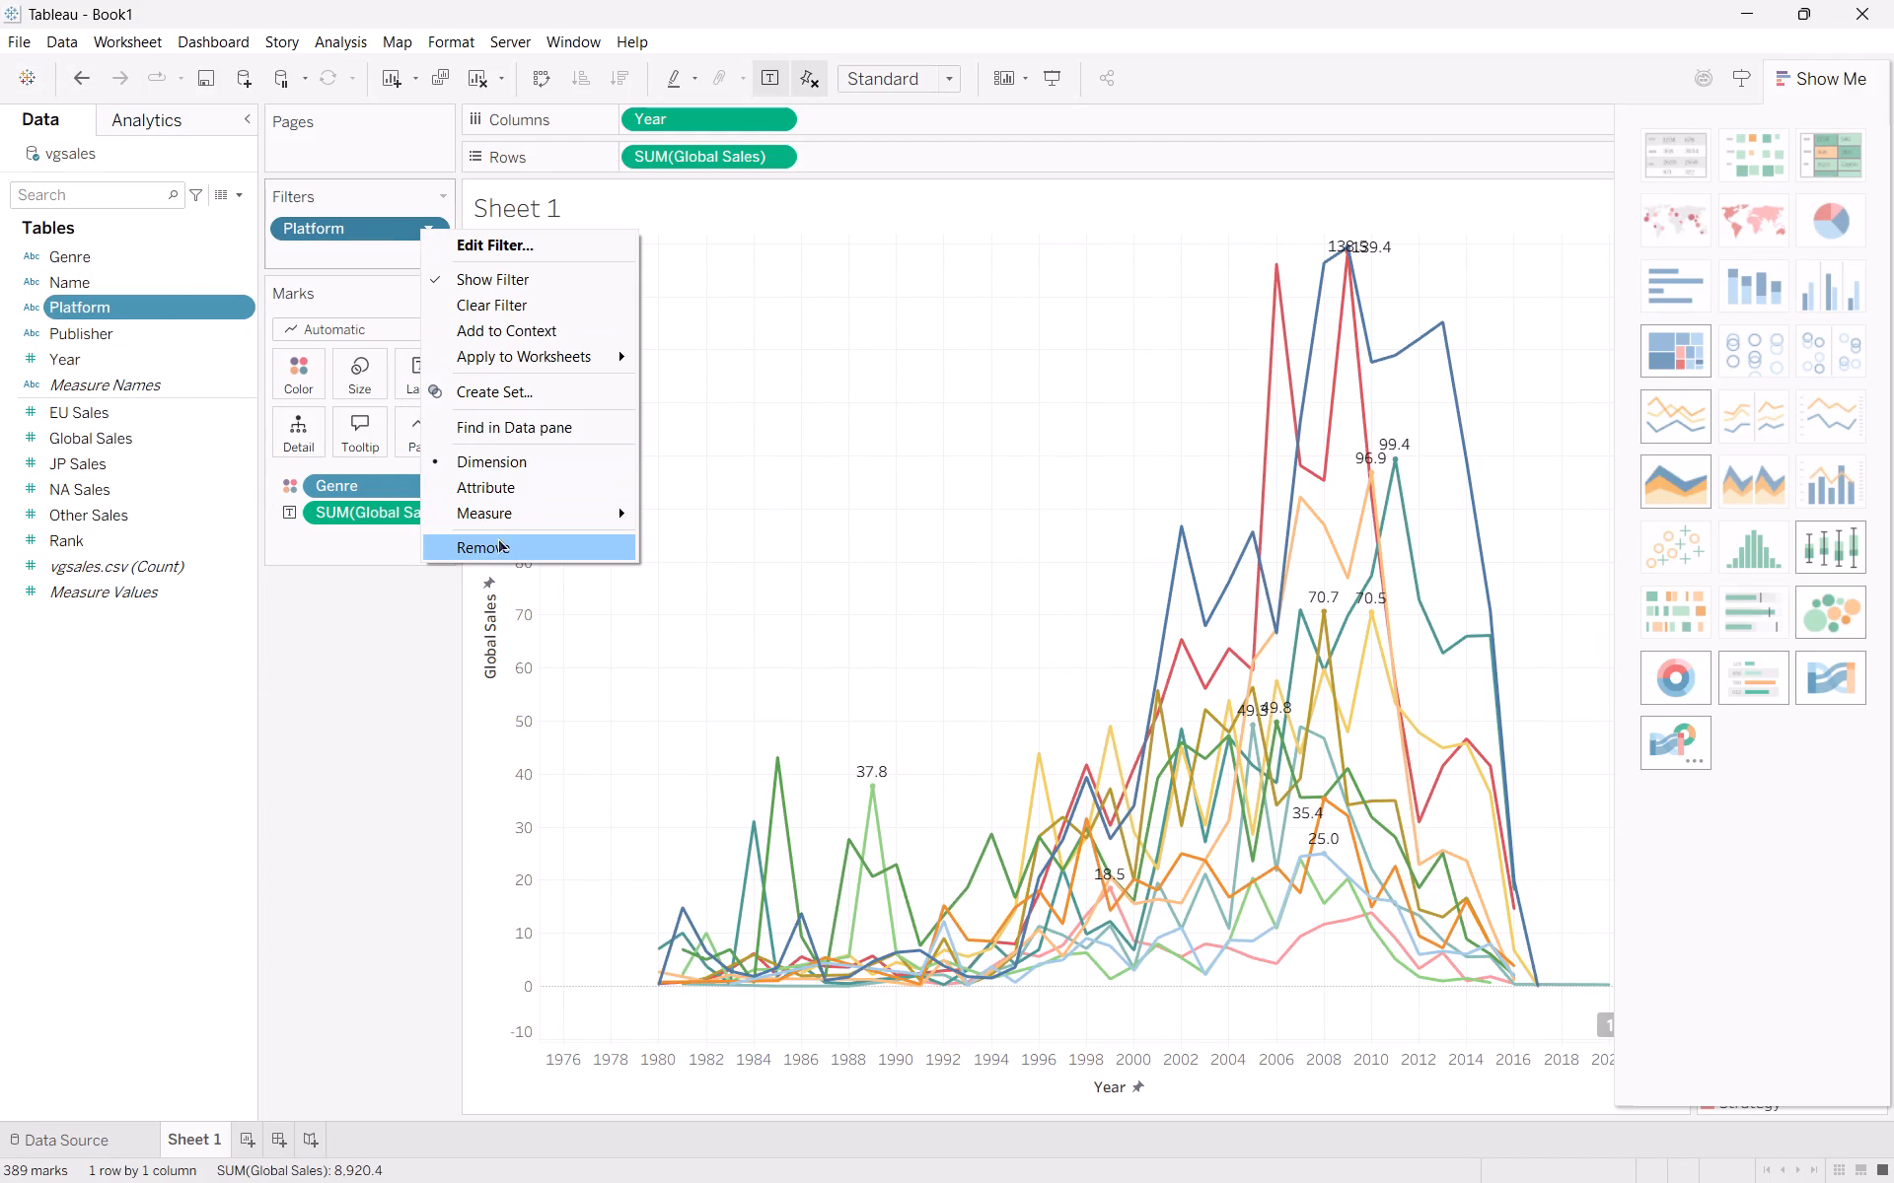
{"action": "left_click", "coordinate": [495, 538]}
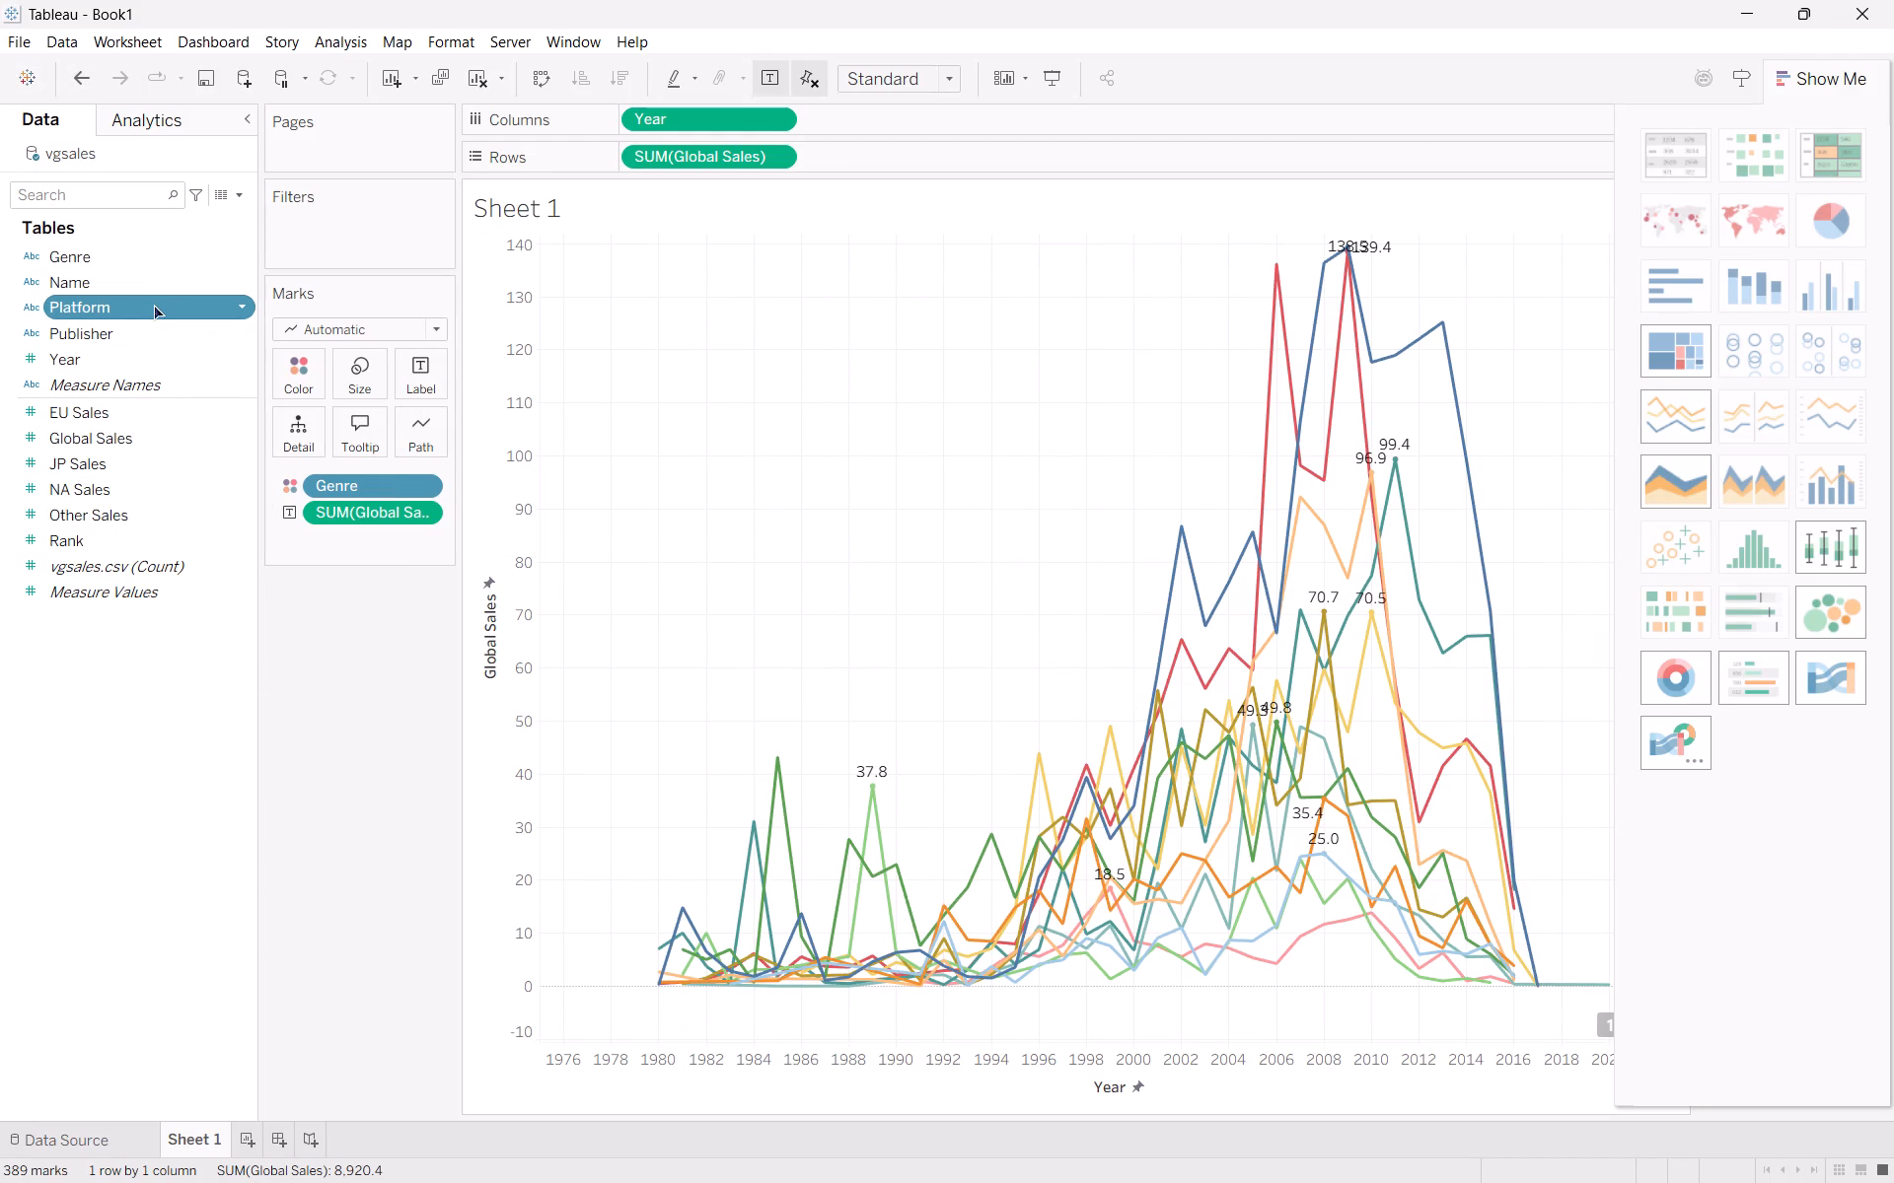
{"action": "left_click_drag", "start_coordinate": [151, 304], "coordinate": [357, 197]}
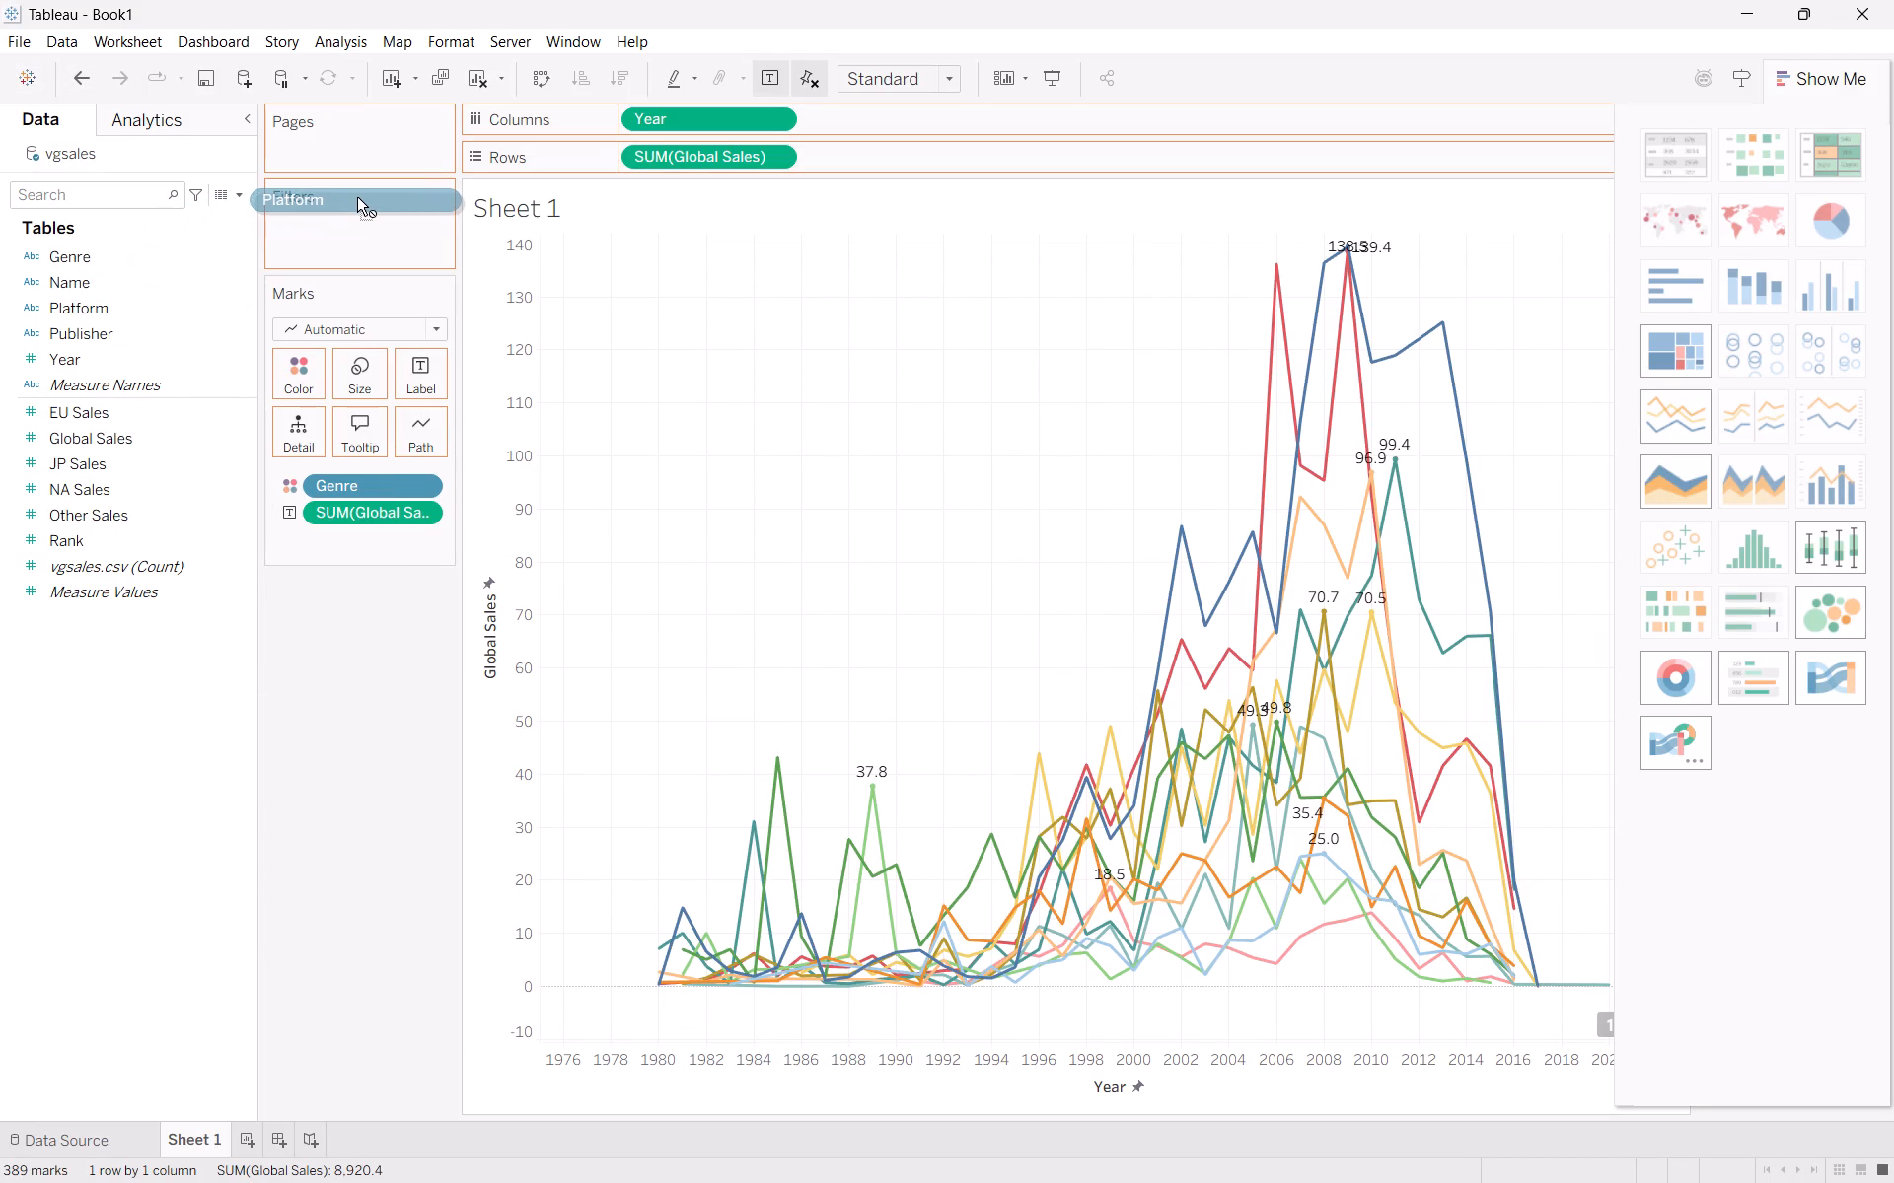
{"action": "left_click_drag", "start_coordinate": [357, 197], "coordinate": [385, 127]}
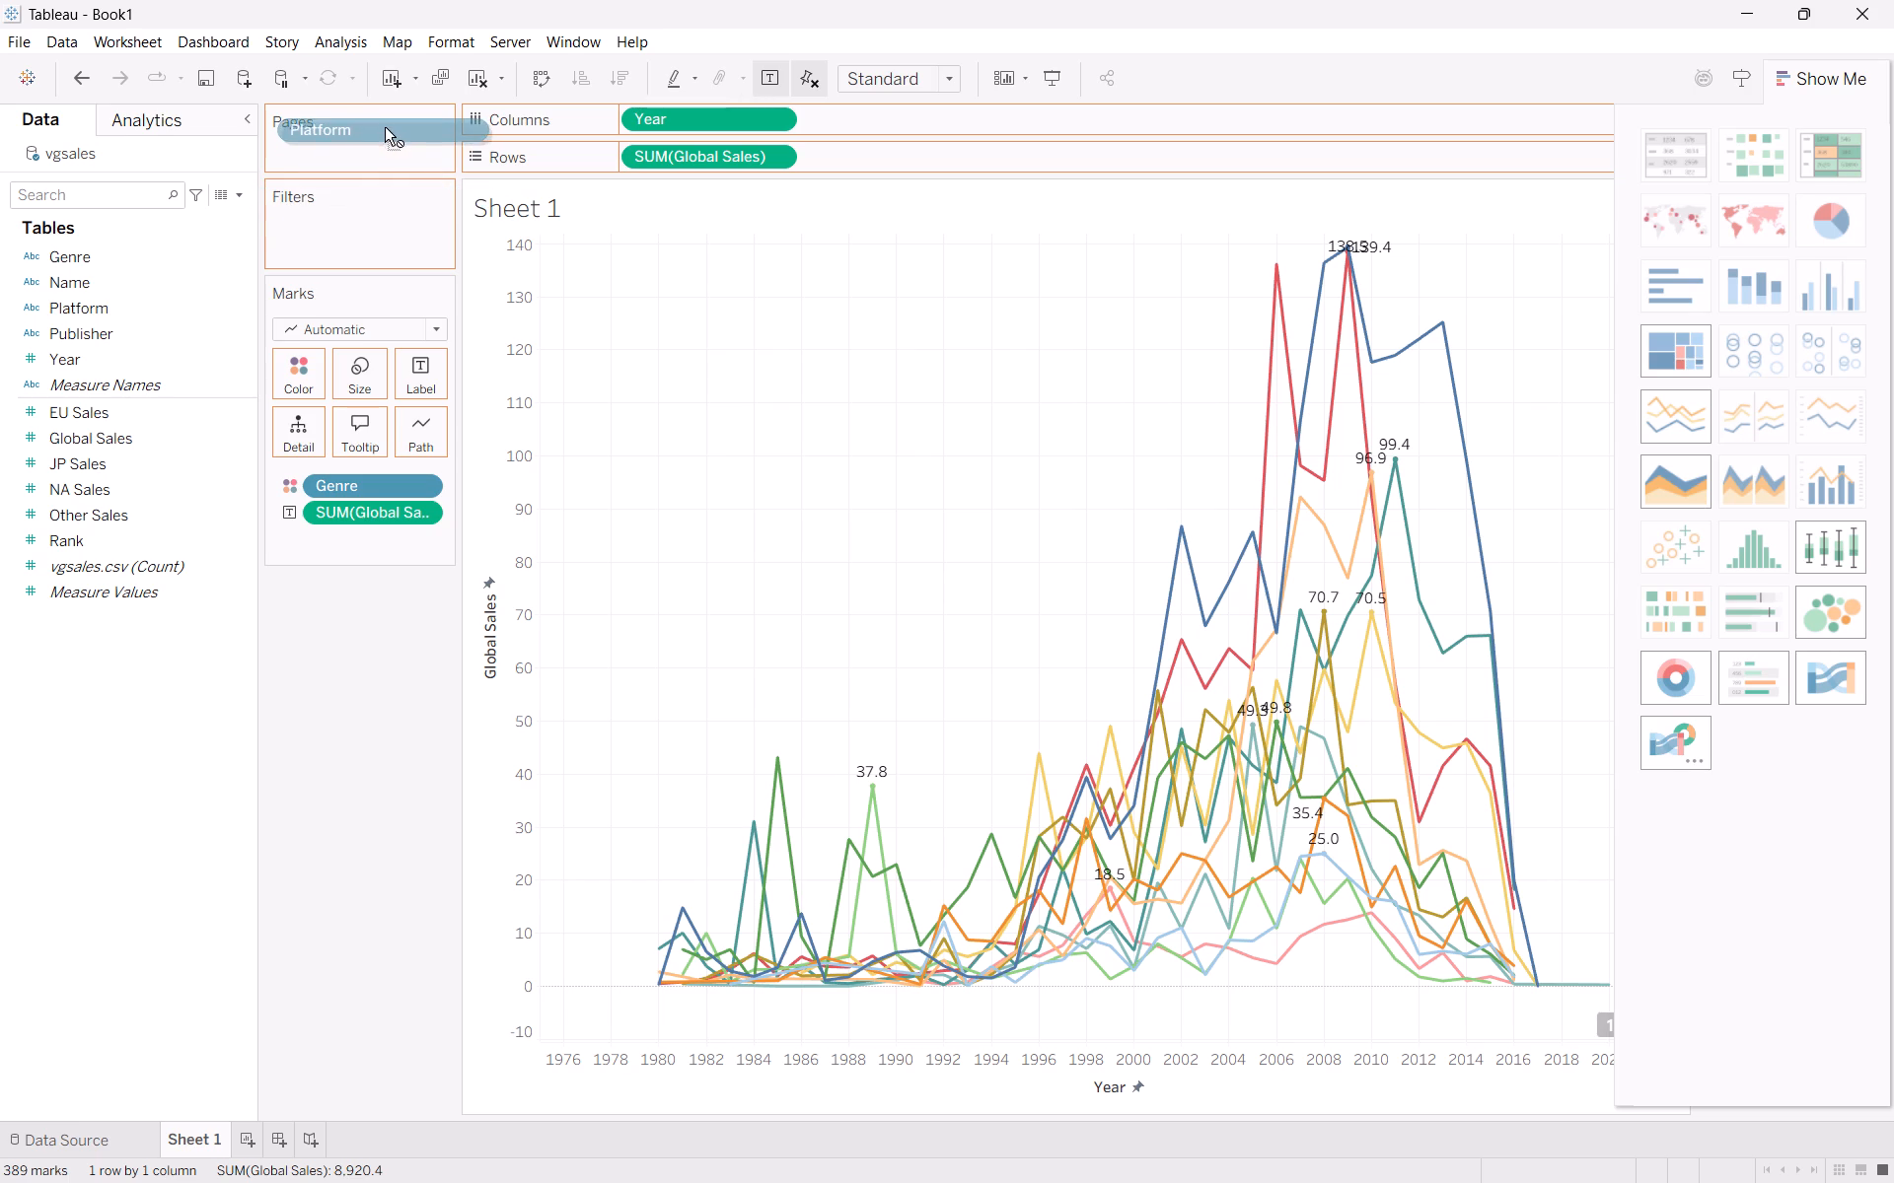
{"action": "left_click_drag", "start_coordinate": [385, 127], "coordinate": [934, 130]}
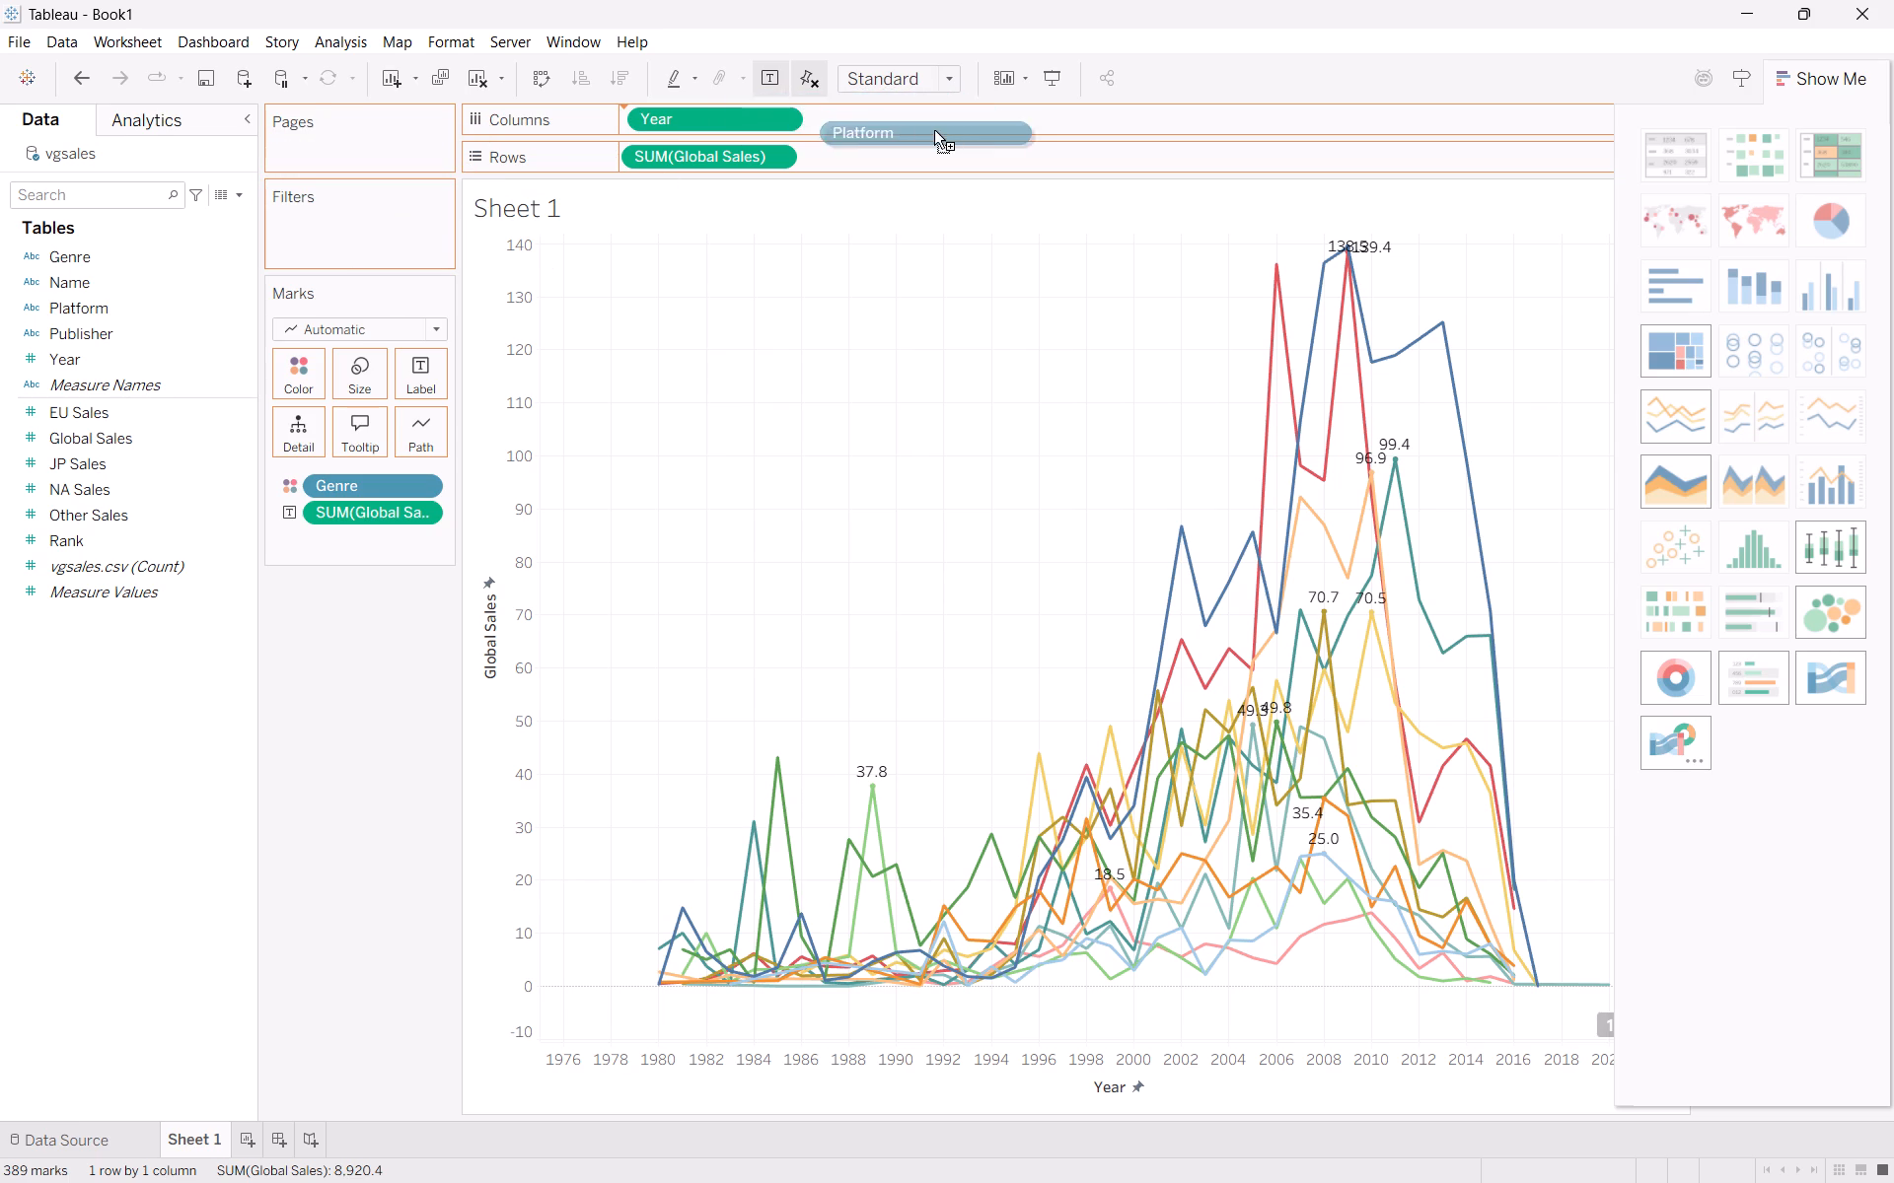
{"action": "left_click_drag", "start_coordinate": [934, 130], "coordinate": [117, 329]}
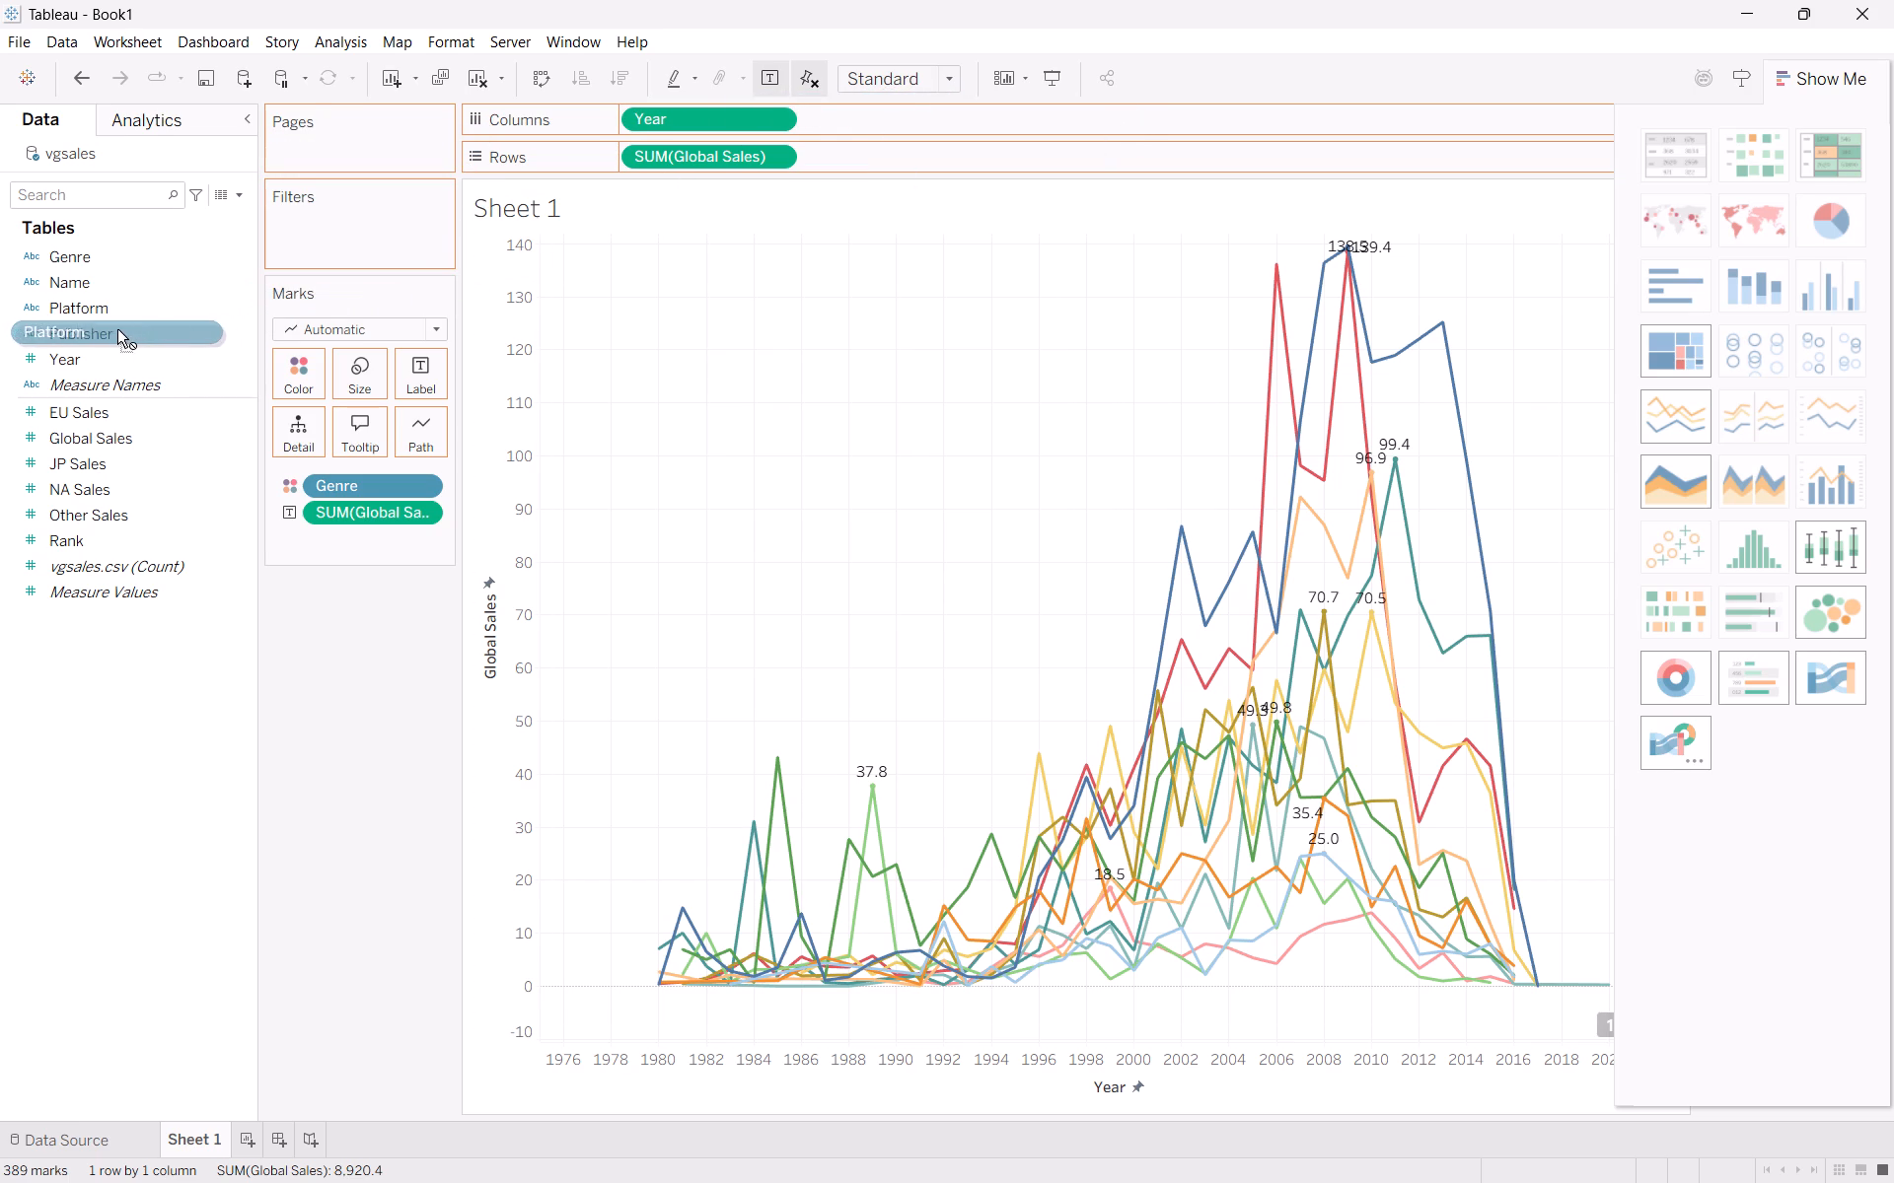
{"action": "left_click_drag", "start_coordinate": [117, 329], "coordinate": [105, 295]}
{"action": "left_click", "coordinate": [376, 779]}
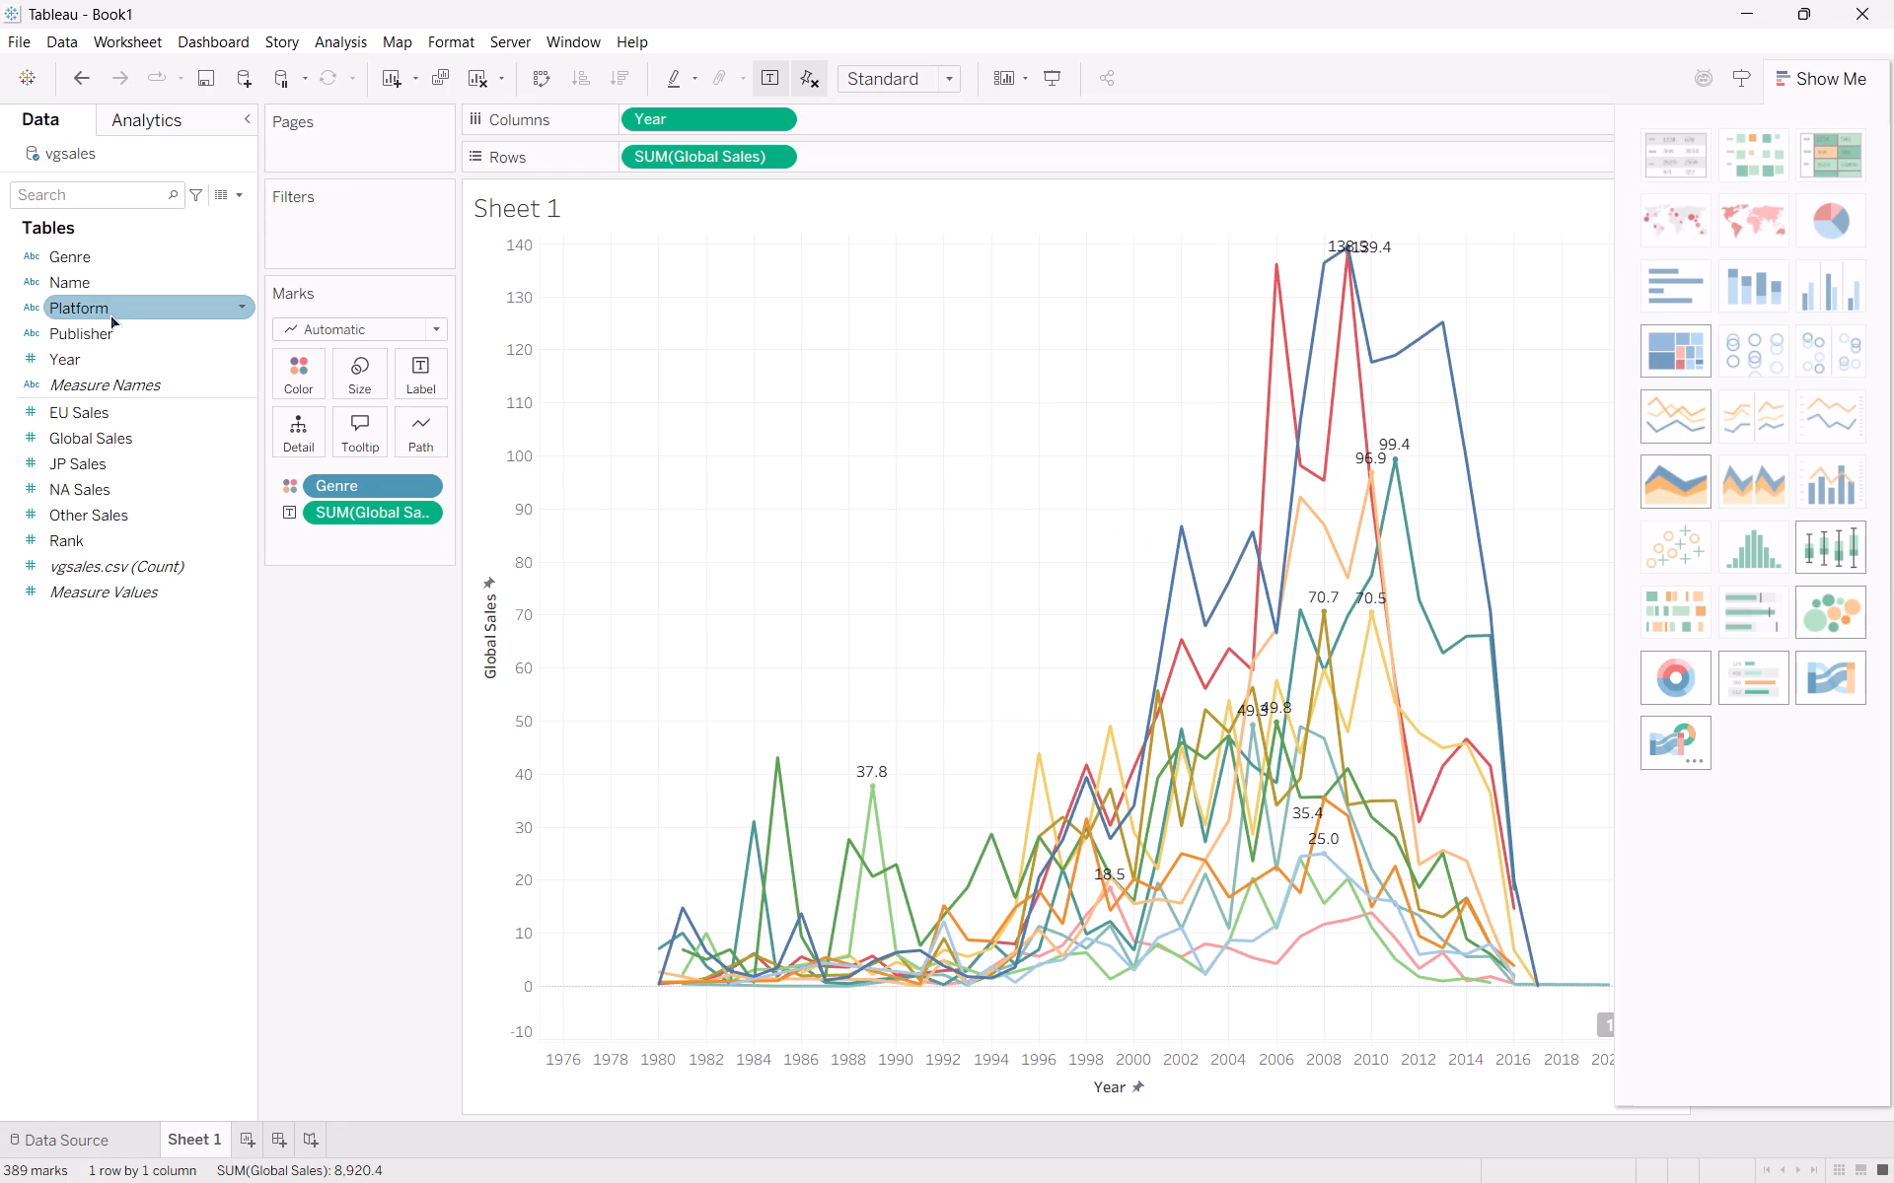
Add Platform to Filters with all of its values selected.
{"action": "left_click_drag", "start_coordinate": [109, 313], "coordinate": [330, 226]}
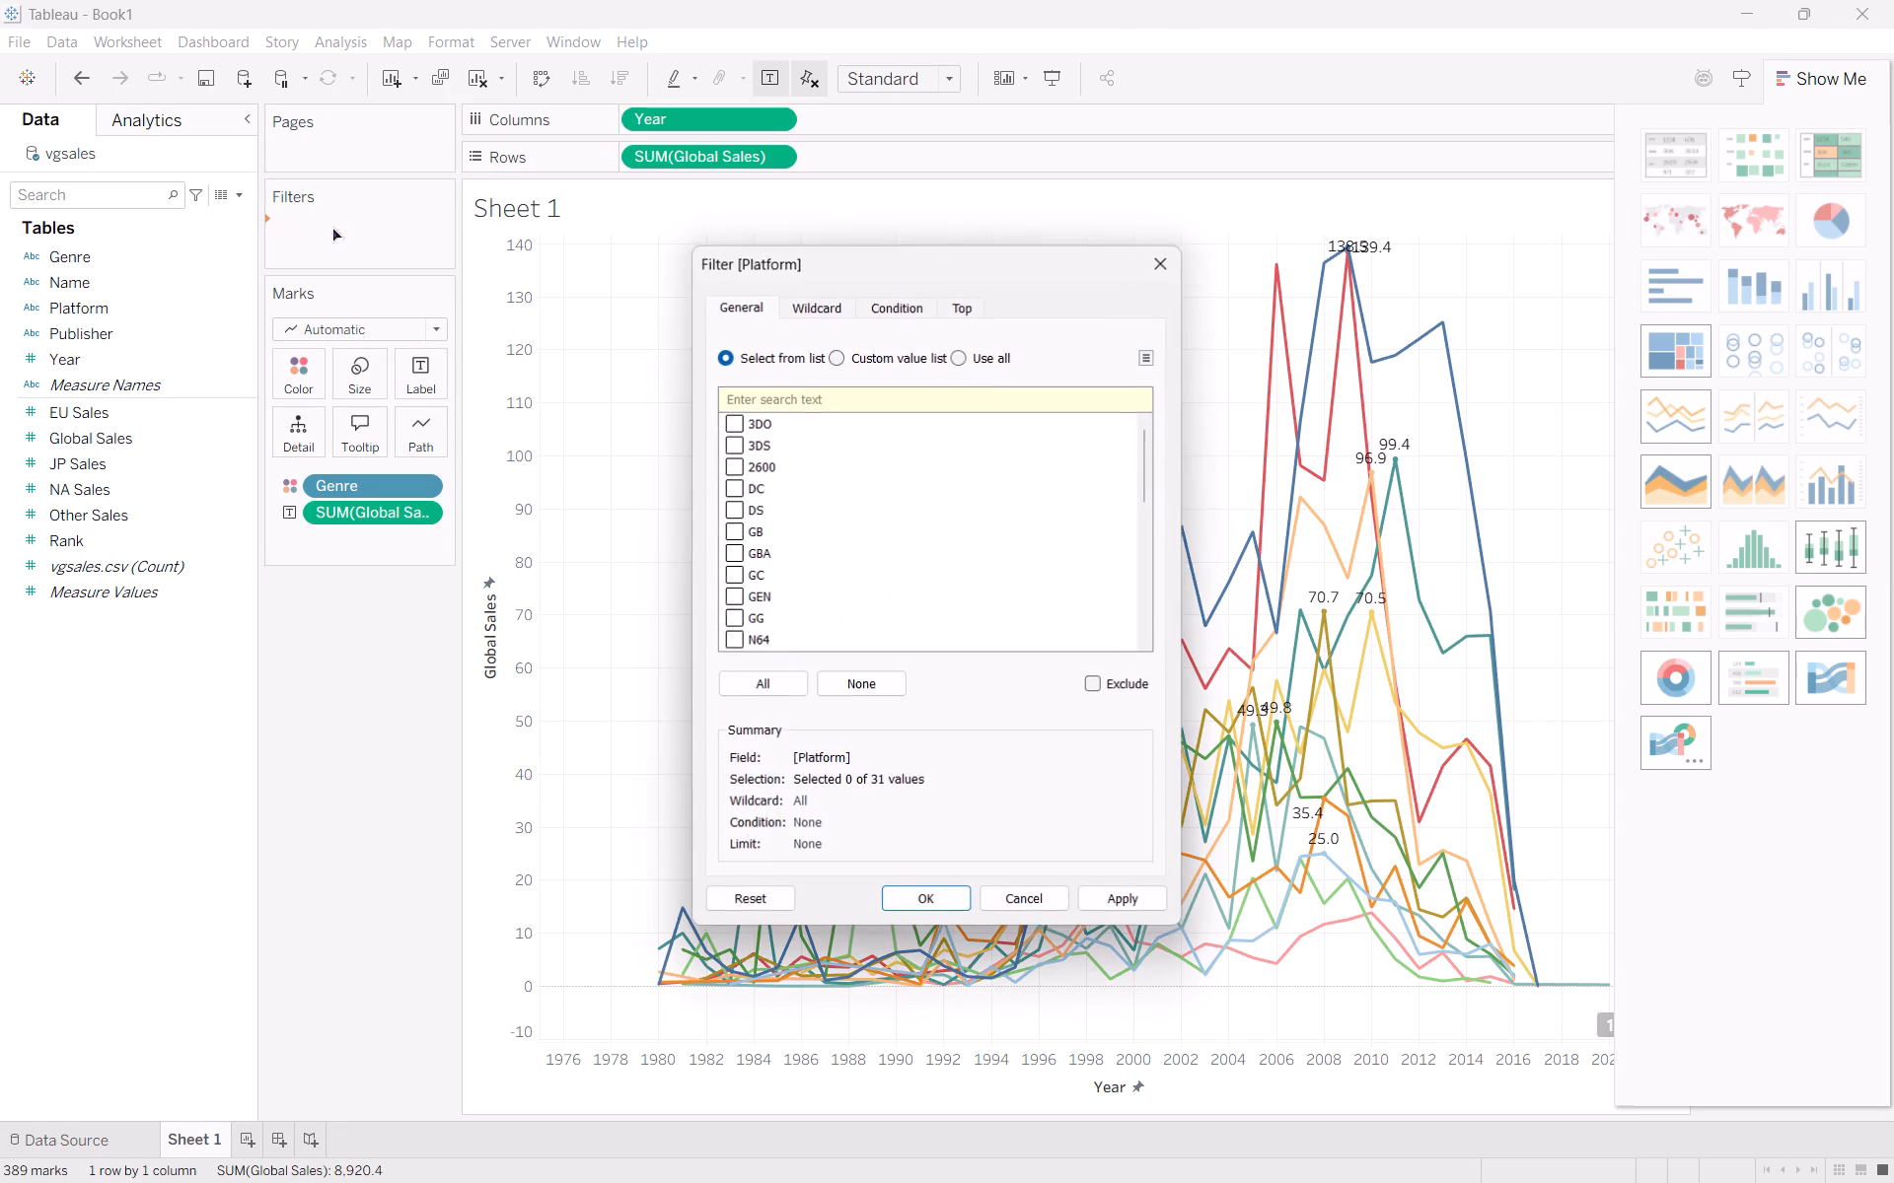
{"action": "left_click", "coordinate": [745, 675]}
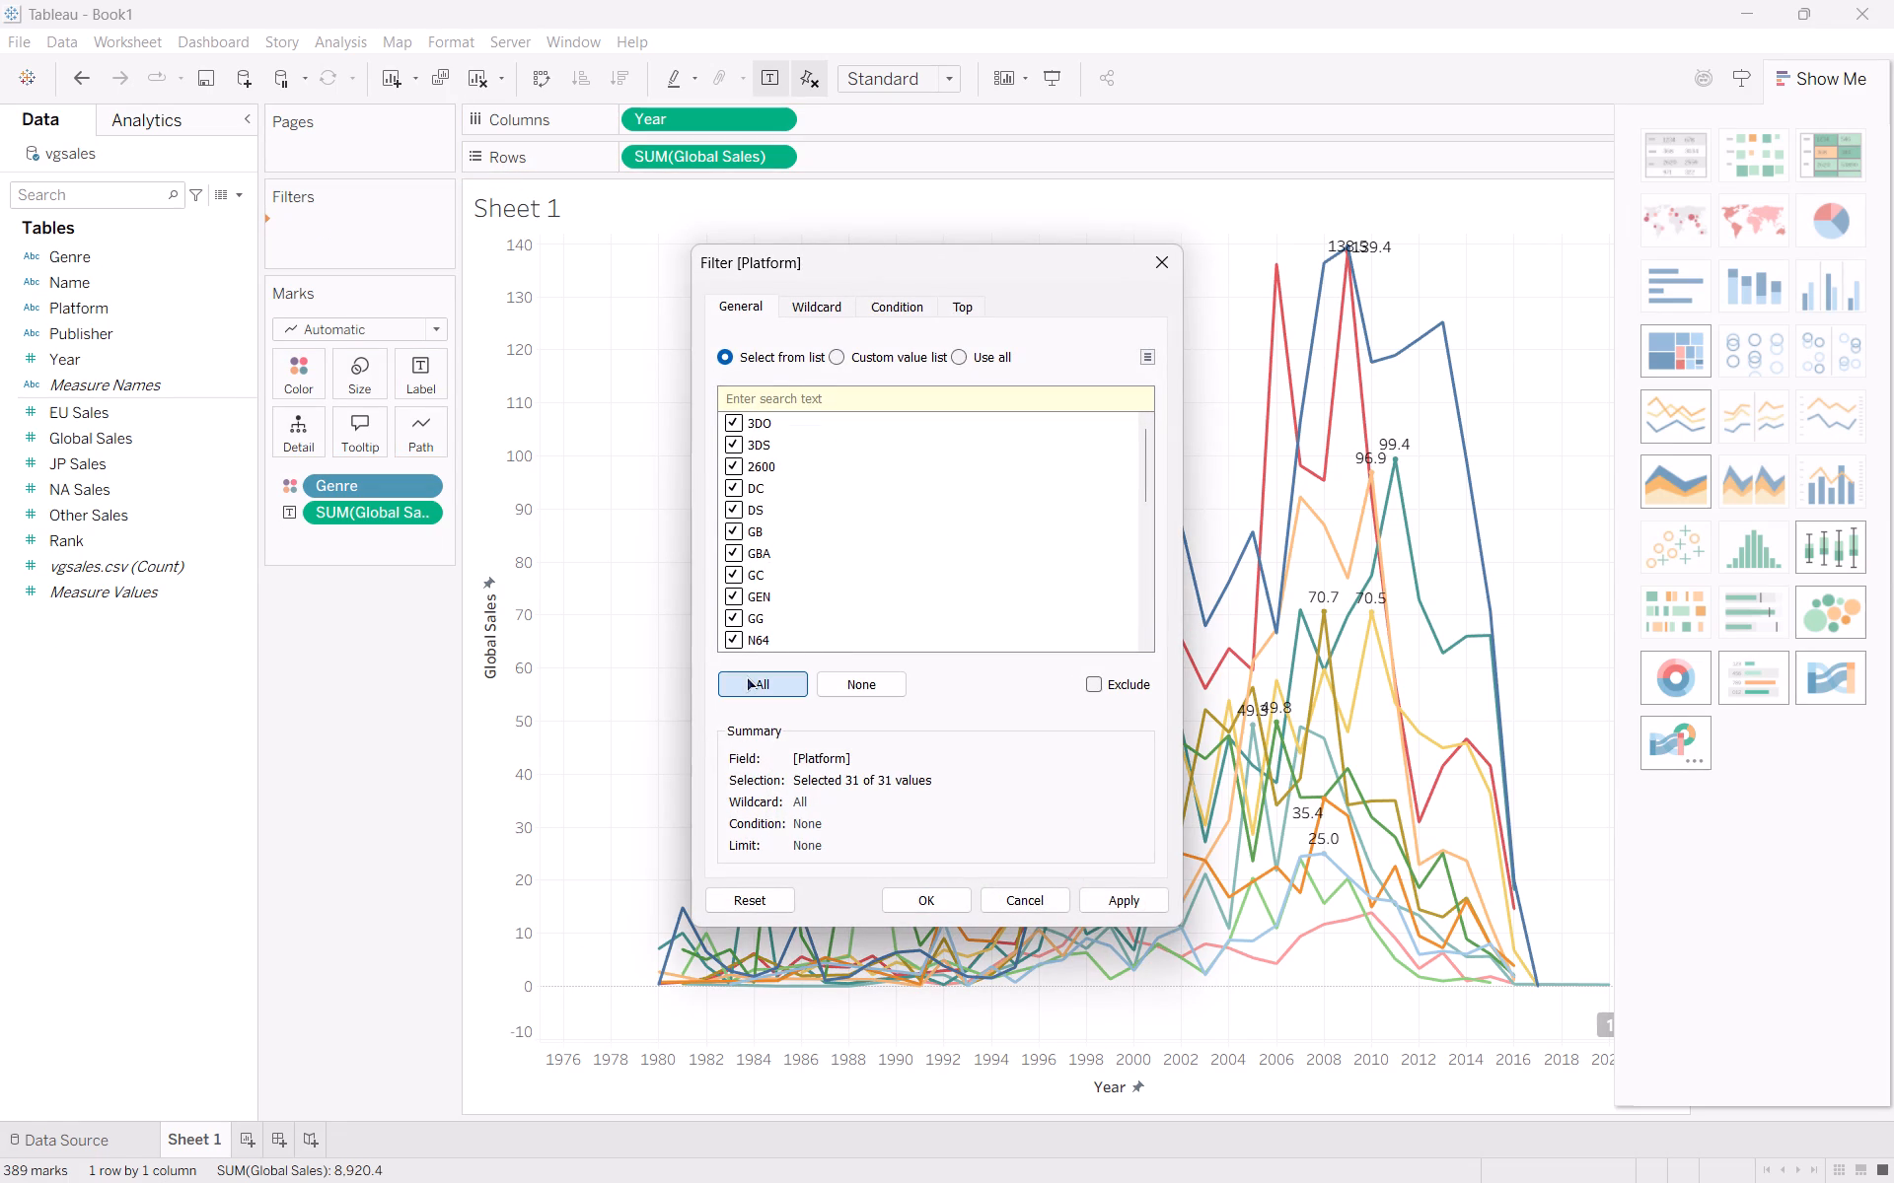
{"action": "left_click", "coordinate": [943, 900]}
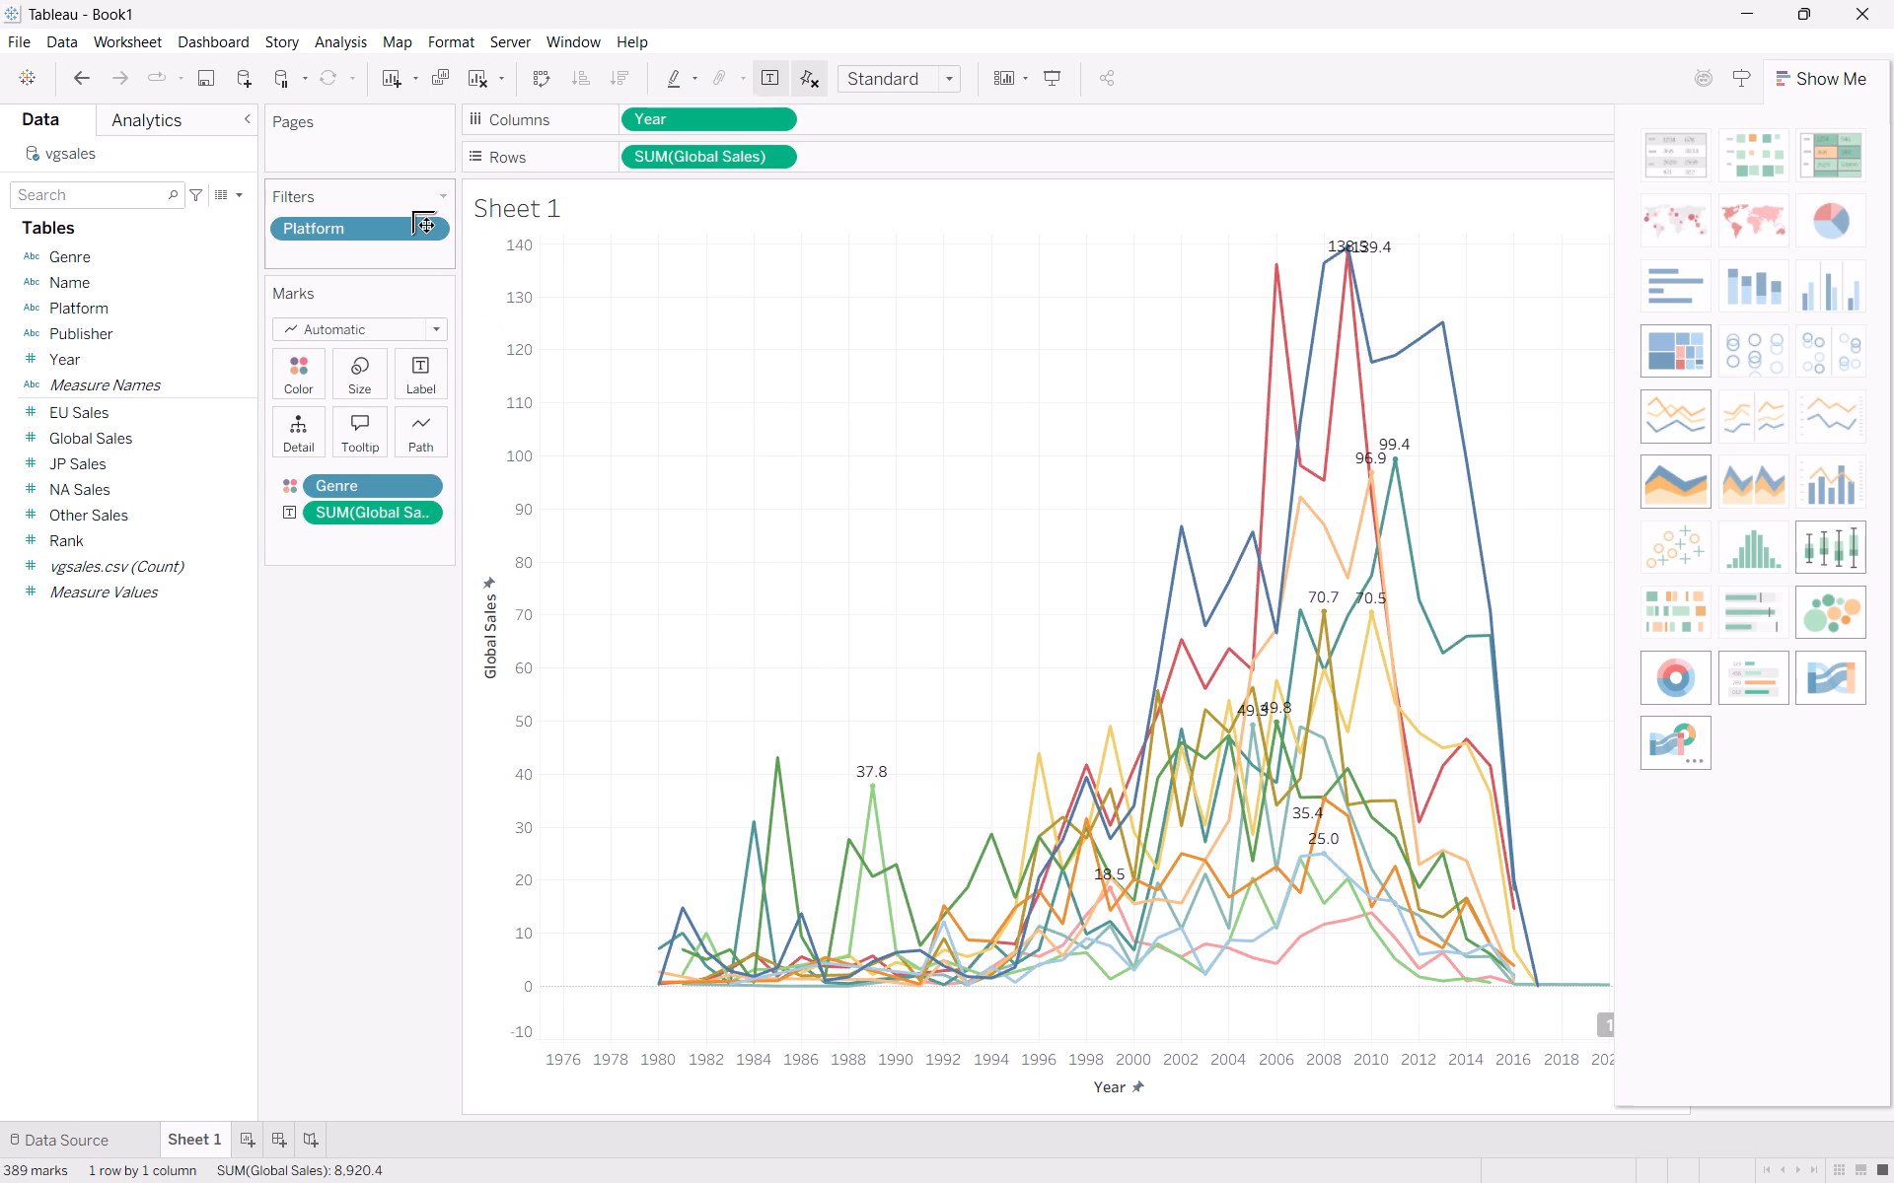
Check the lesson video, then show the Platform filter beside the line chart and hide the Show Me chart suggestions.
{"action": "left_click", "coordinate": [408, 222]}
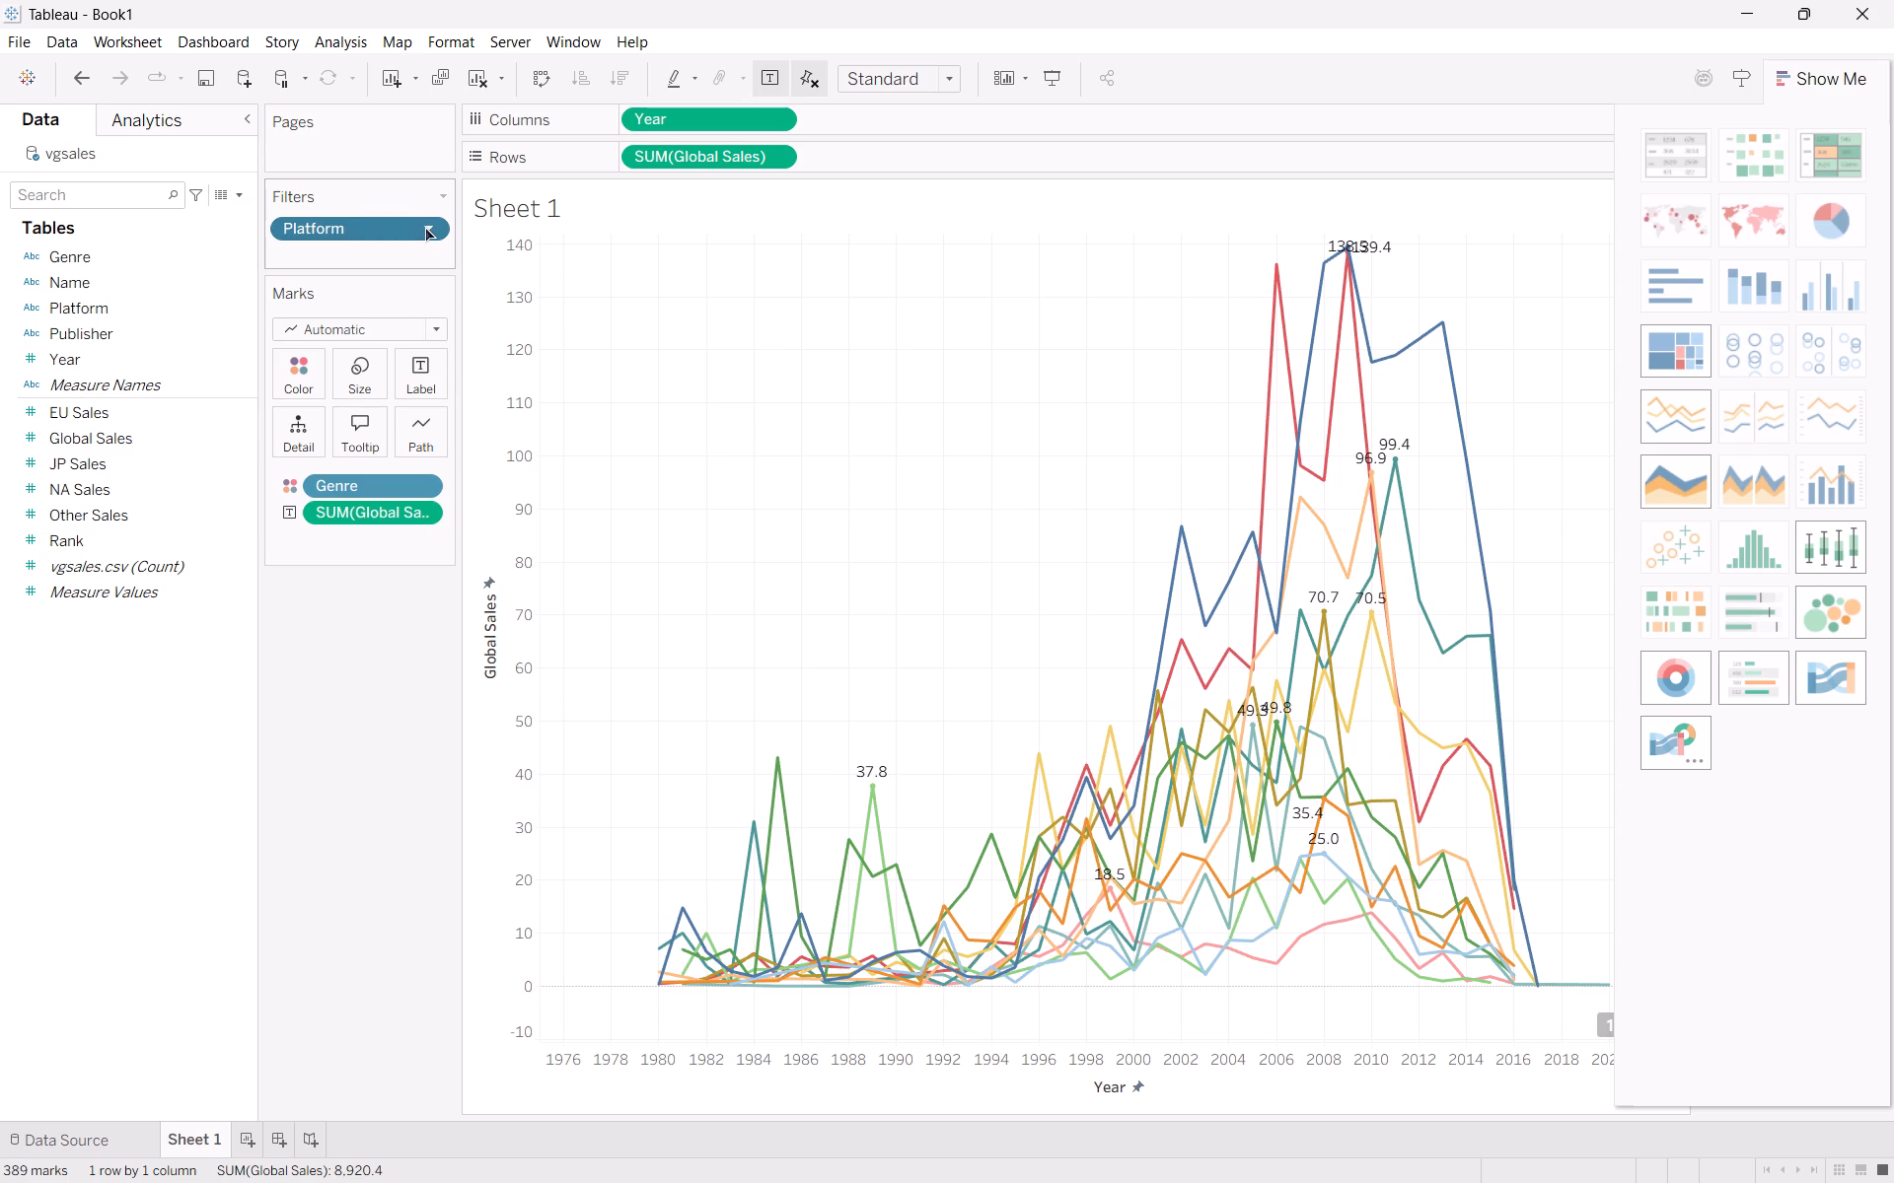
{"action": "left_click", "coordinate": [423, 226]}
{"action": "key", "text": "space"}
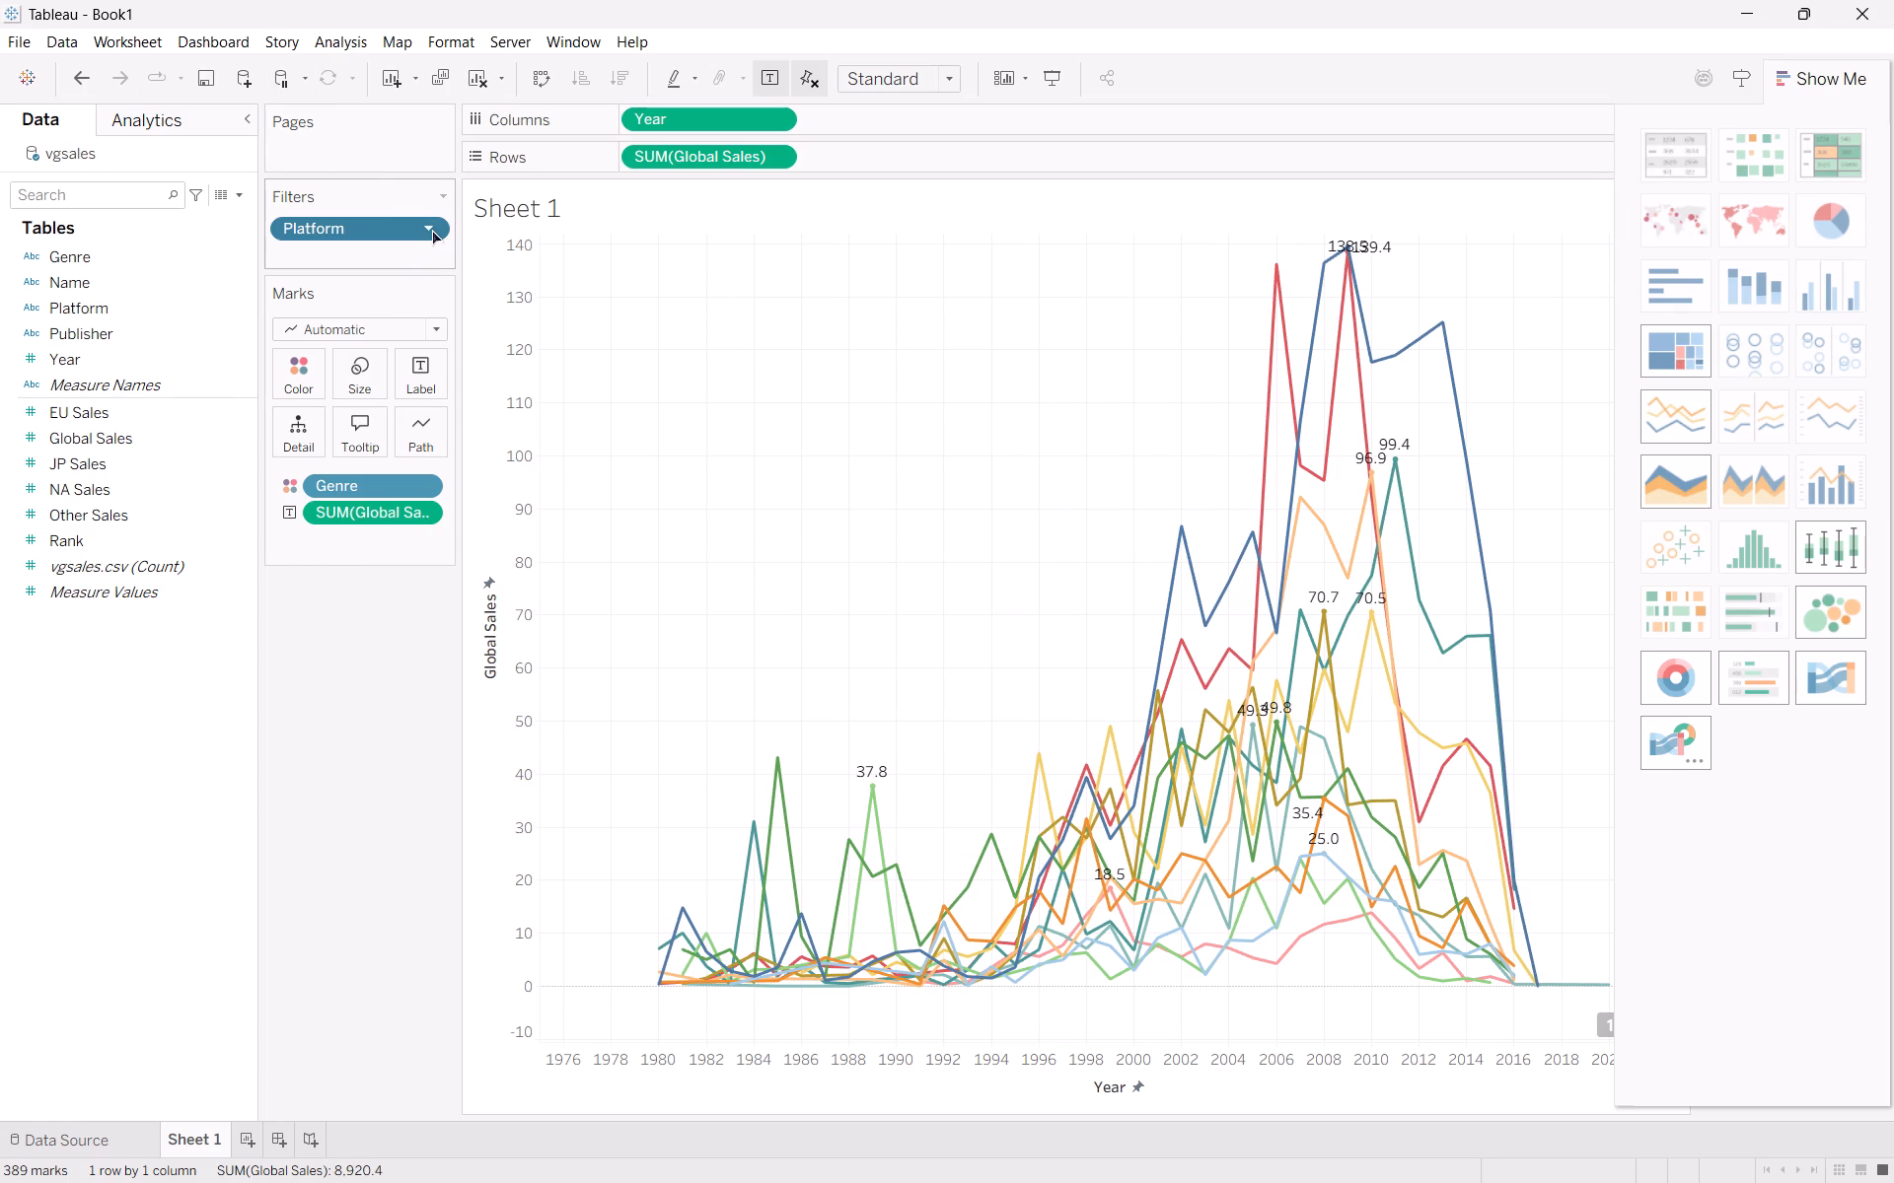
{"action": "left_click", "coordinate": [430, 229]}
{"action": "left_click", "coordinate": [385, 294]}
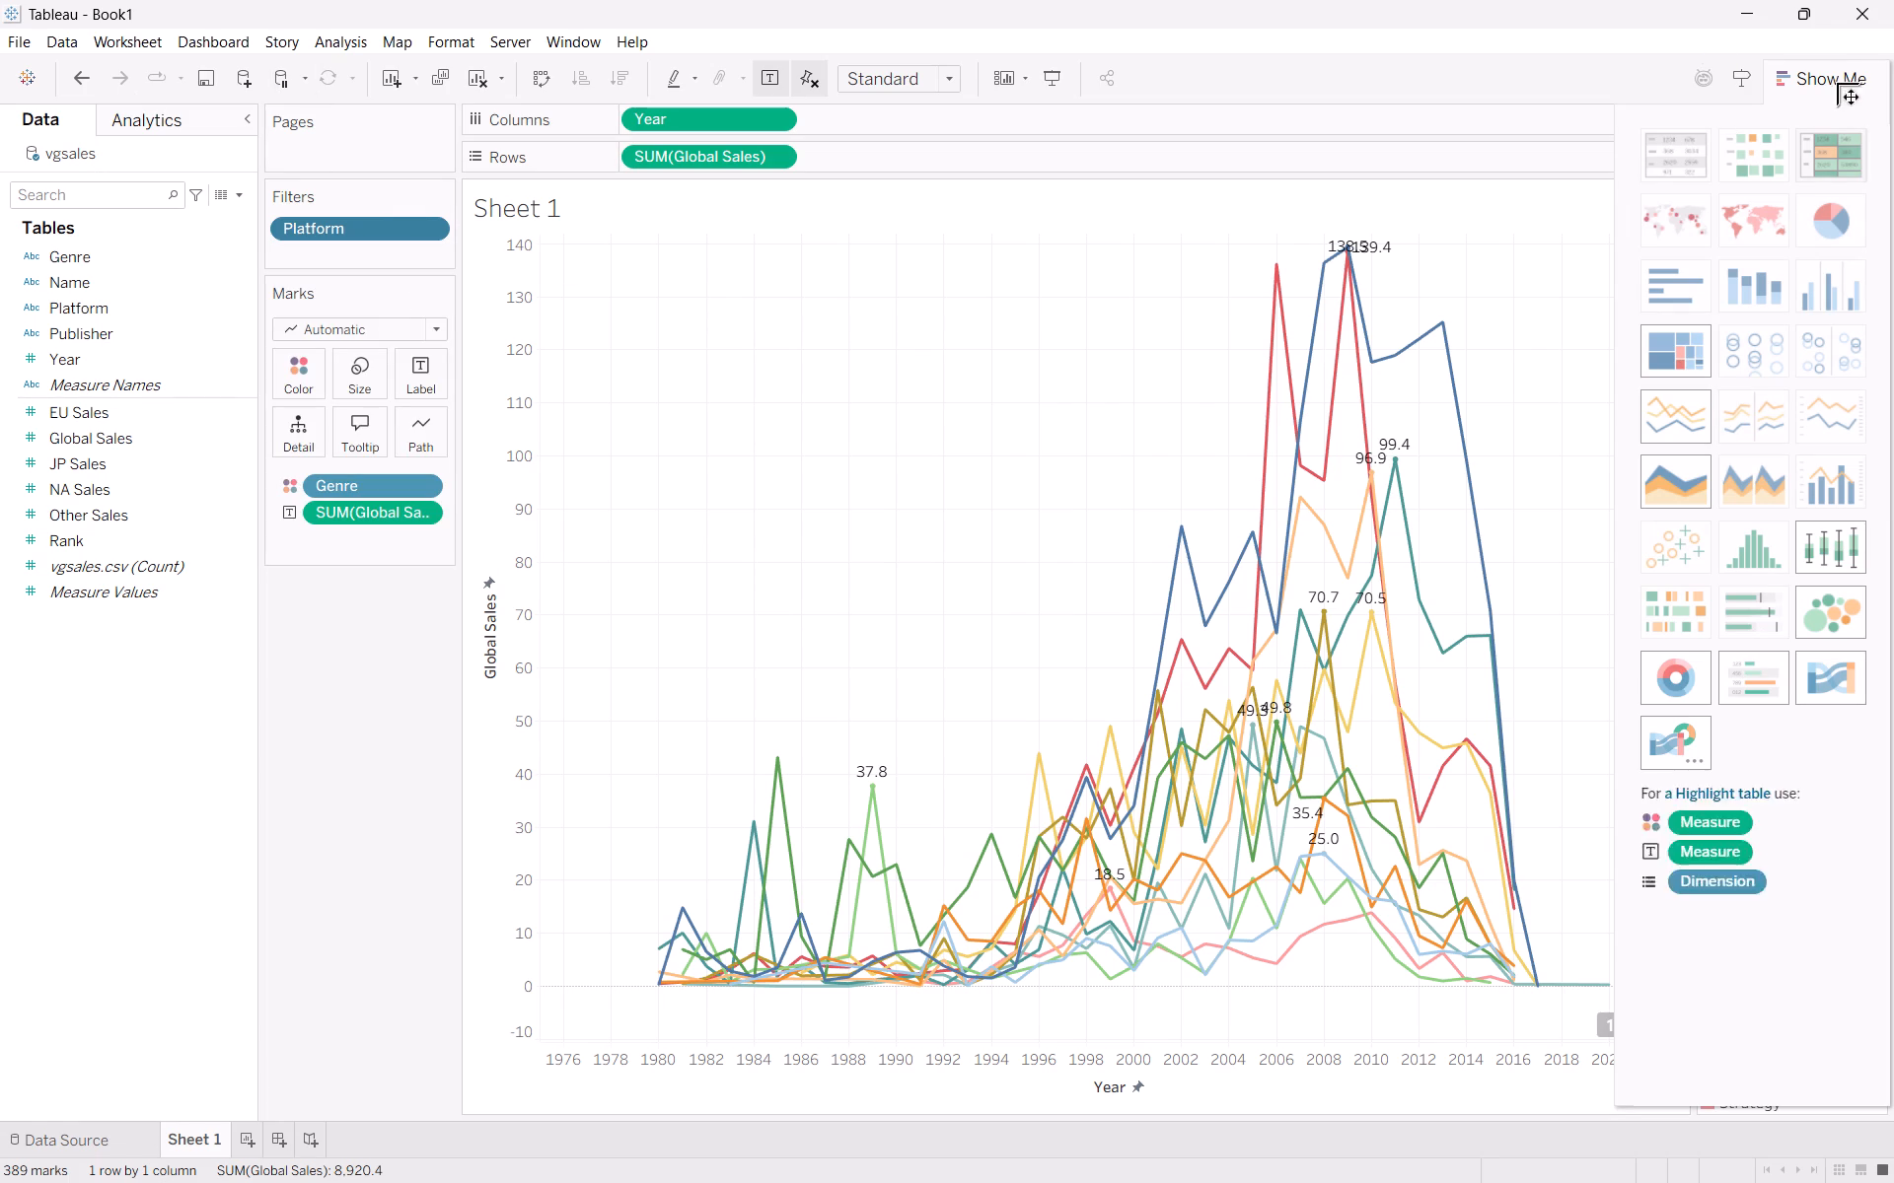
{"action": "left_click", "coordinate": [1815, 64]}
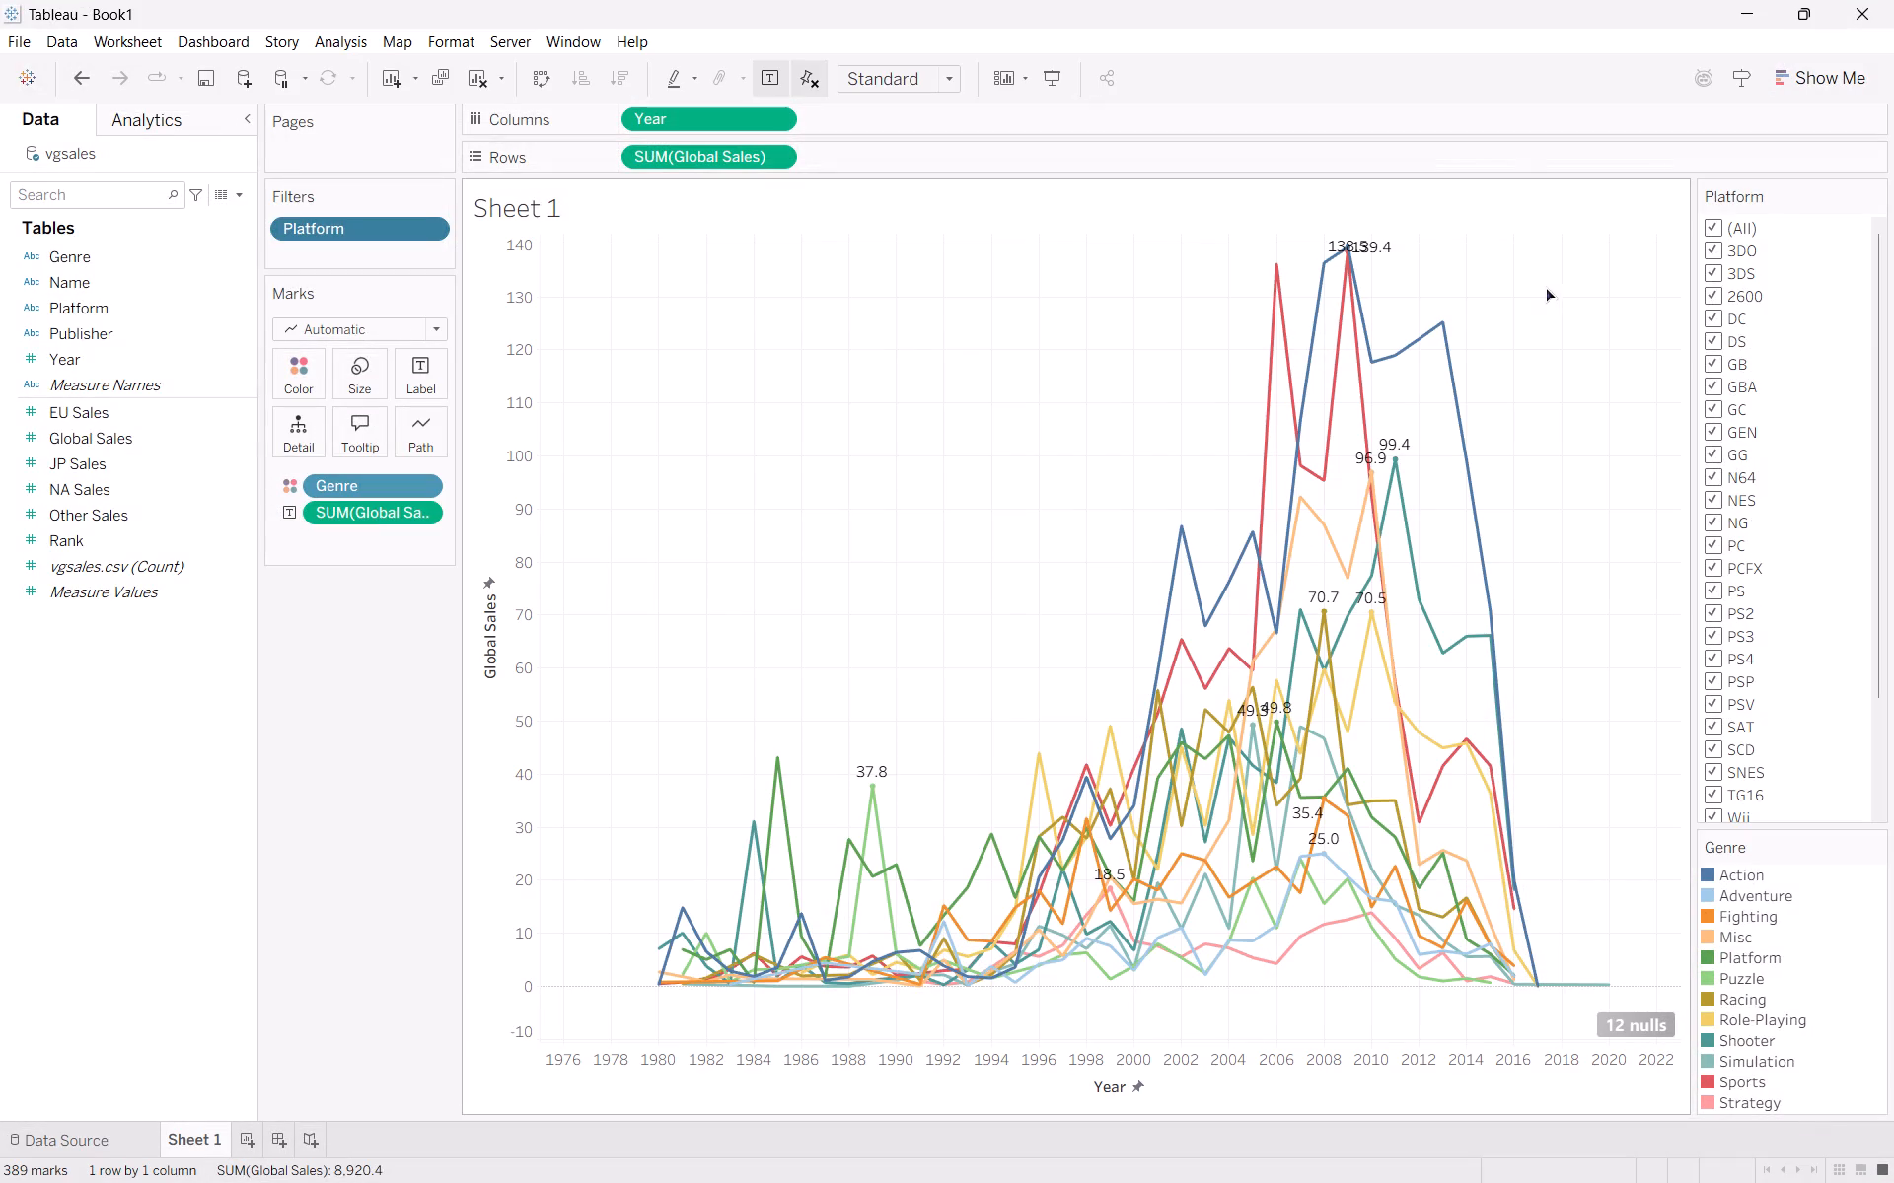
Deselect all values in the Platform filter and select only 3DO.
{"action": "left_click", "coordinate": [1711, 217]}
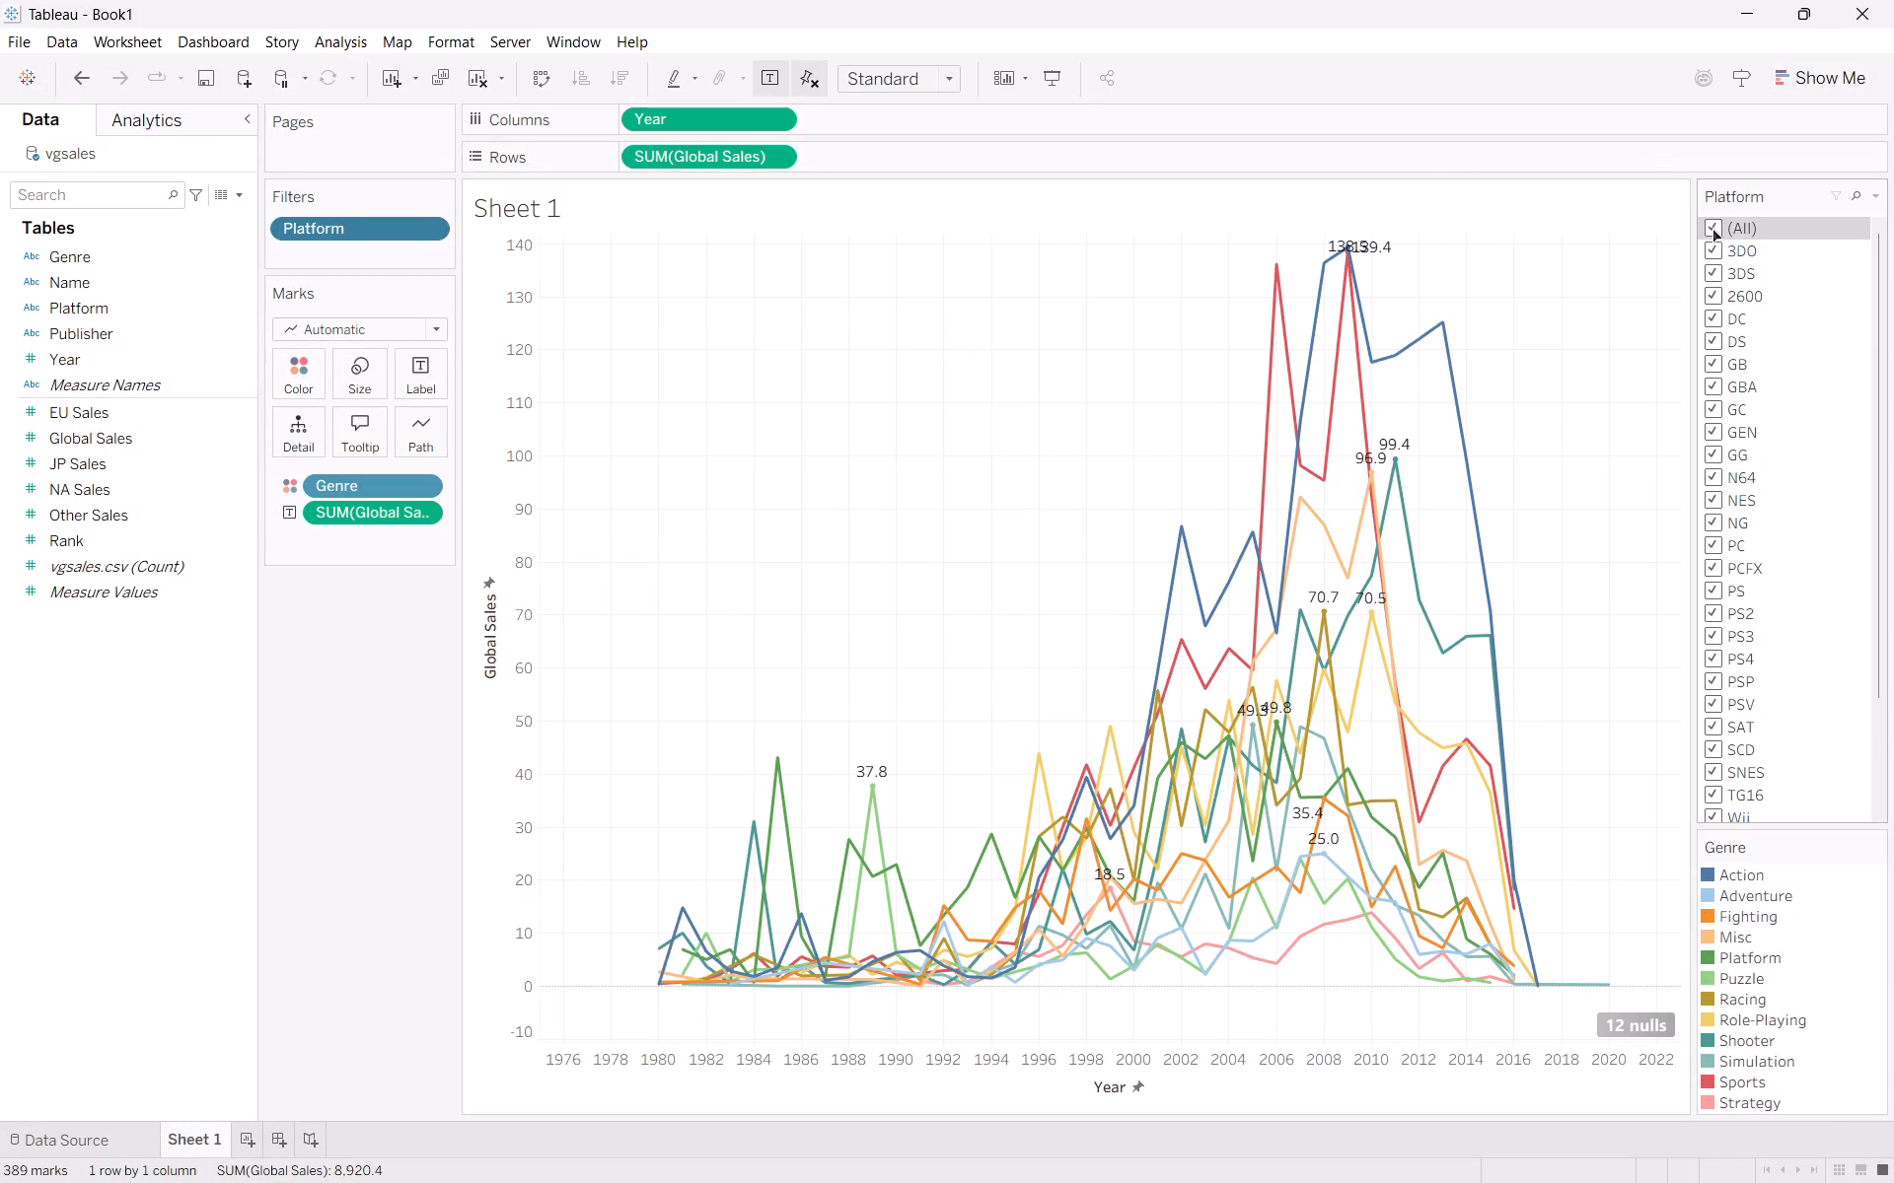
{"action": "left_click", "coordinate": [1711, 228]}
{"action": "left_click", "coordinate": [1711, 256]}
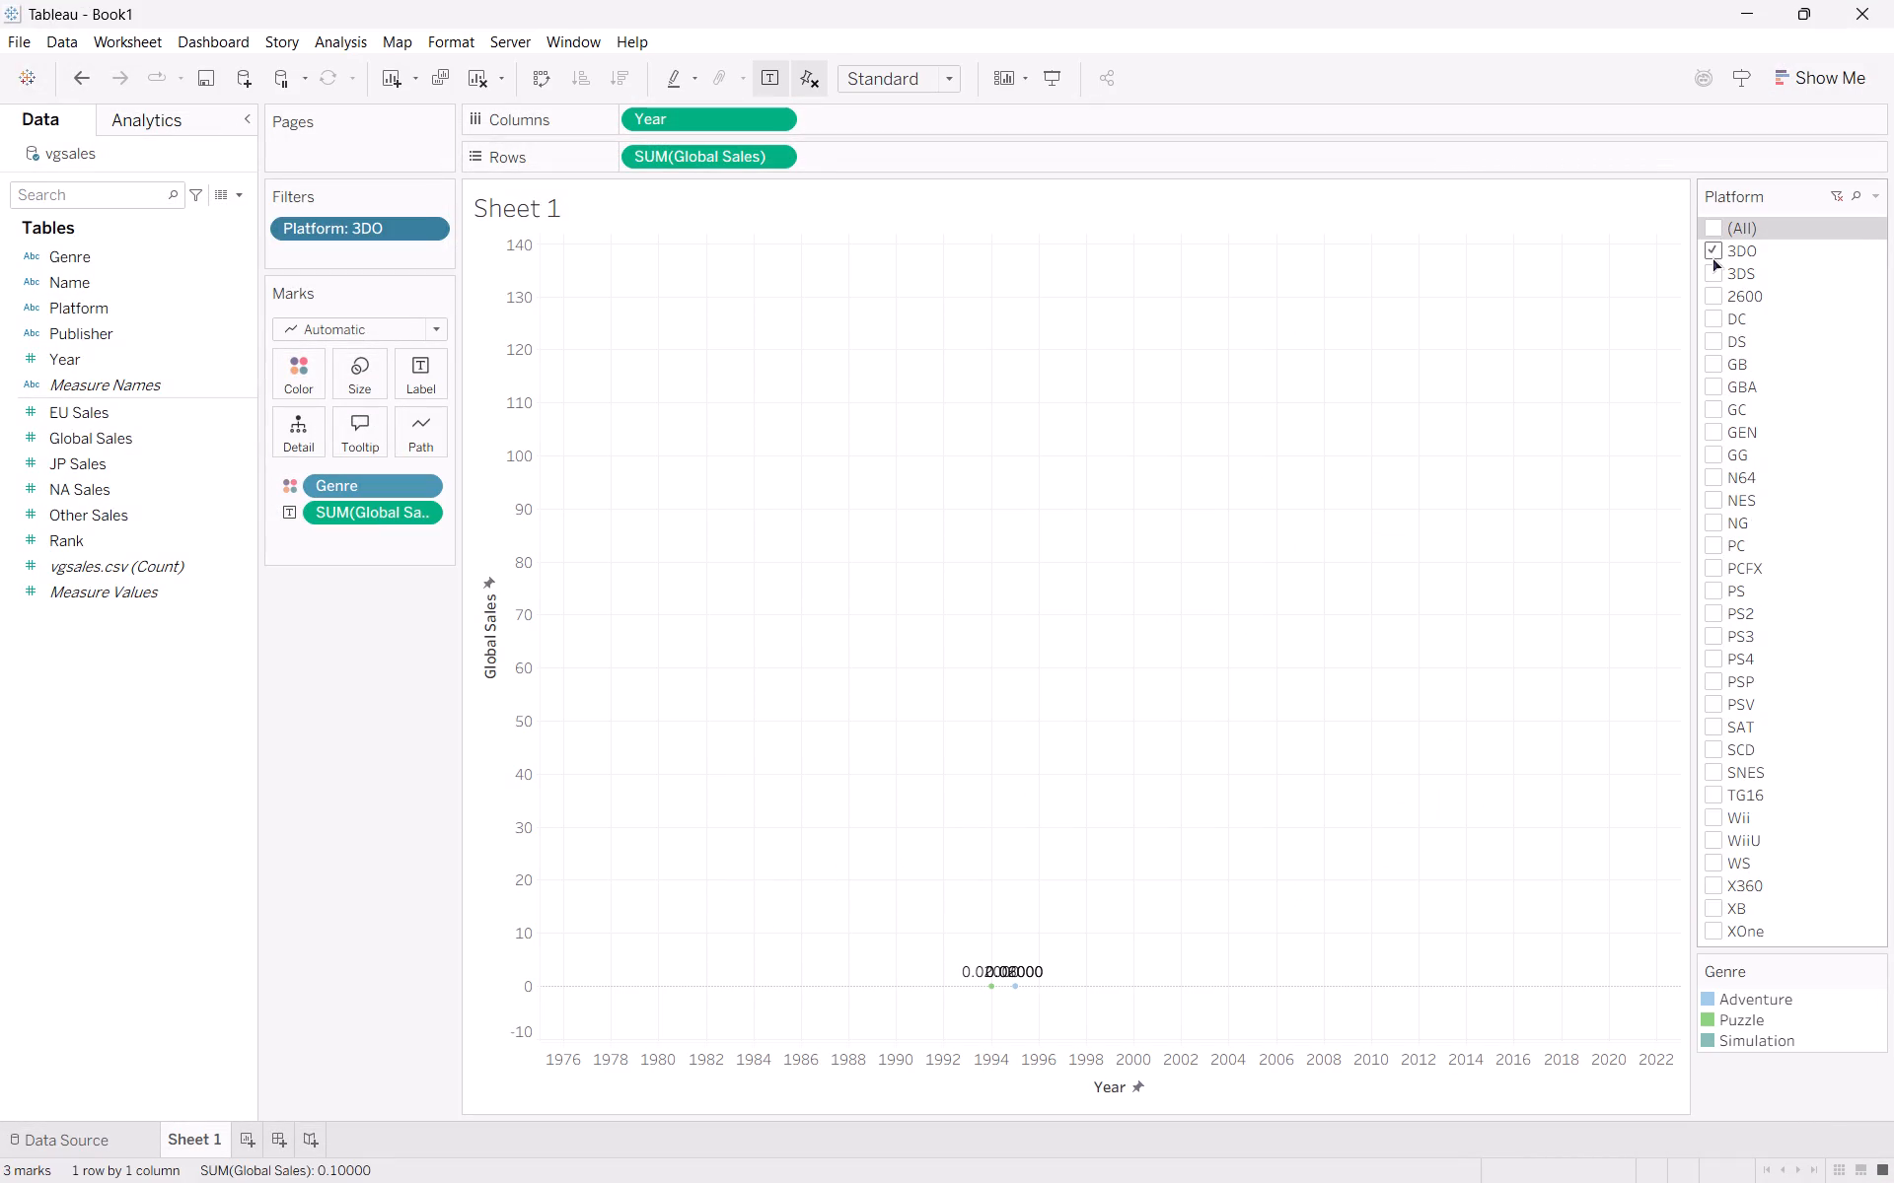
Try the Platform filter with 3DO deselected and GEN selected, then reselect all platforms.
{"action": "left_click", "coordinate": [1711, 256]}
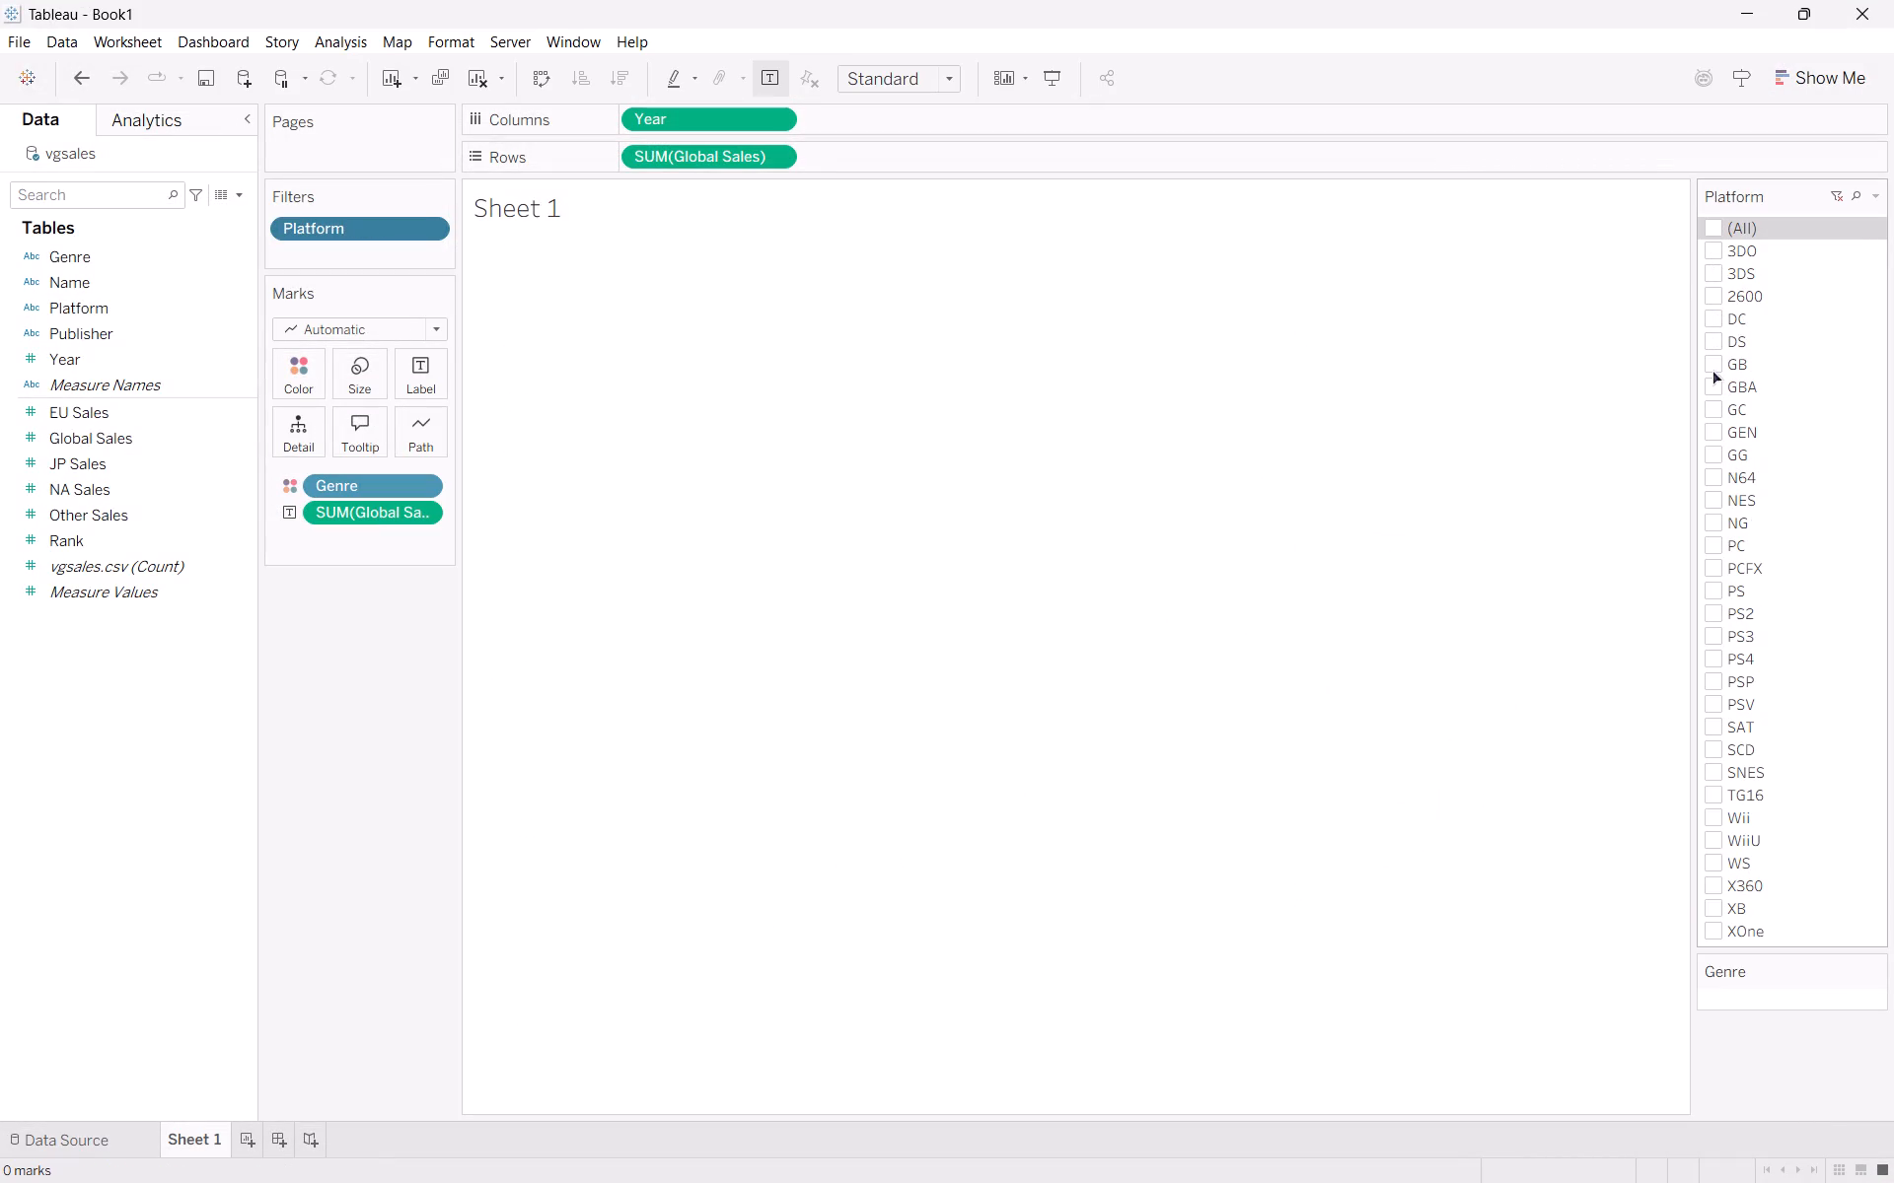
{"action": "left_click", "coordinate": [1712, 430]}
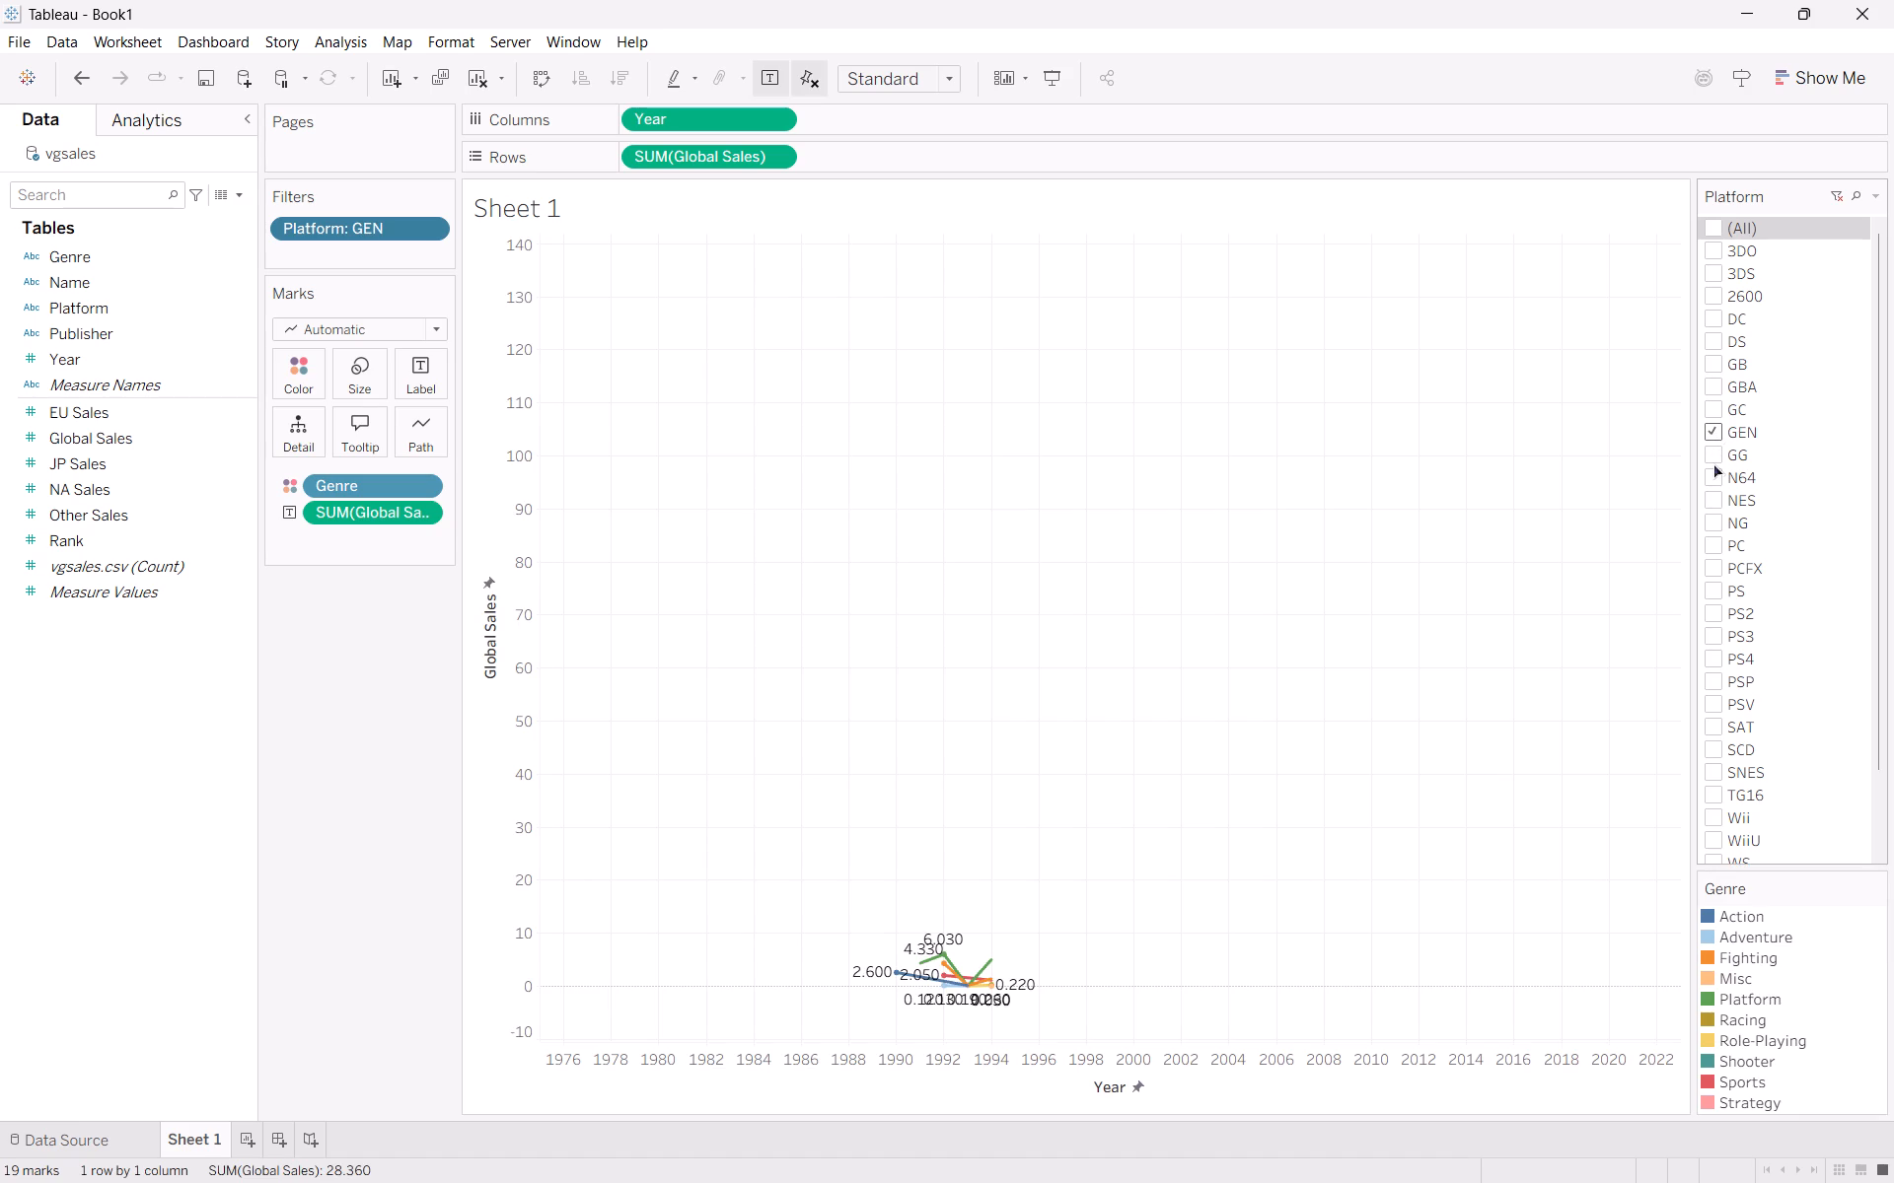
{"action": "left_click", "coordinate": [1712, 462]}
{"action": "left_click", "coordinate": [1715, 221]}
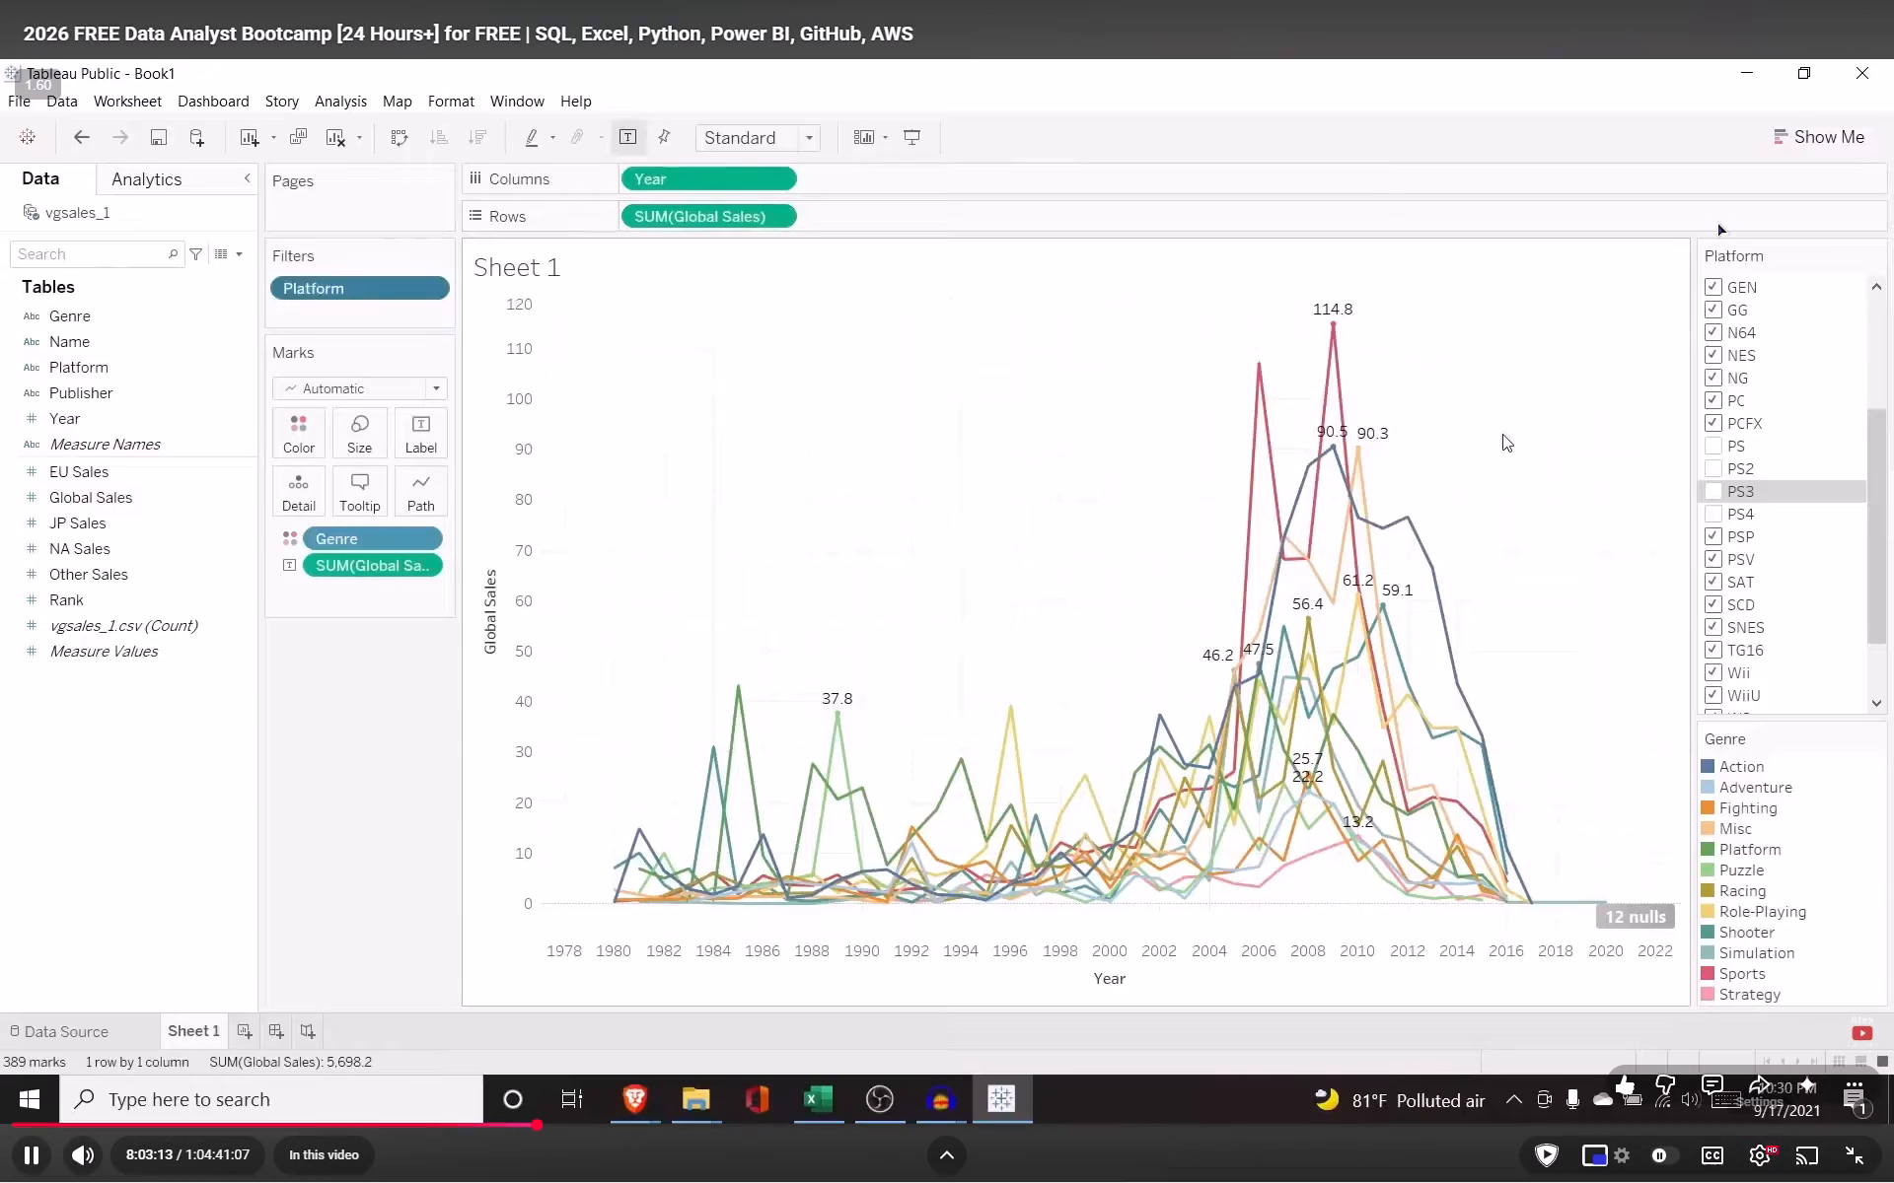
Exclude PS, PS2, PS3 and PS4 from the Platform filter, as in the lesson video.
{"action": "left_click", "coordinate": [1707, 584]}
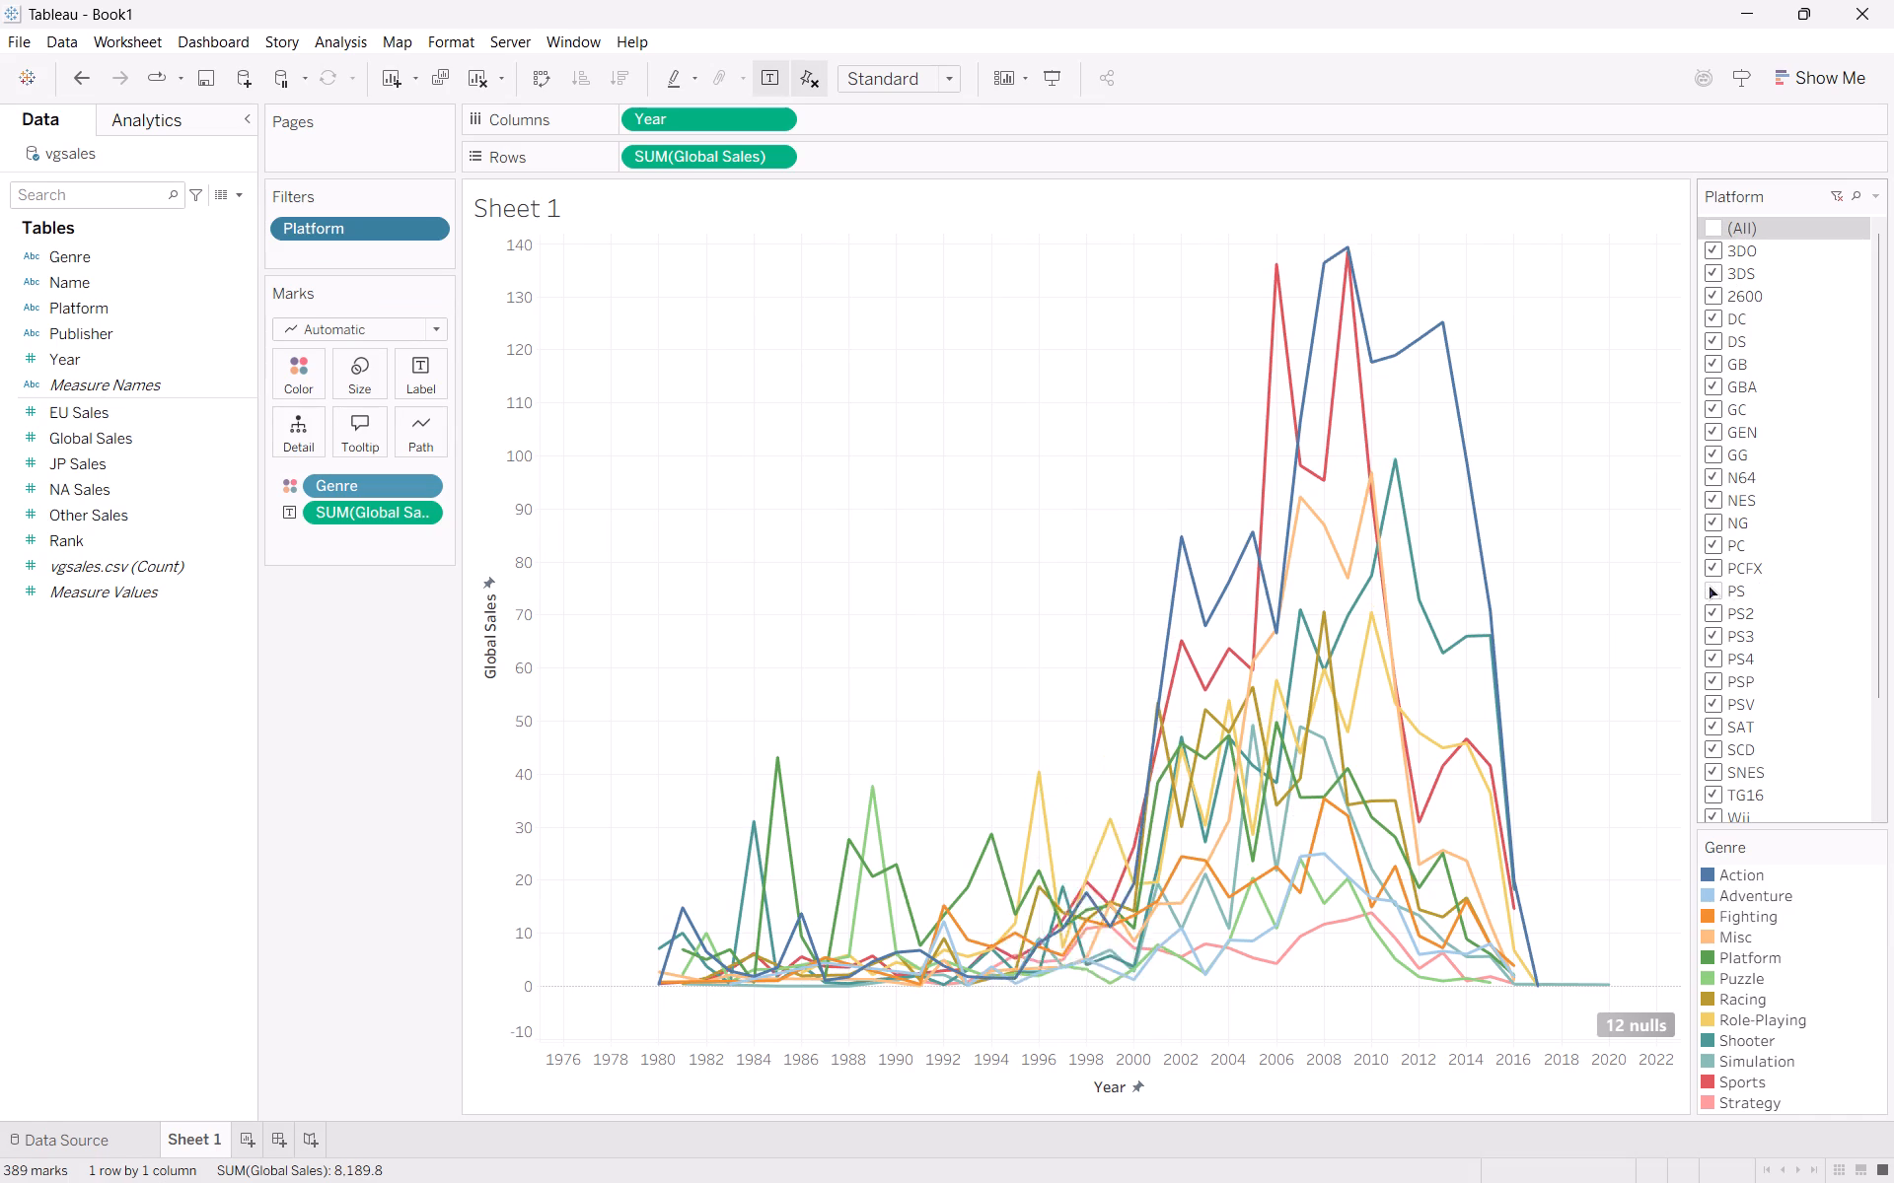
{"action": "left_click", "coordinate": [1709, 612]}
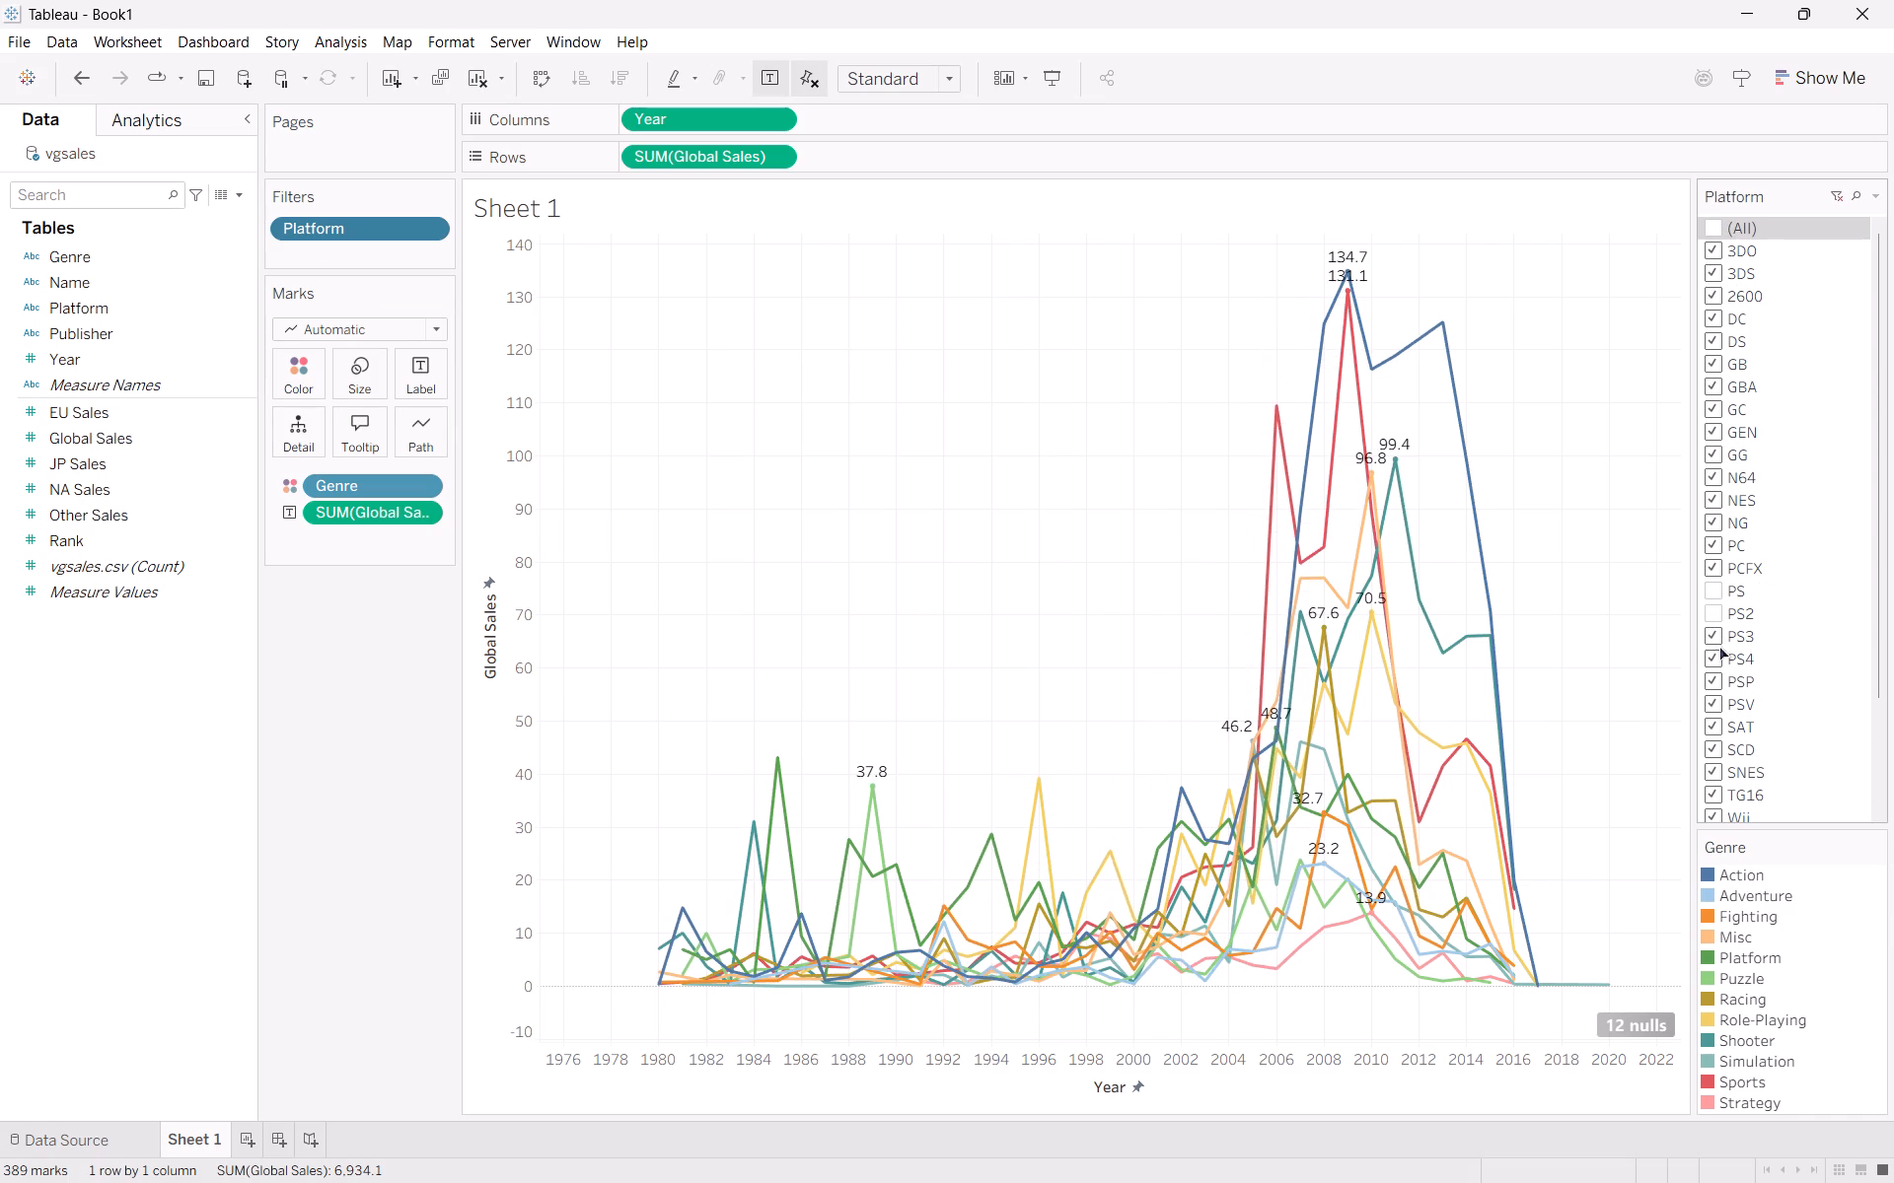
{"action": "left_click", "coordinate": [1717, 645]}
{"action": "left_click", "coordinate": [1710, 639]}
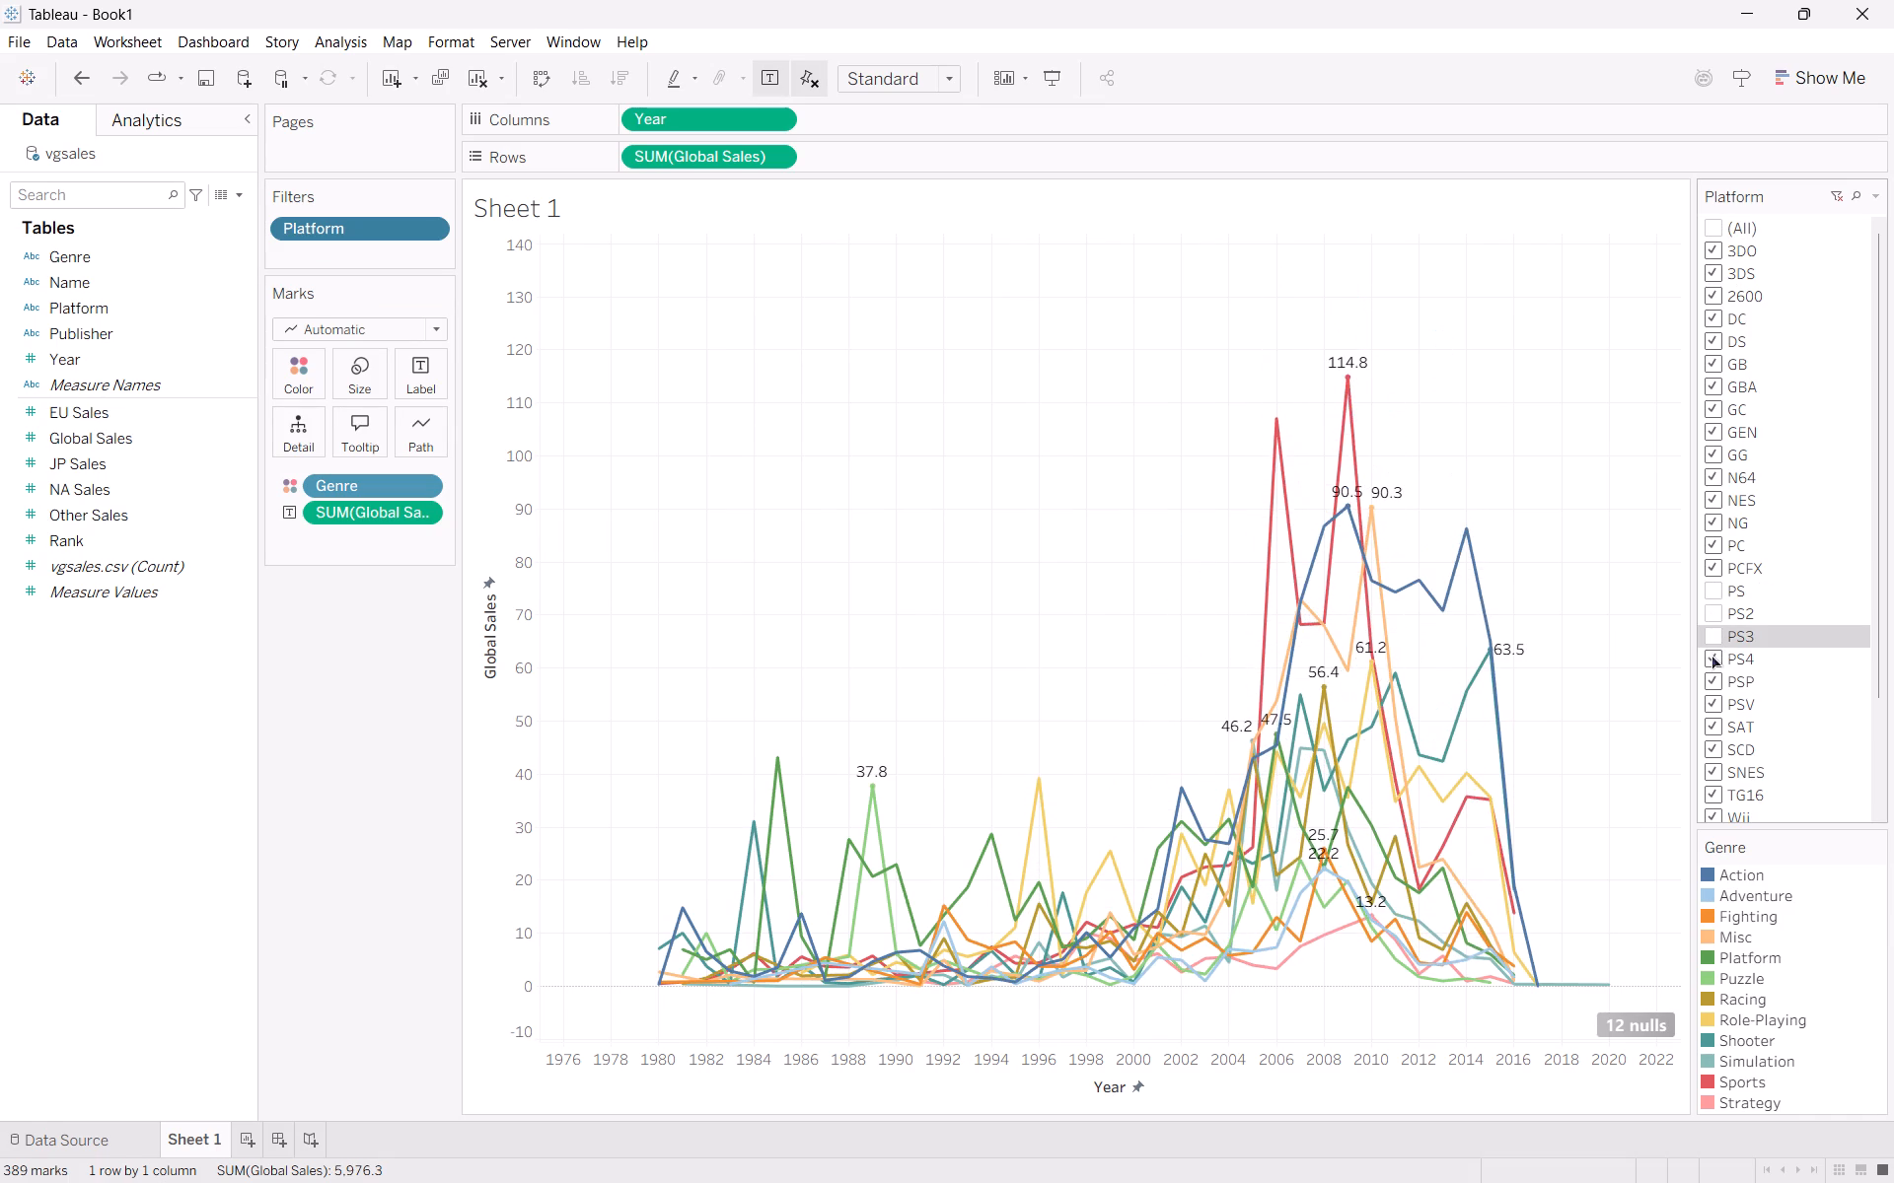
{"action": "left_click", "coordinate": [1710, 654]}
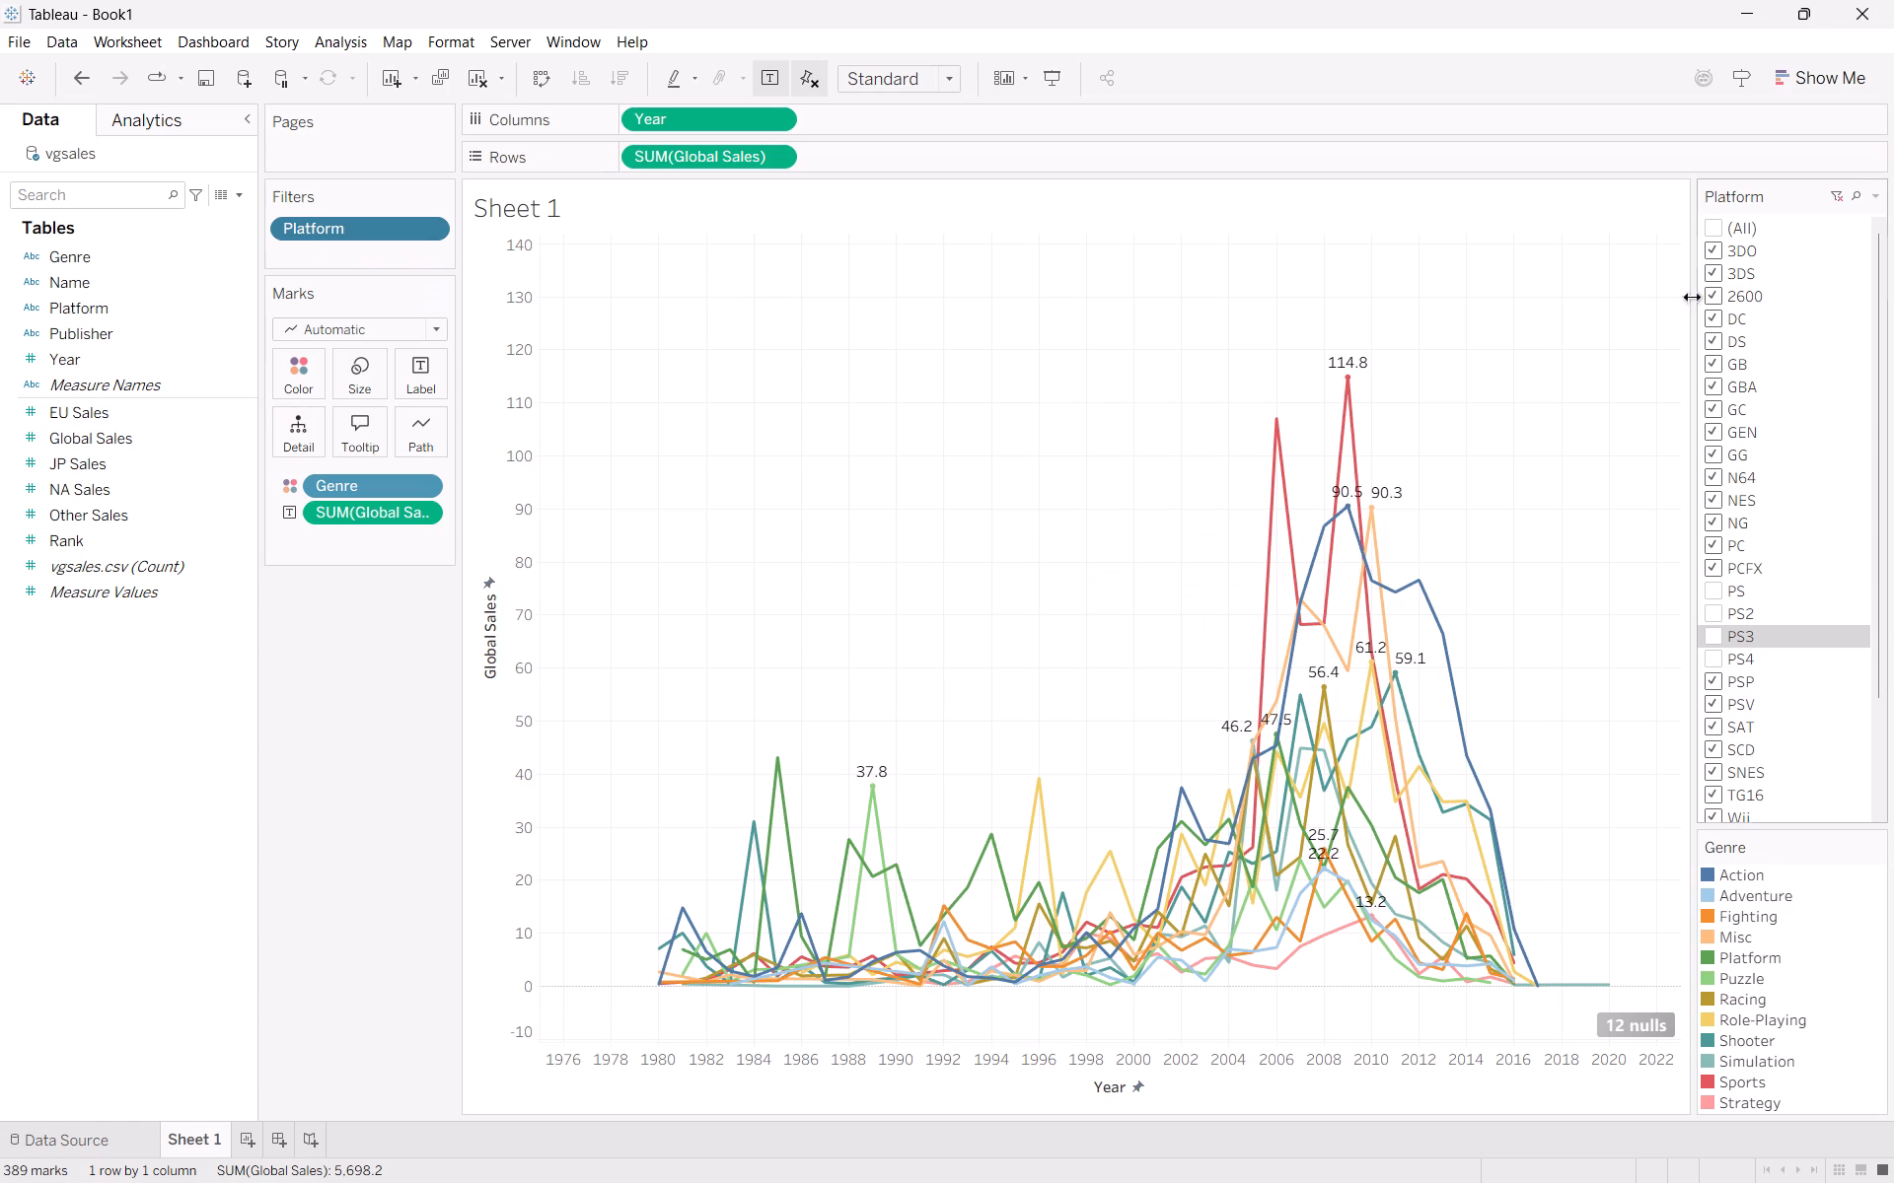
Clear every Platform filter value and select only PS, PS2, PS3, PS4 and PSP.
{"action": "left_click", "coordinate": [1712, 226]}
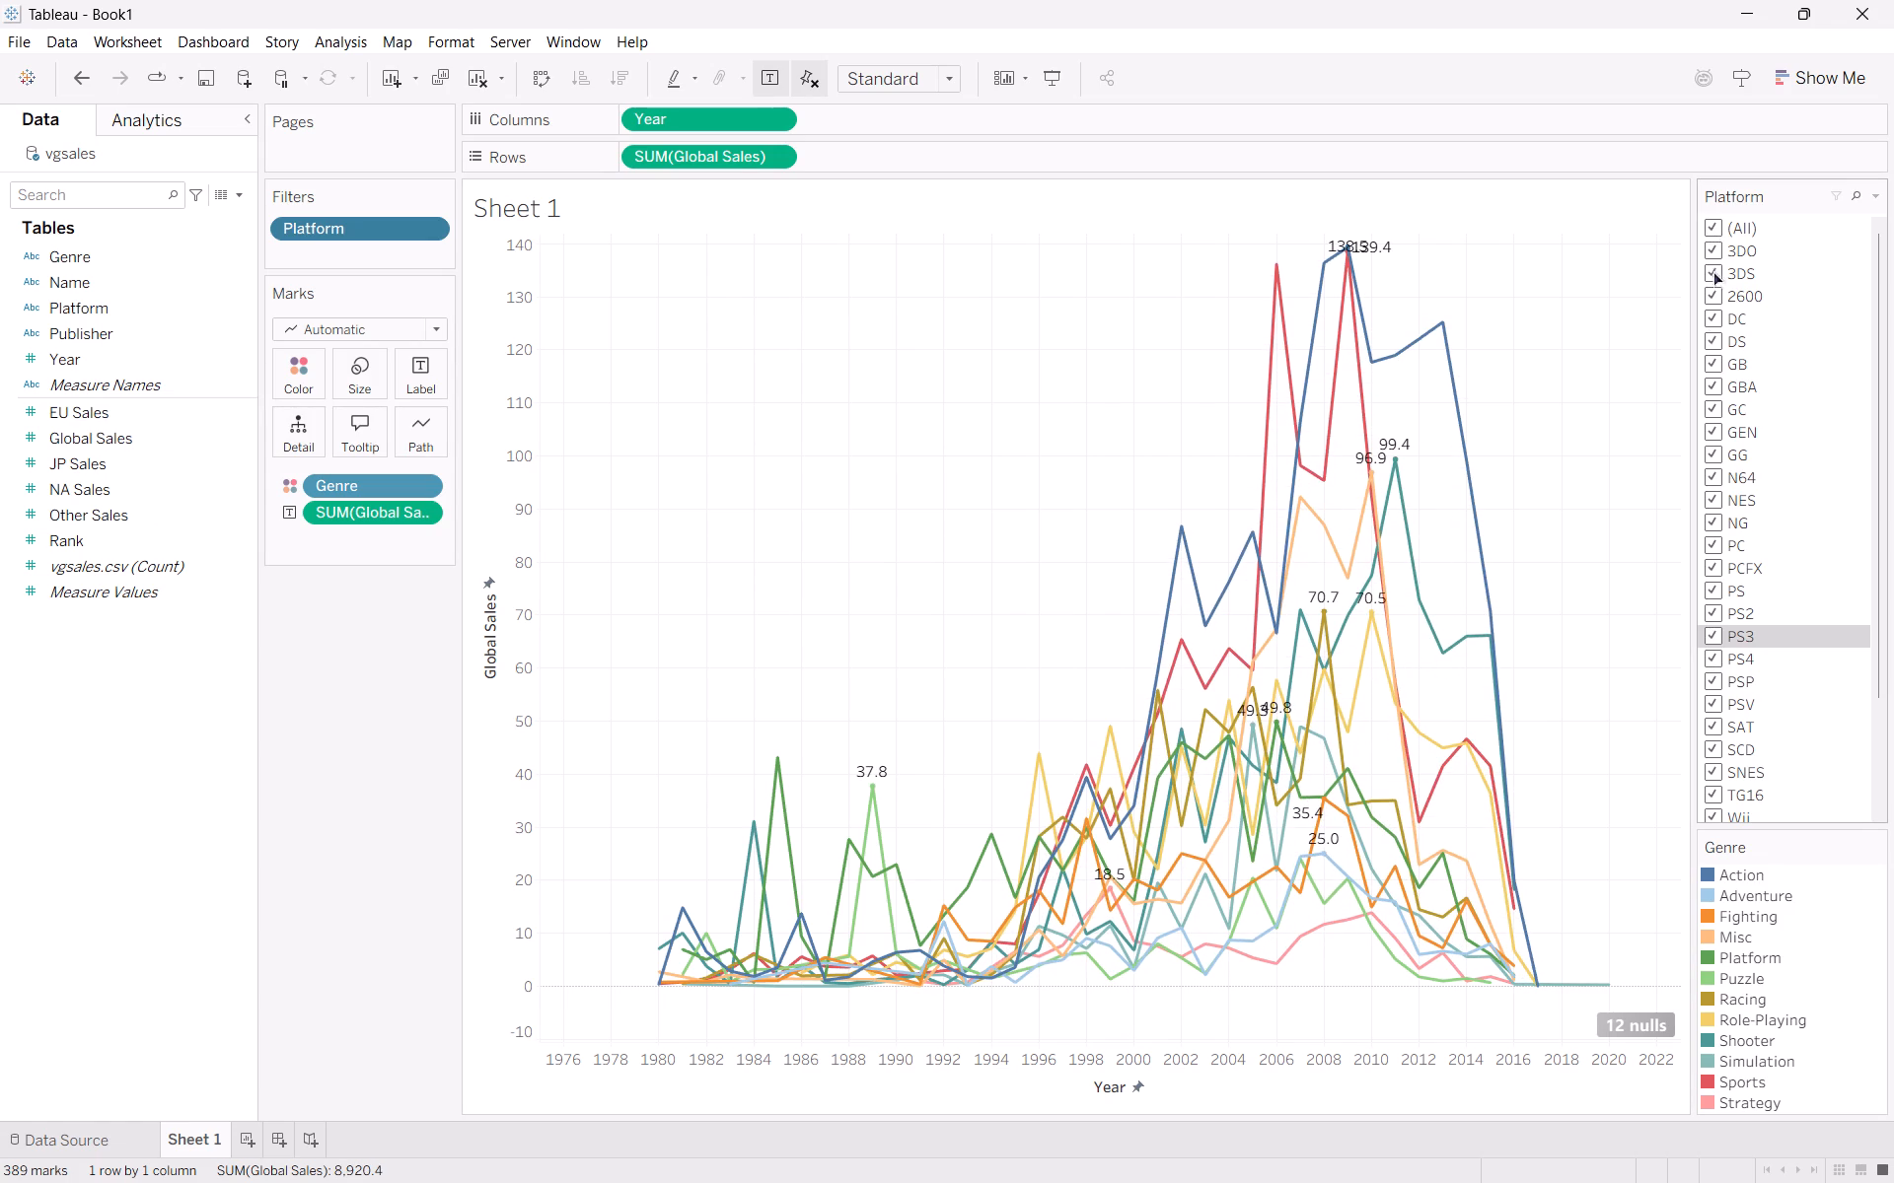
{"action": "left_click", "coordinate": [1708, 220]}
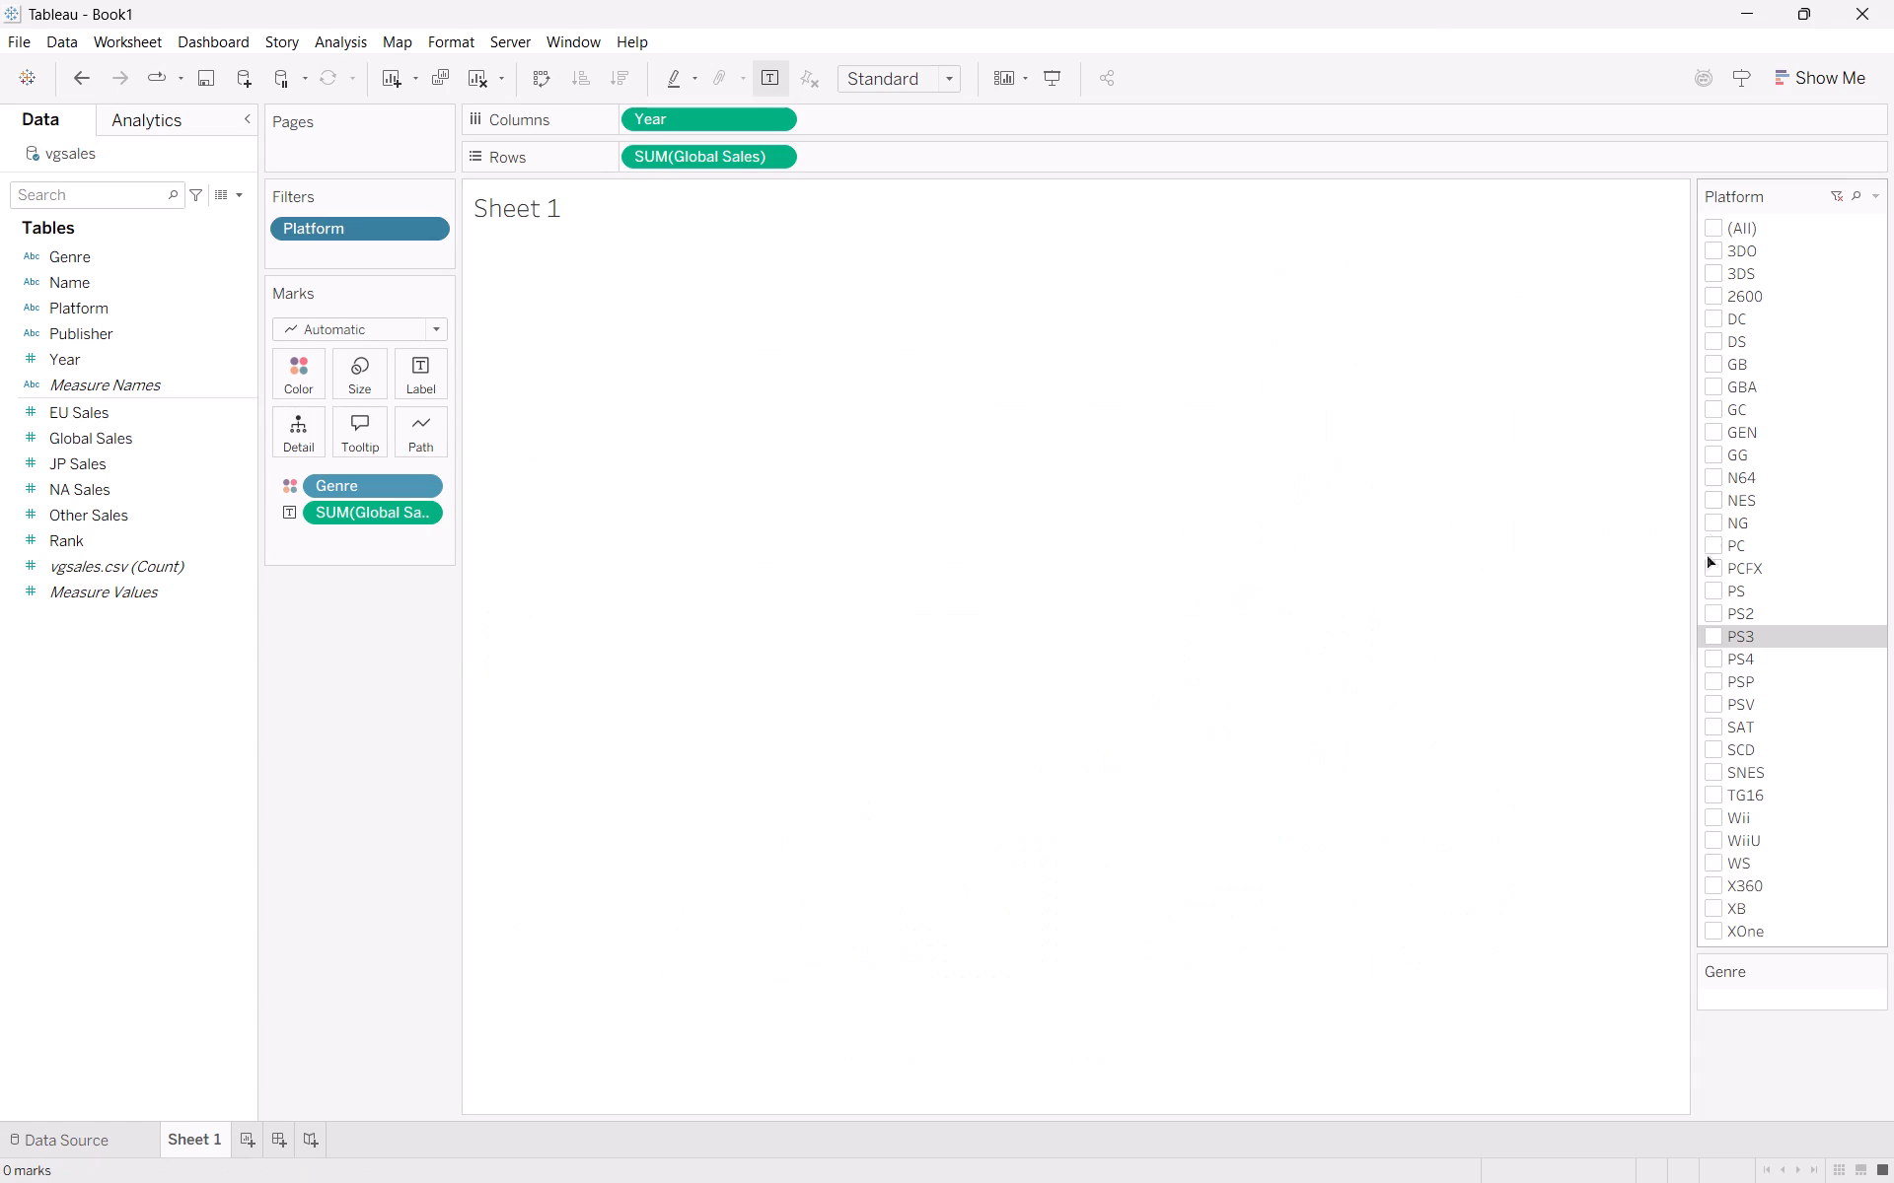
{"action": "left_click", "coordinate": [1712, 586]}
{"action": "left_click_drag", "start_coordinate": [1714, 609], "coordinate": [1719, 650]}
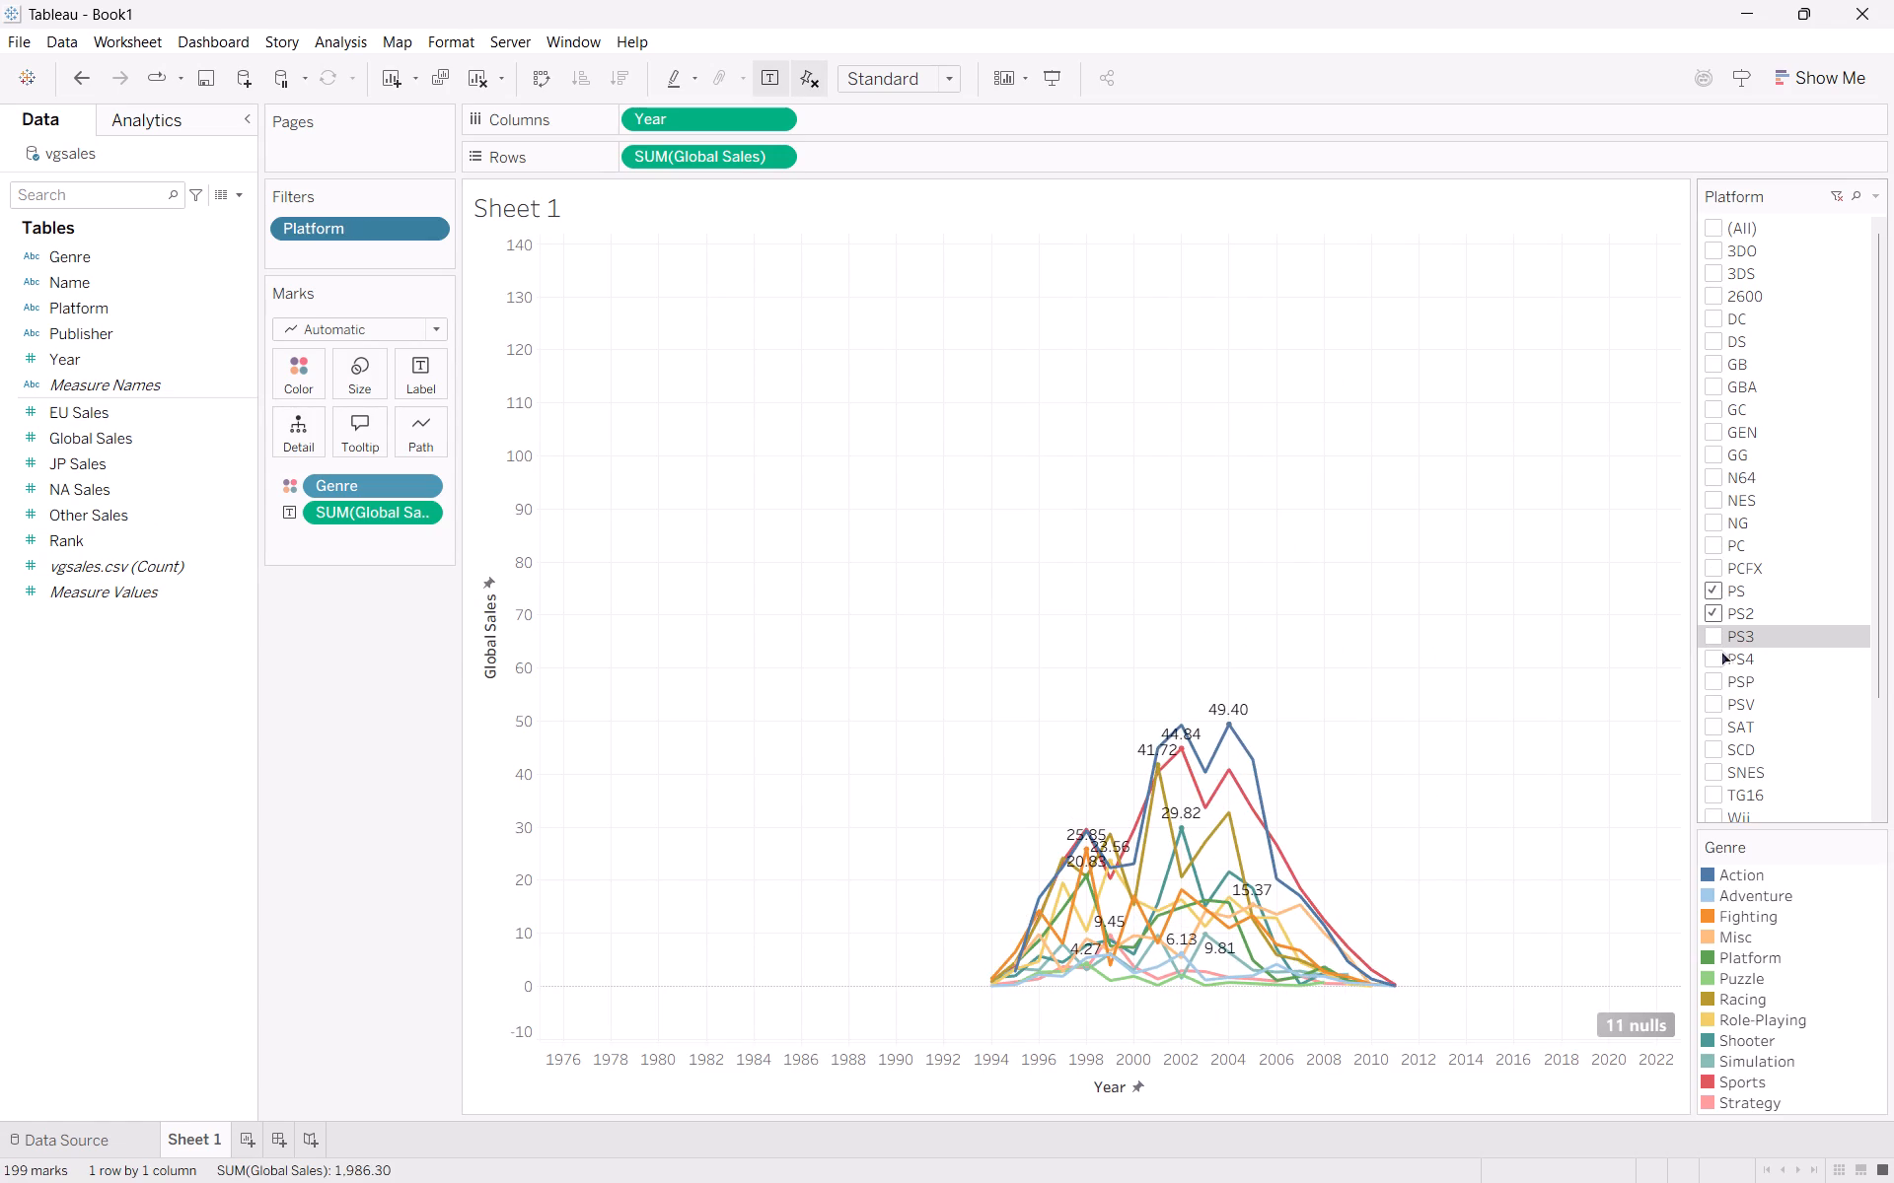
{"action": "left_click_drag", "start_coordinate": [1715, 641], "coordinate": [1714, 657]}
{"action": "left_click", "coordinate": [1714, 657]}
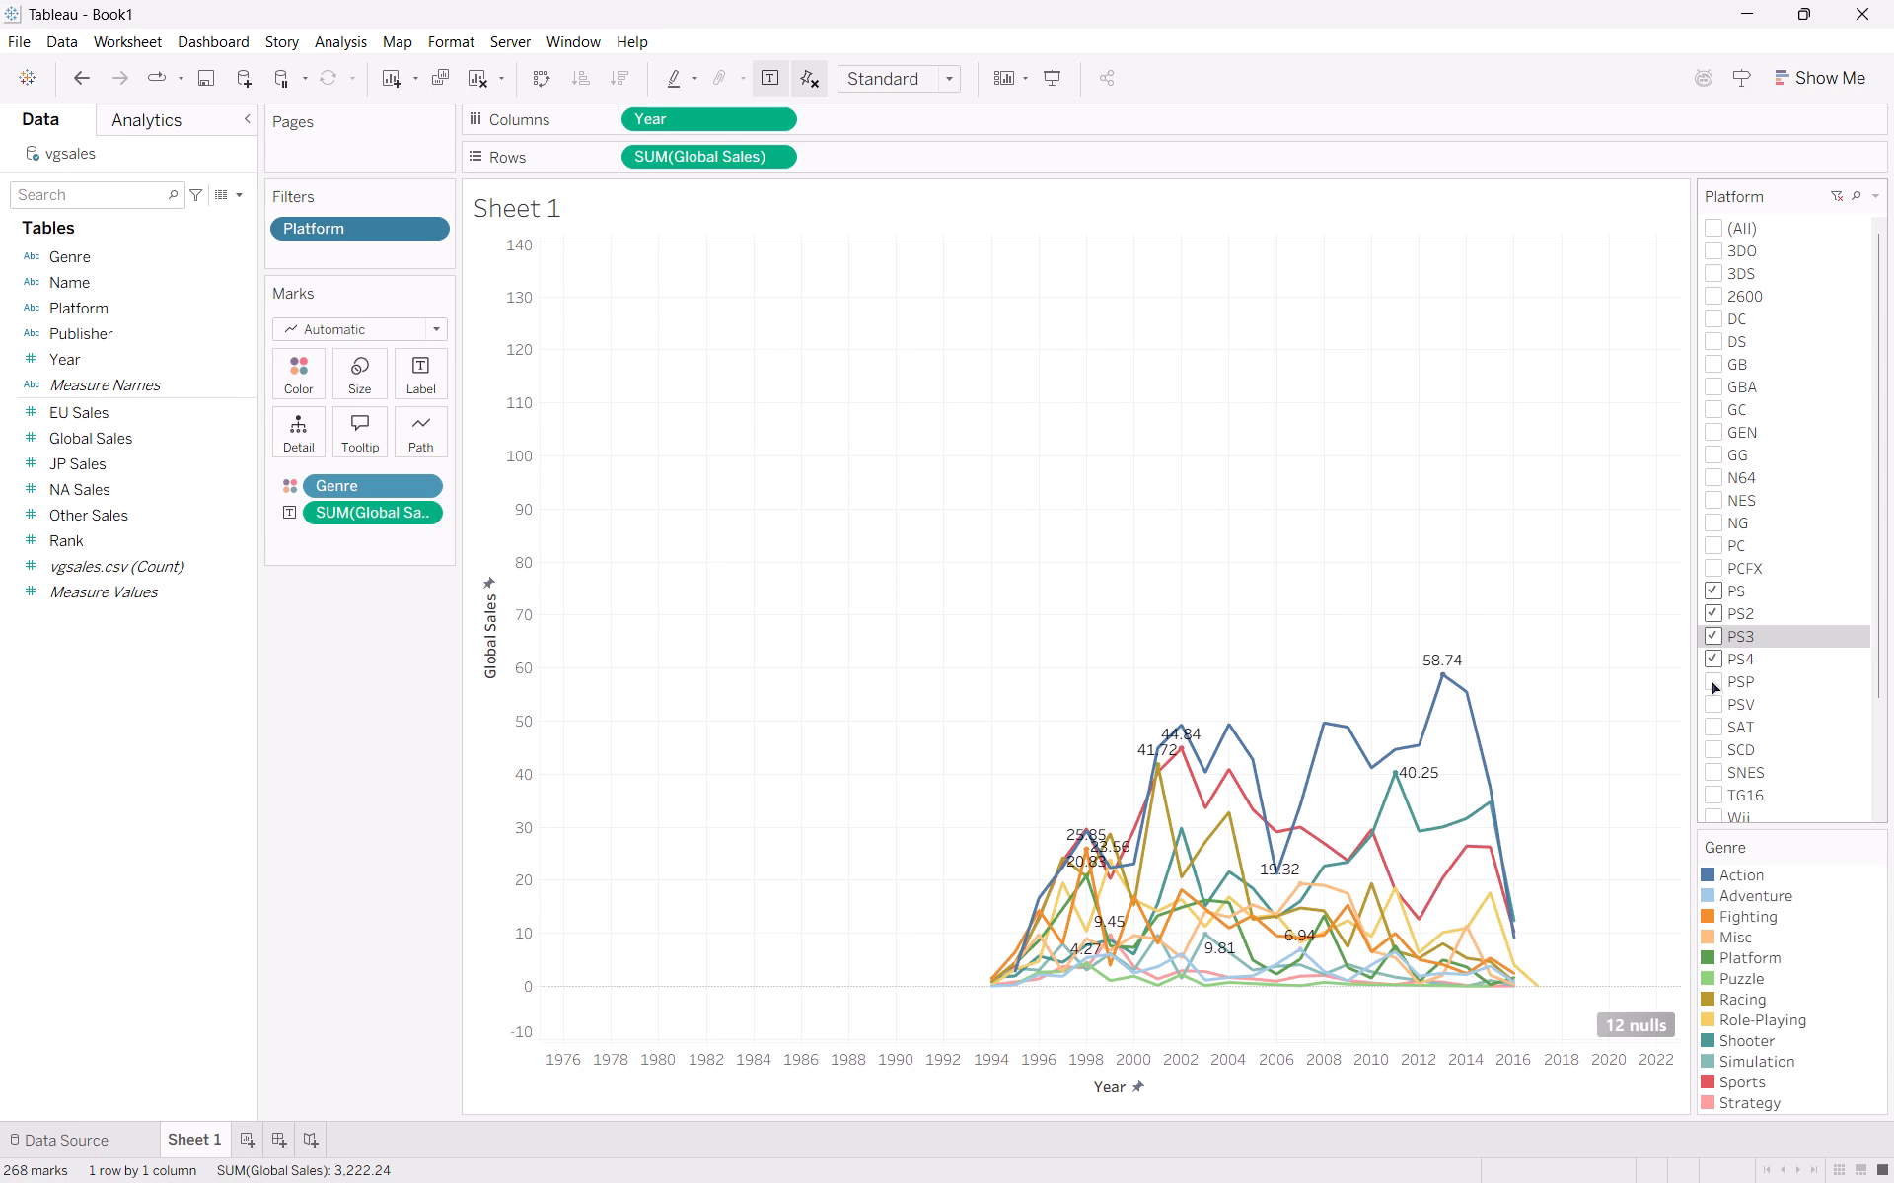
{"action": "left_click", "coordinate": [1710, 680]}
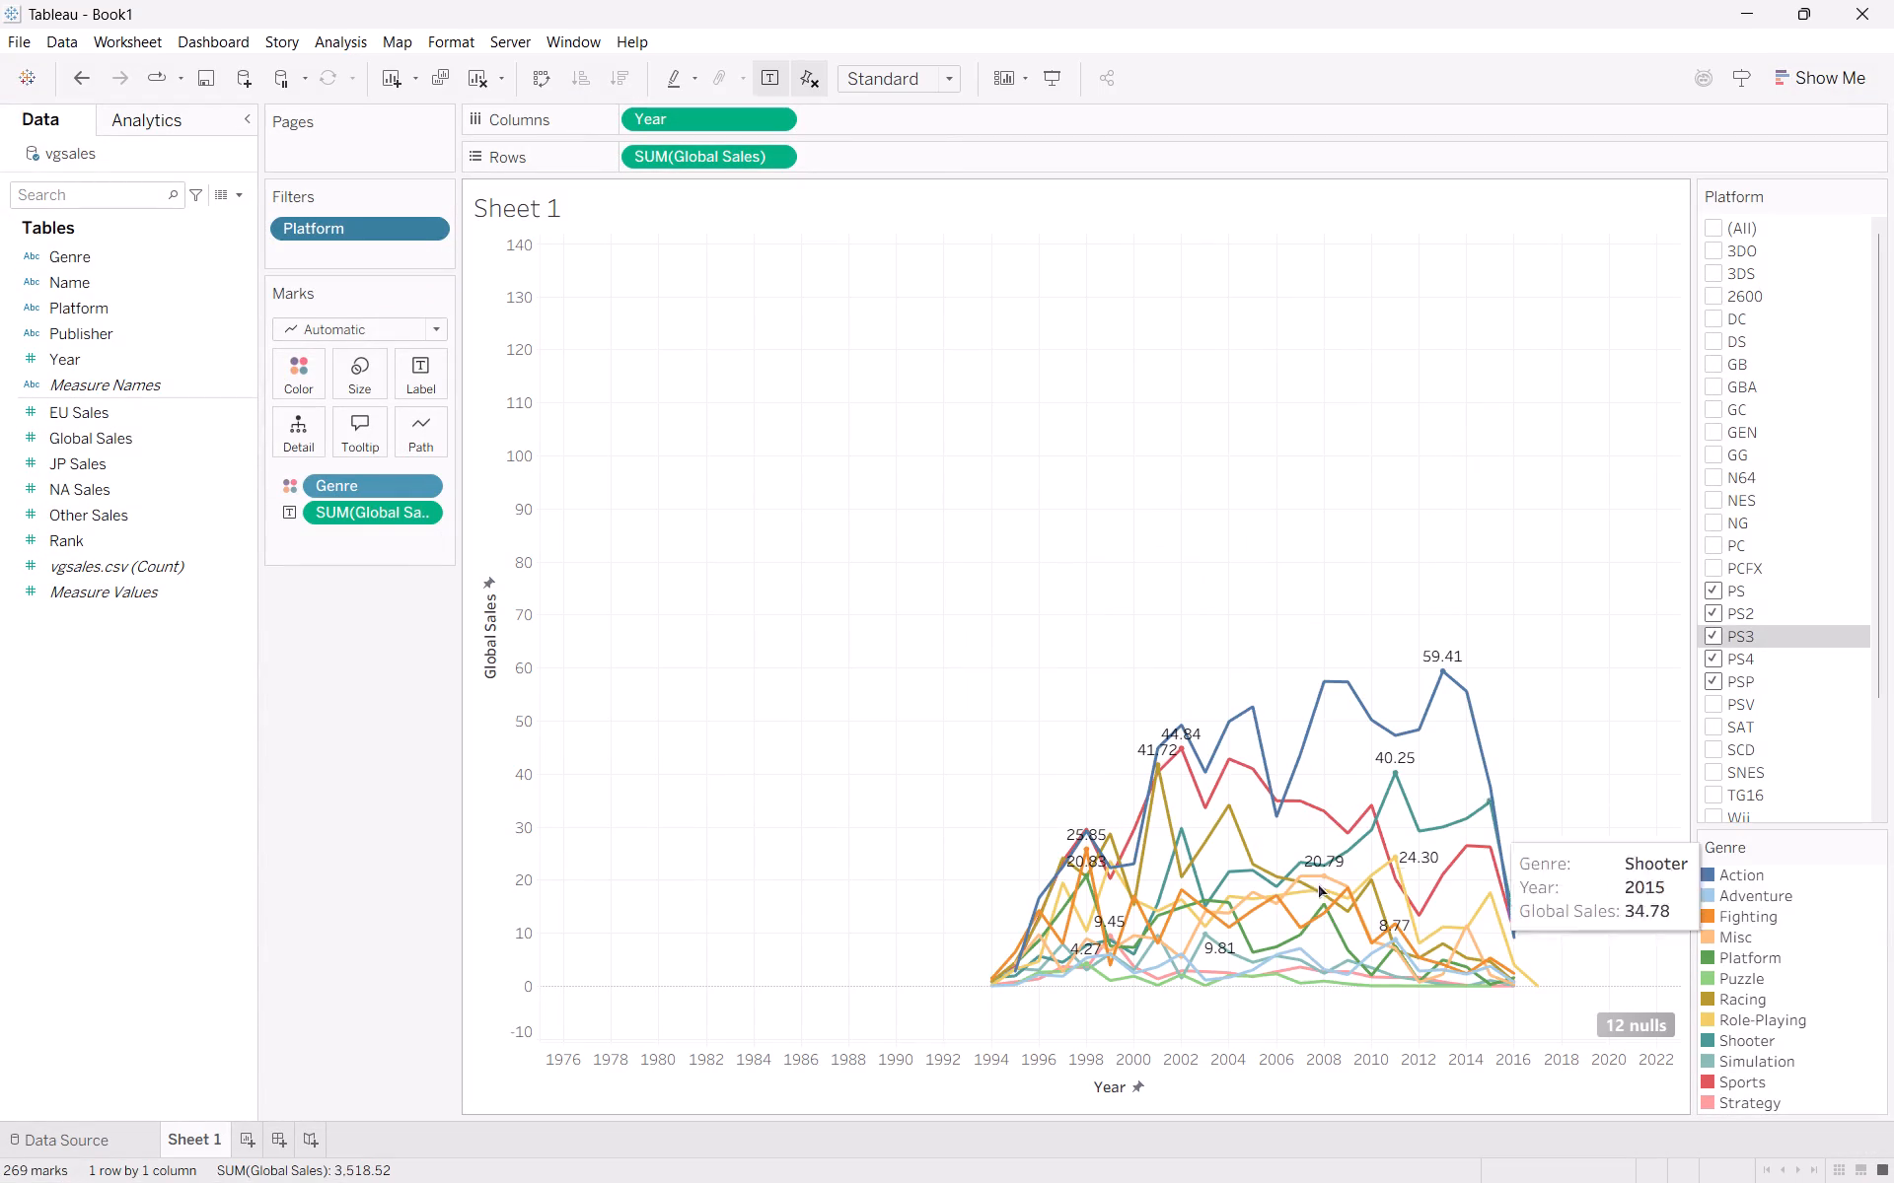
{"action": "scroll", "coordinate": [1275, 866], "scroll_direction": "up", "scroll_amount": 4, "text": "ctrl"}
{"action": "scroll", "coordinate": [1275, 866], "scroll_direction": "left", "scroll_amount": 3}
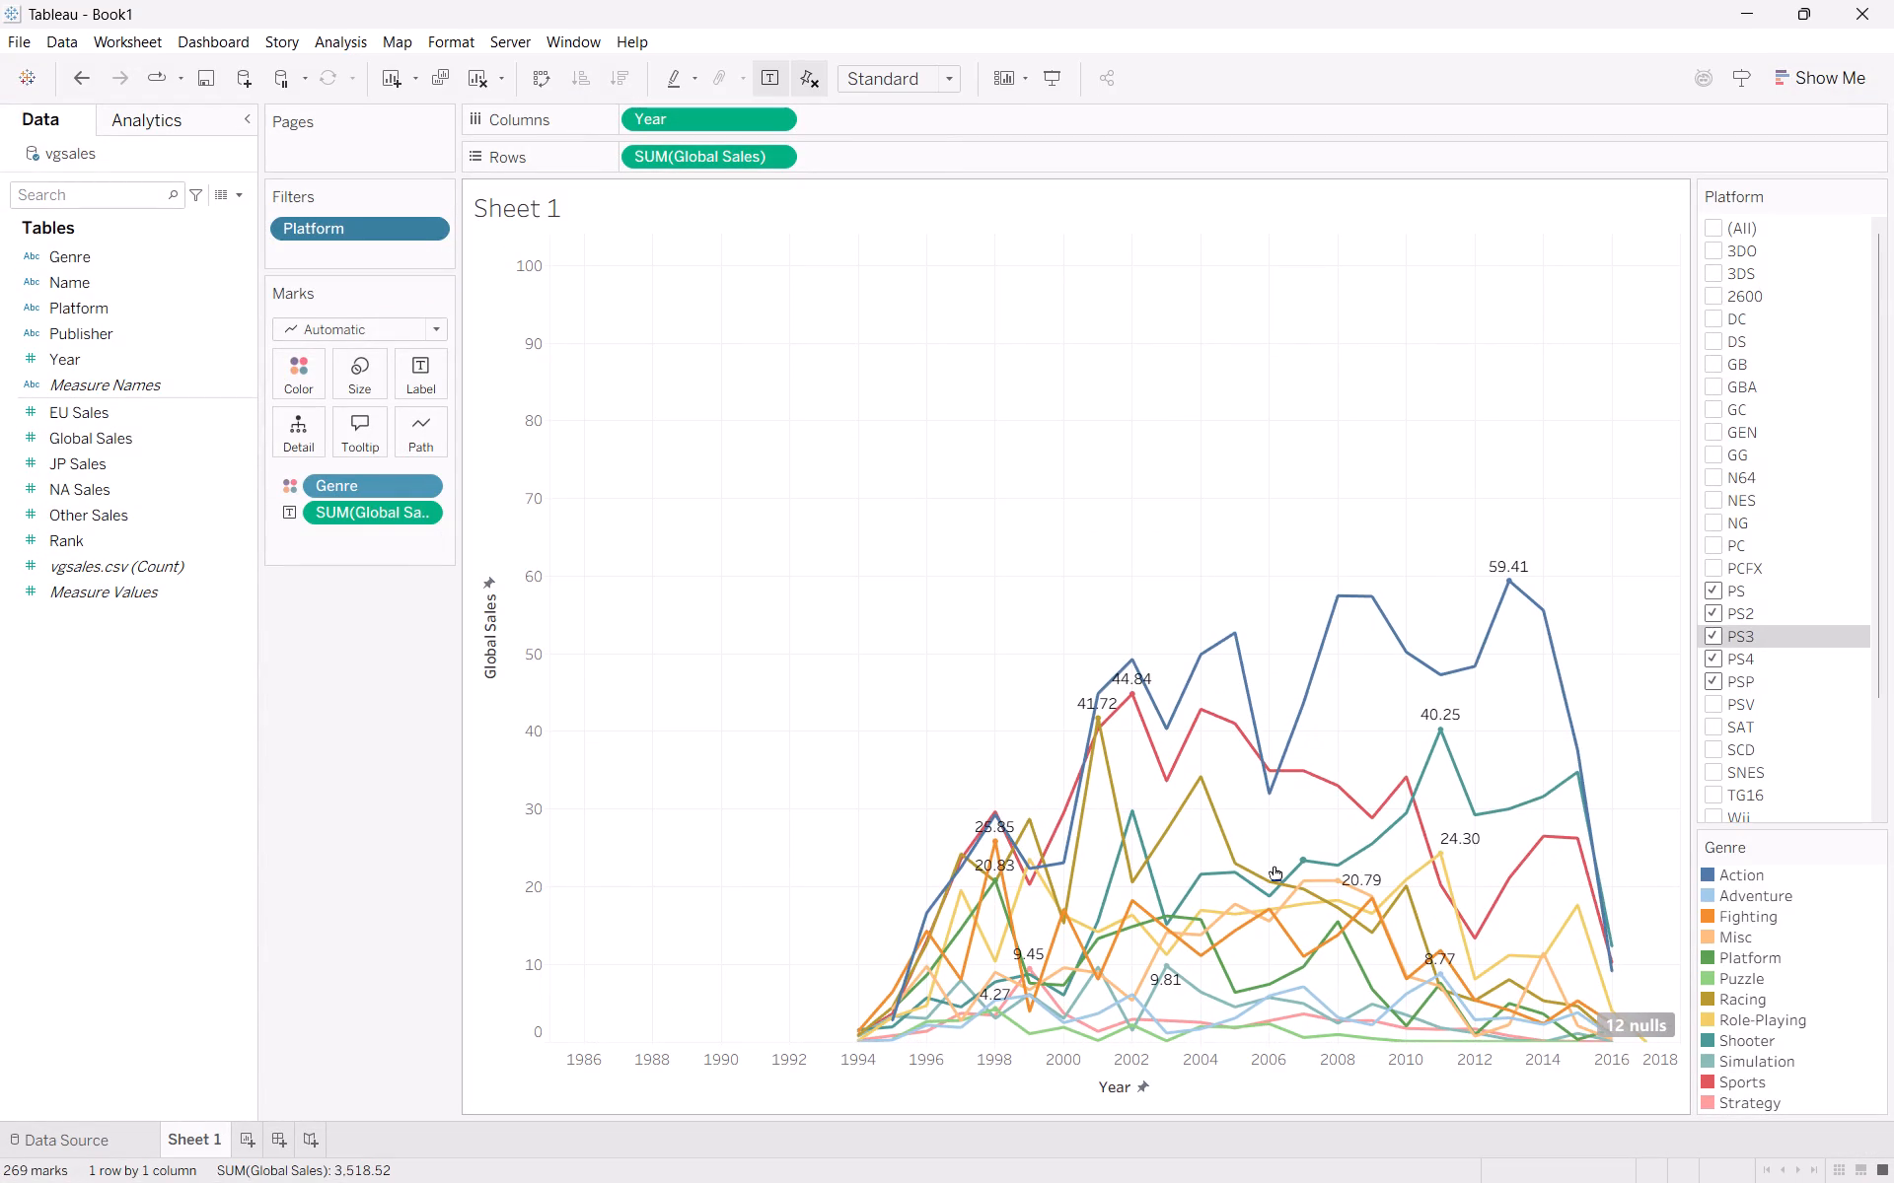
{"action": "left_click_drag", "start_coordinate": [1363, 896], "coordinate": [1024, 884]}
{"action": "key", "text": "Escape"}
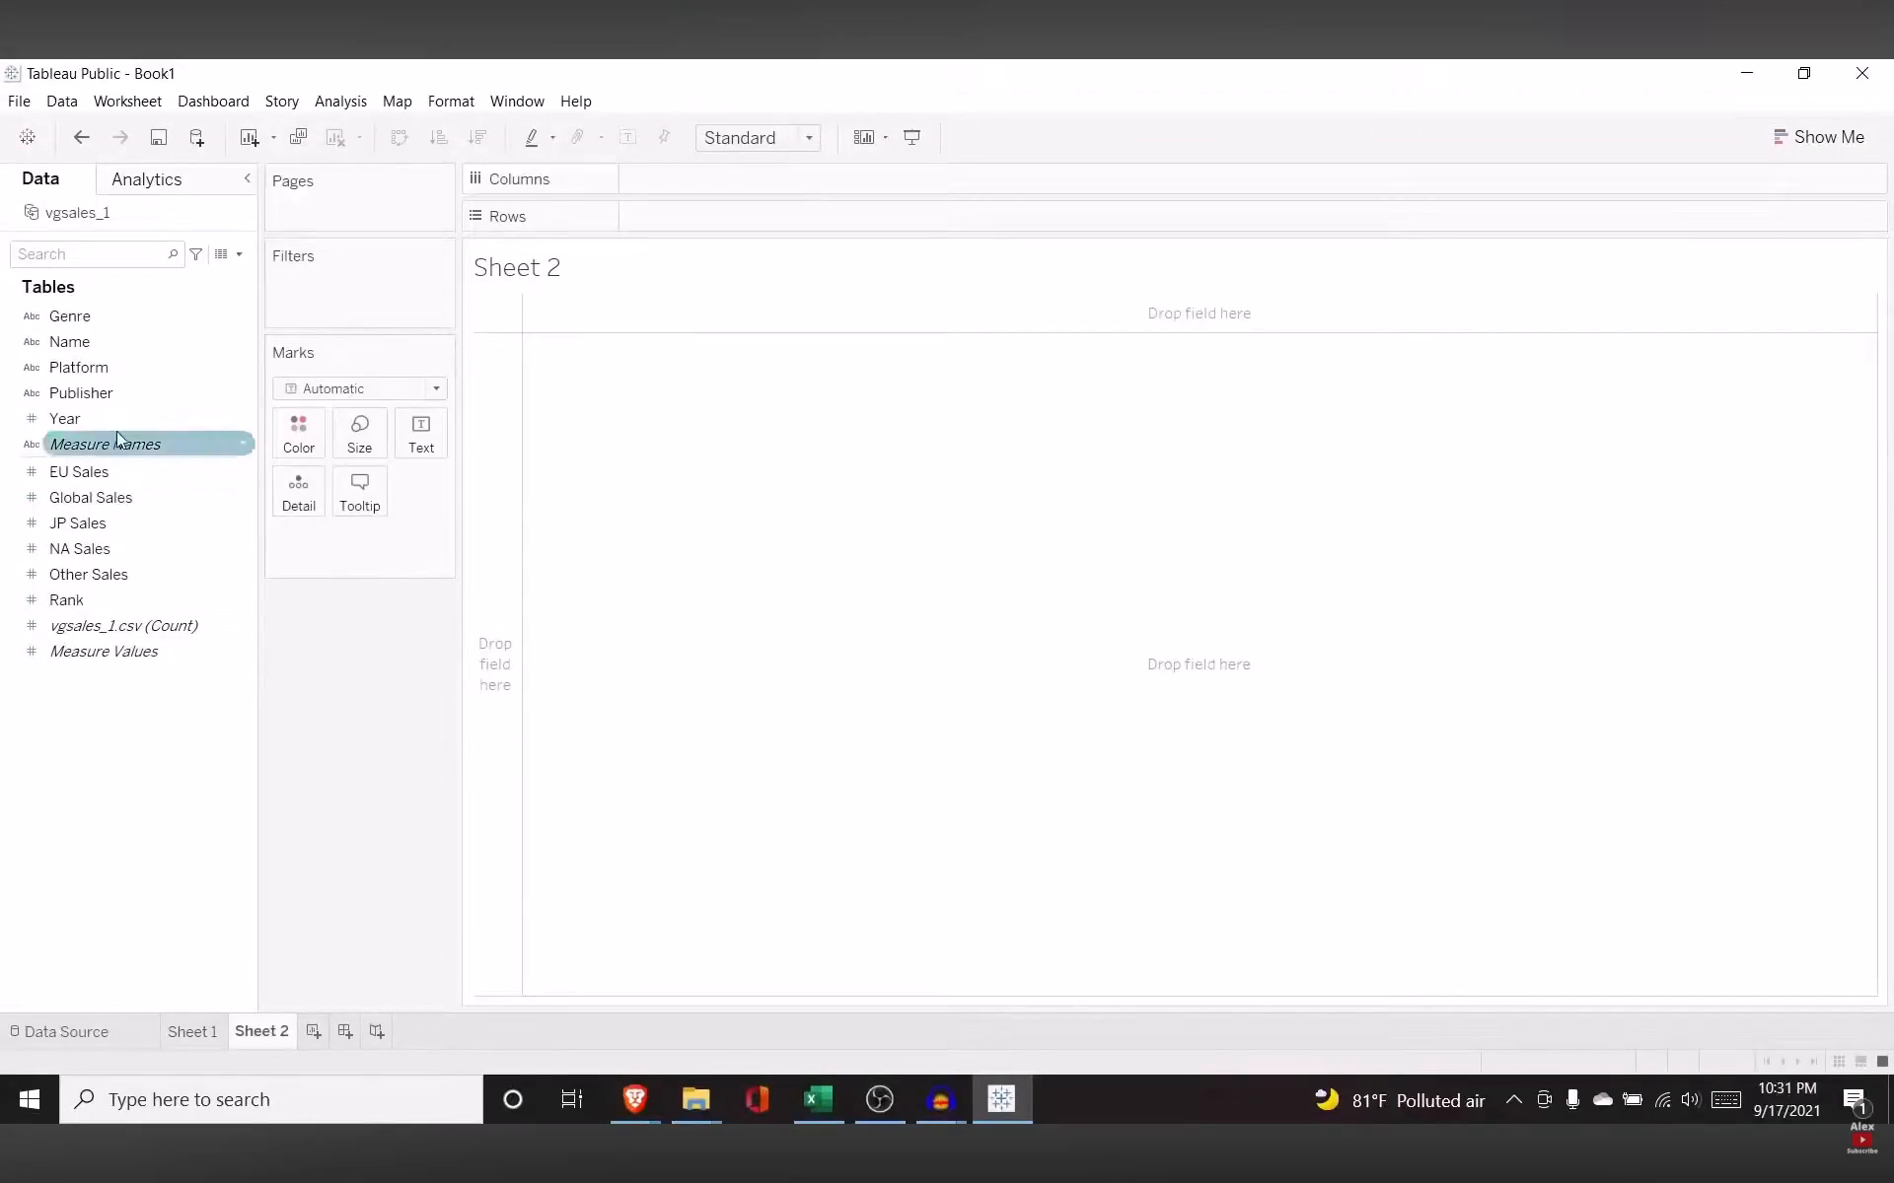
Replay a moment of the lesson video, then add a new blank worksheet to the Tableau workbook.
{"action": "key", "text": "Left"}
{"action": "key", "text": "space"}
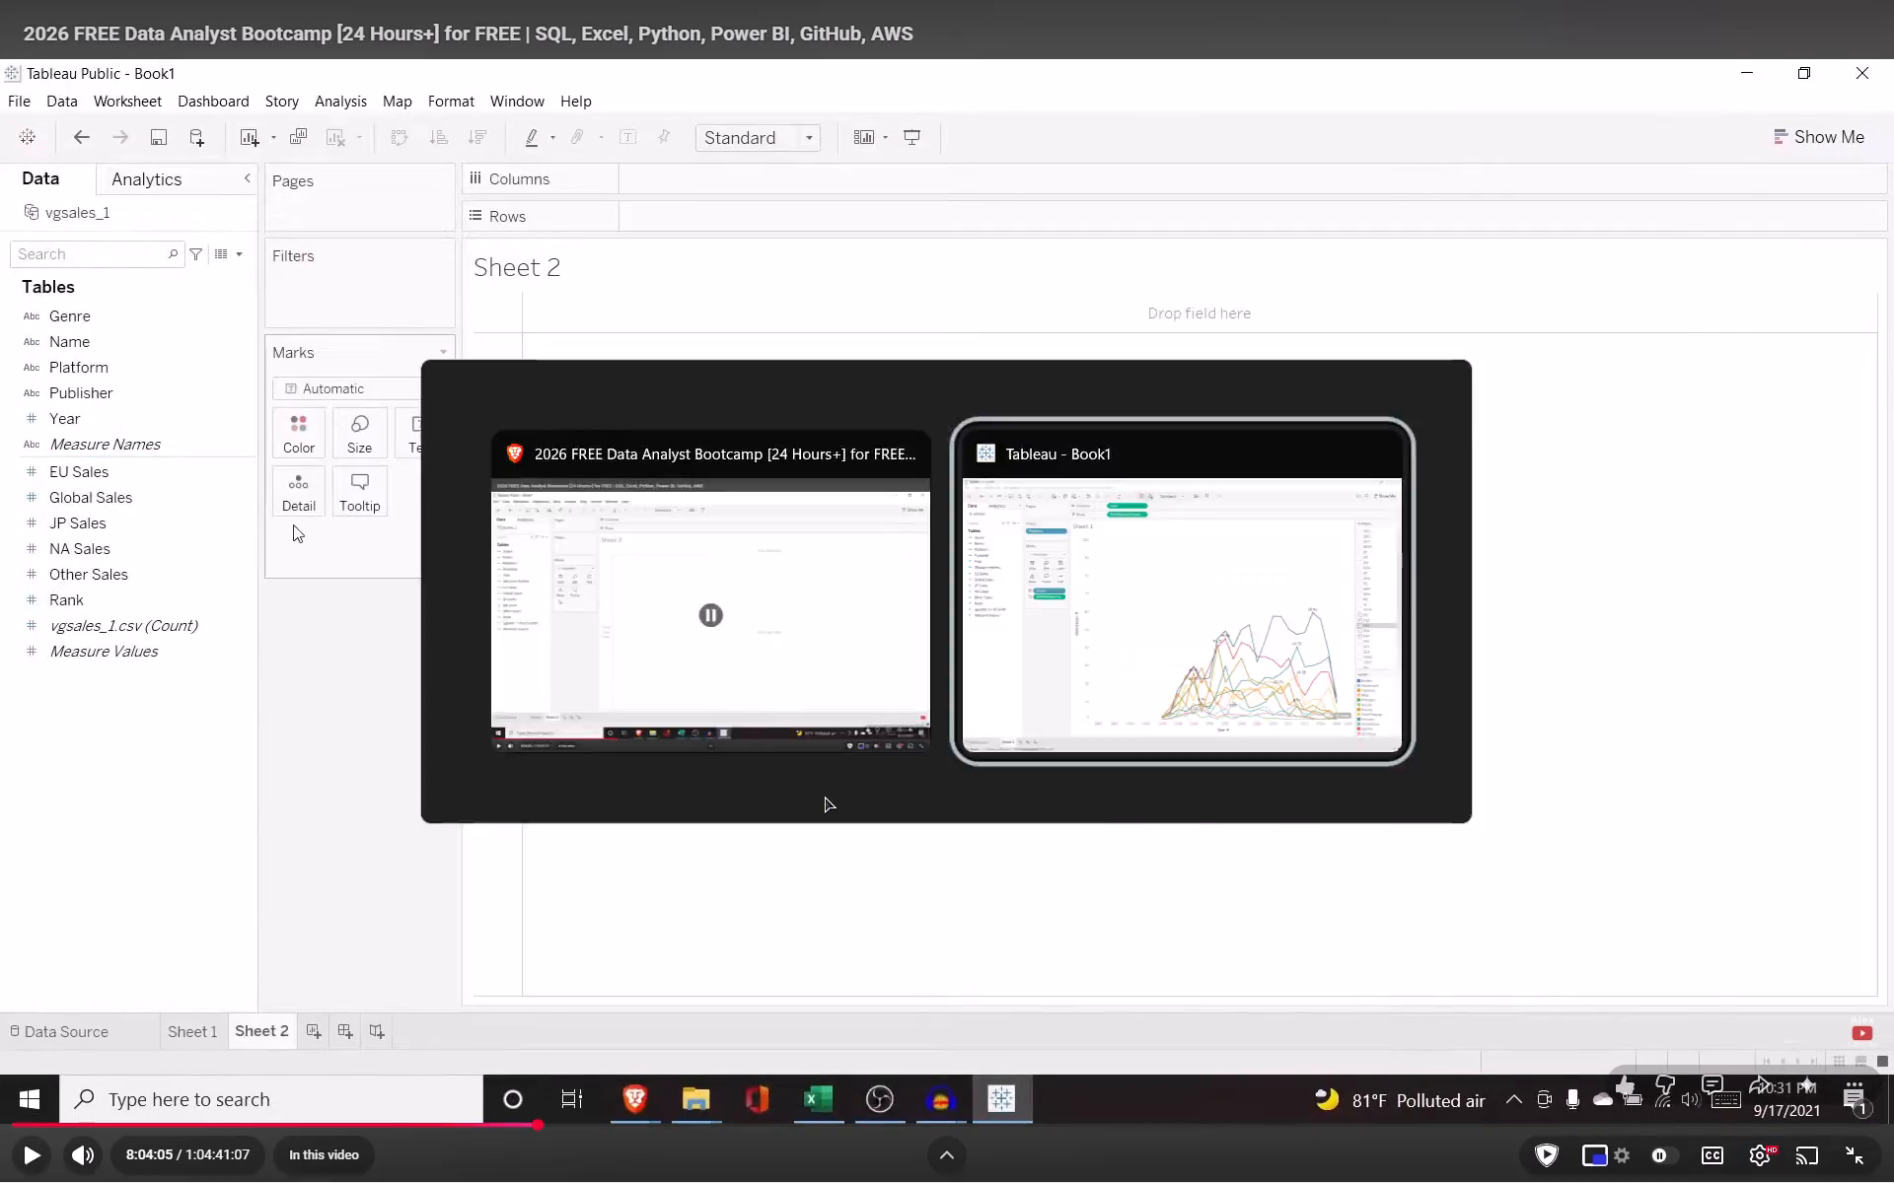
{"action": "left_click", "coordinate": [251, 1142]}
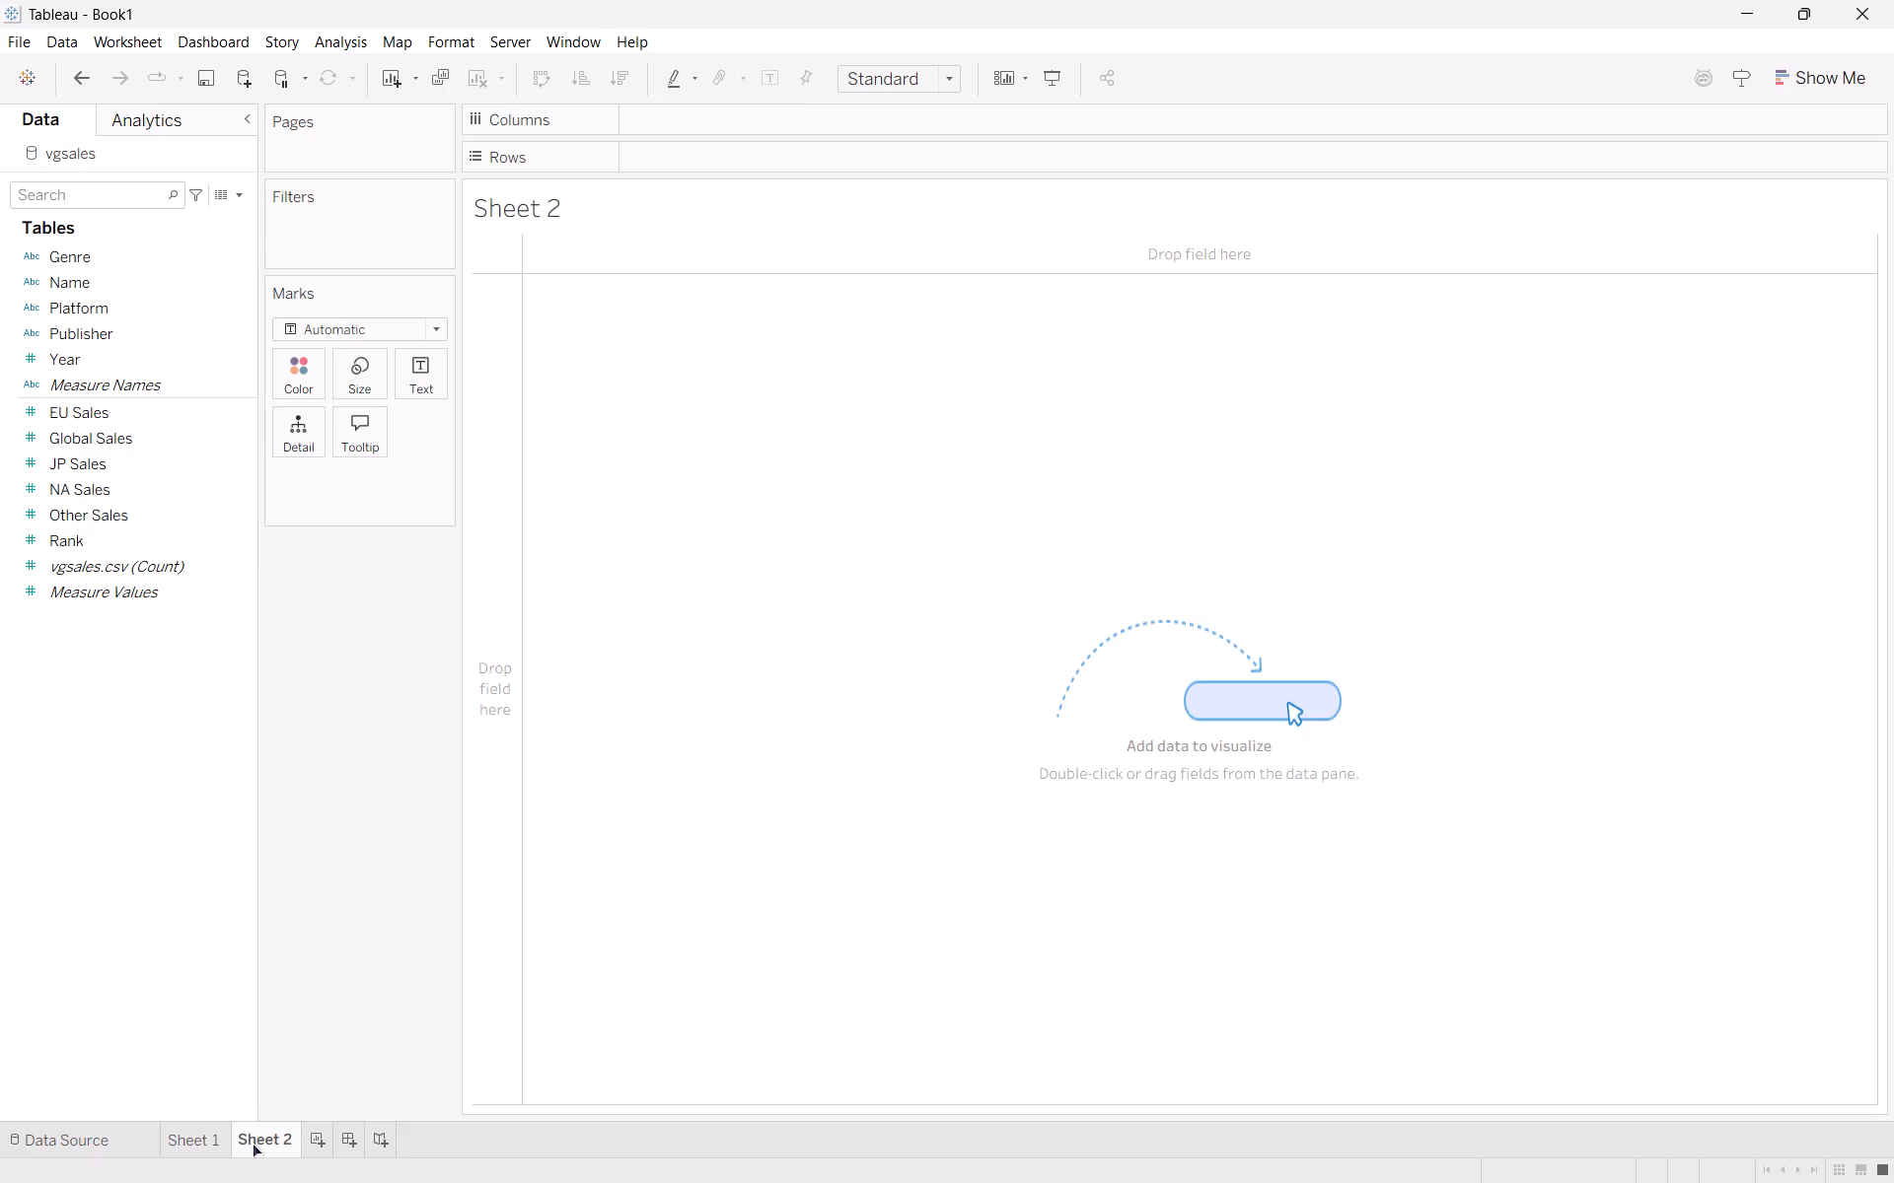
Watch the lesson build its bar chart, then in Tableau place Genre on Columns and Global Sales on Rows.
{"action": "key", "text": "space"}
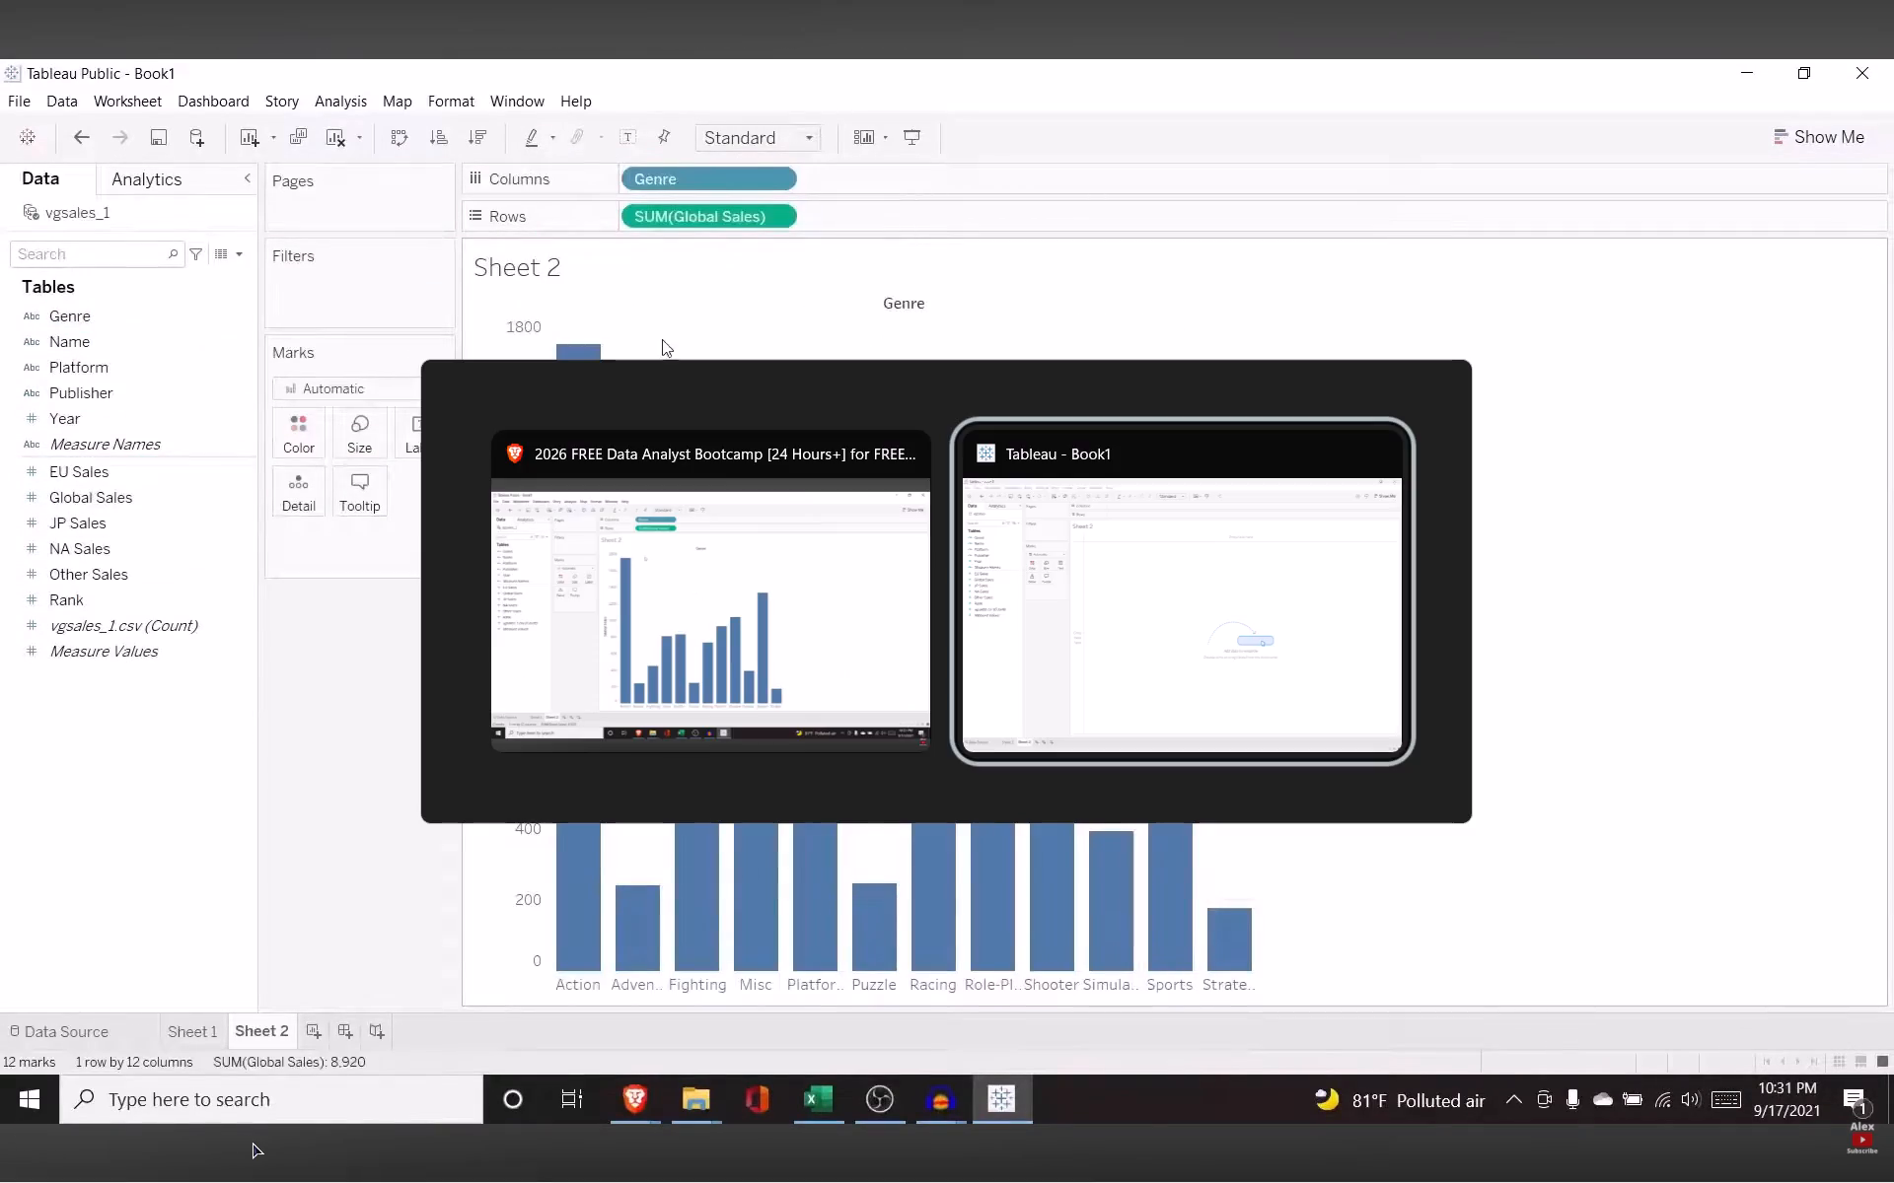
{"action": "key", "text": "space"}
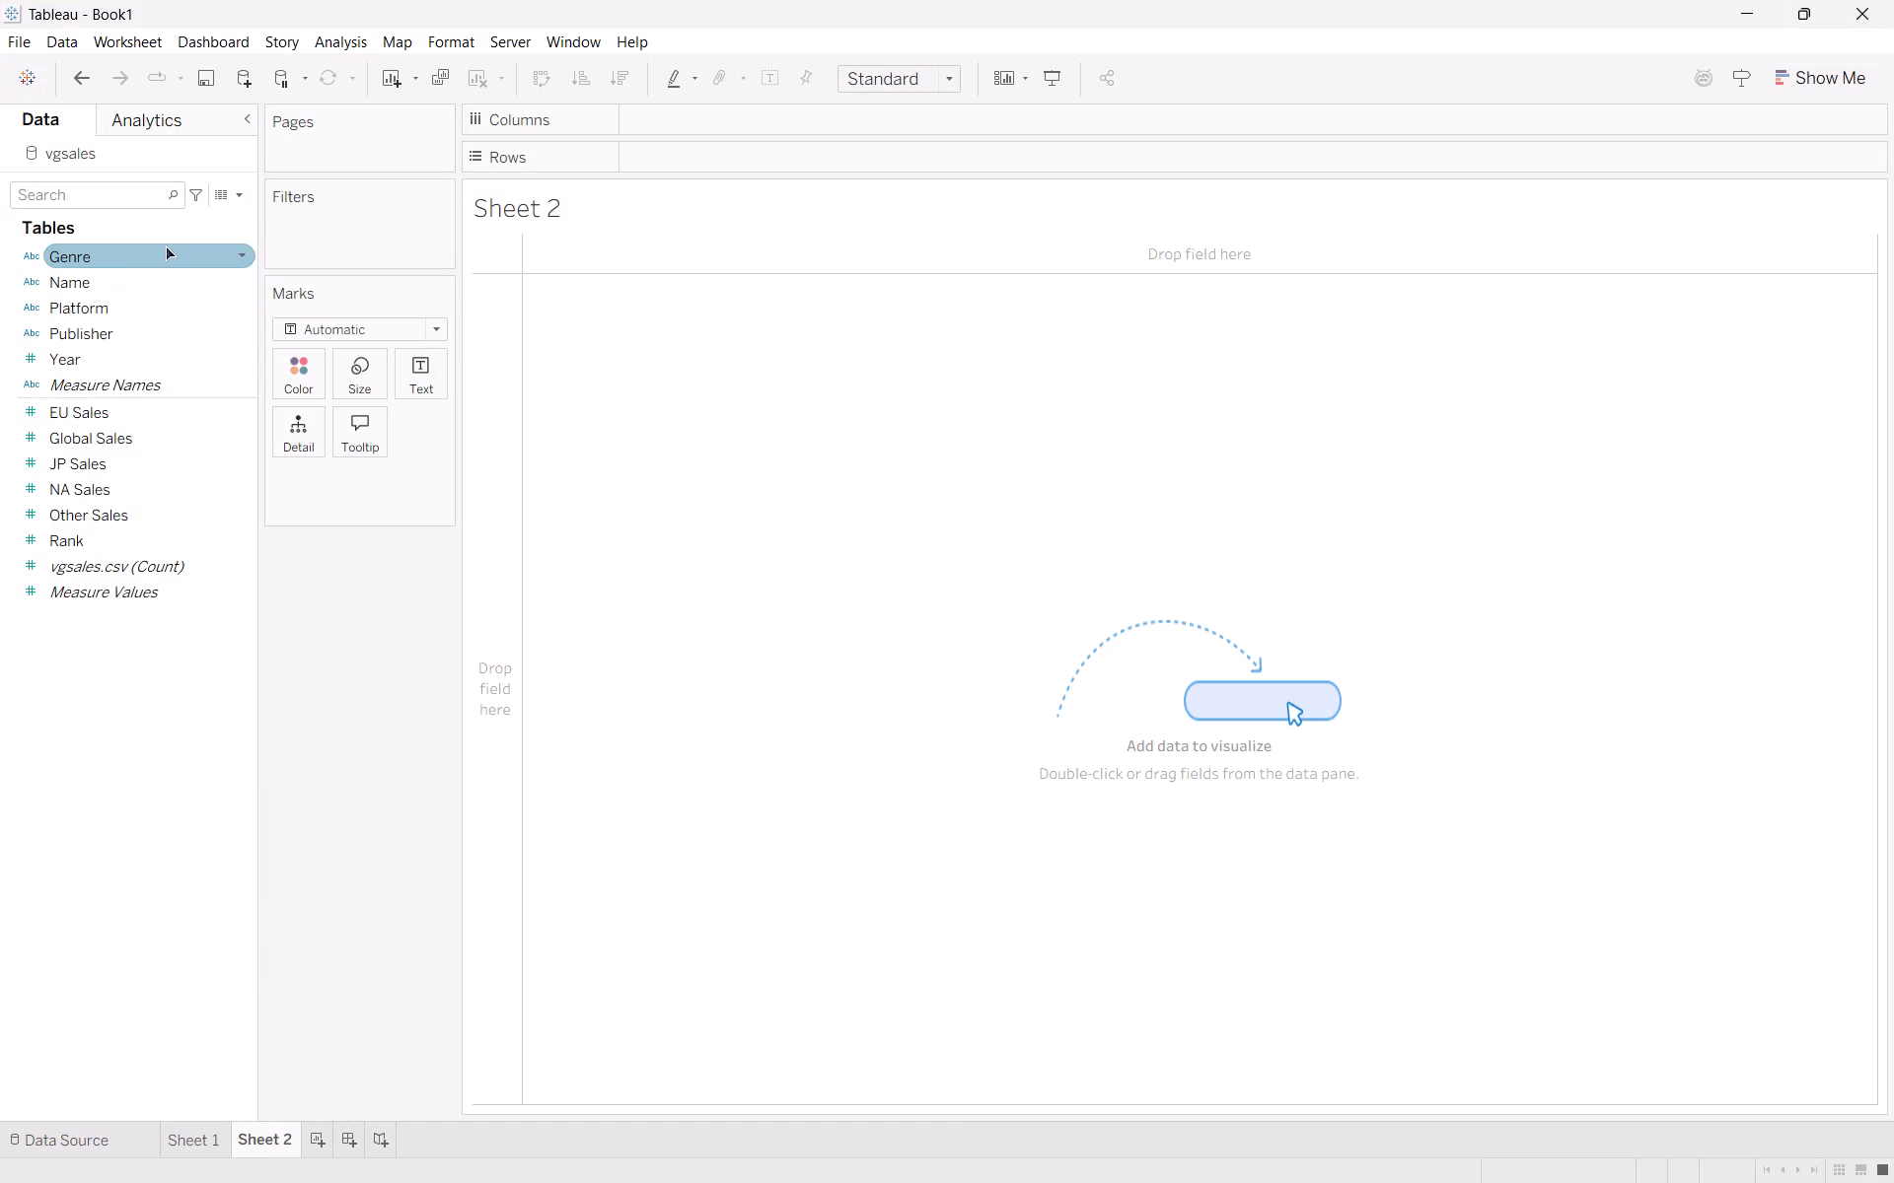
{"action": "left_click_drag", "start_coordinate": [164, 244], "coordinate": [700, 100]}
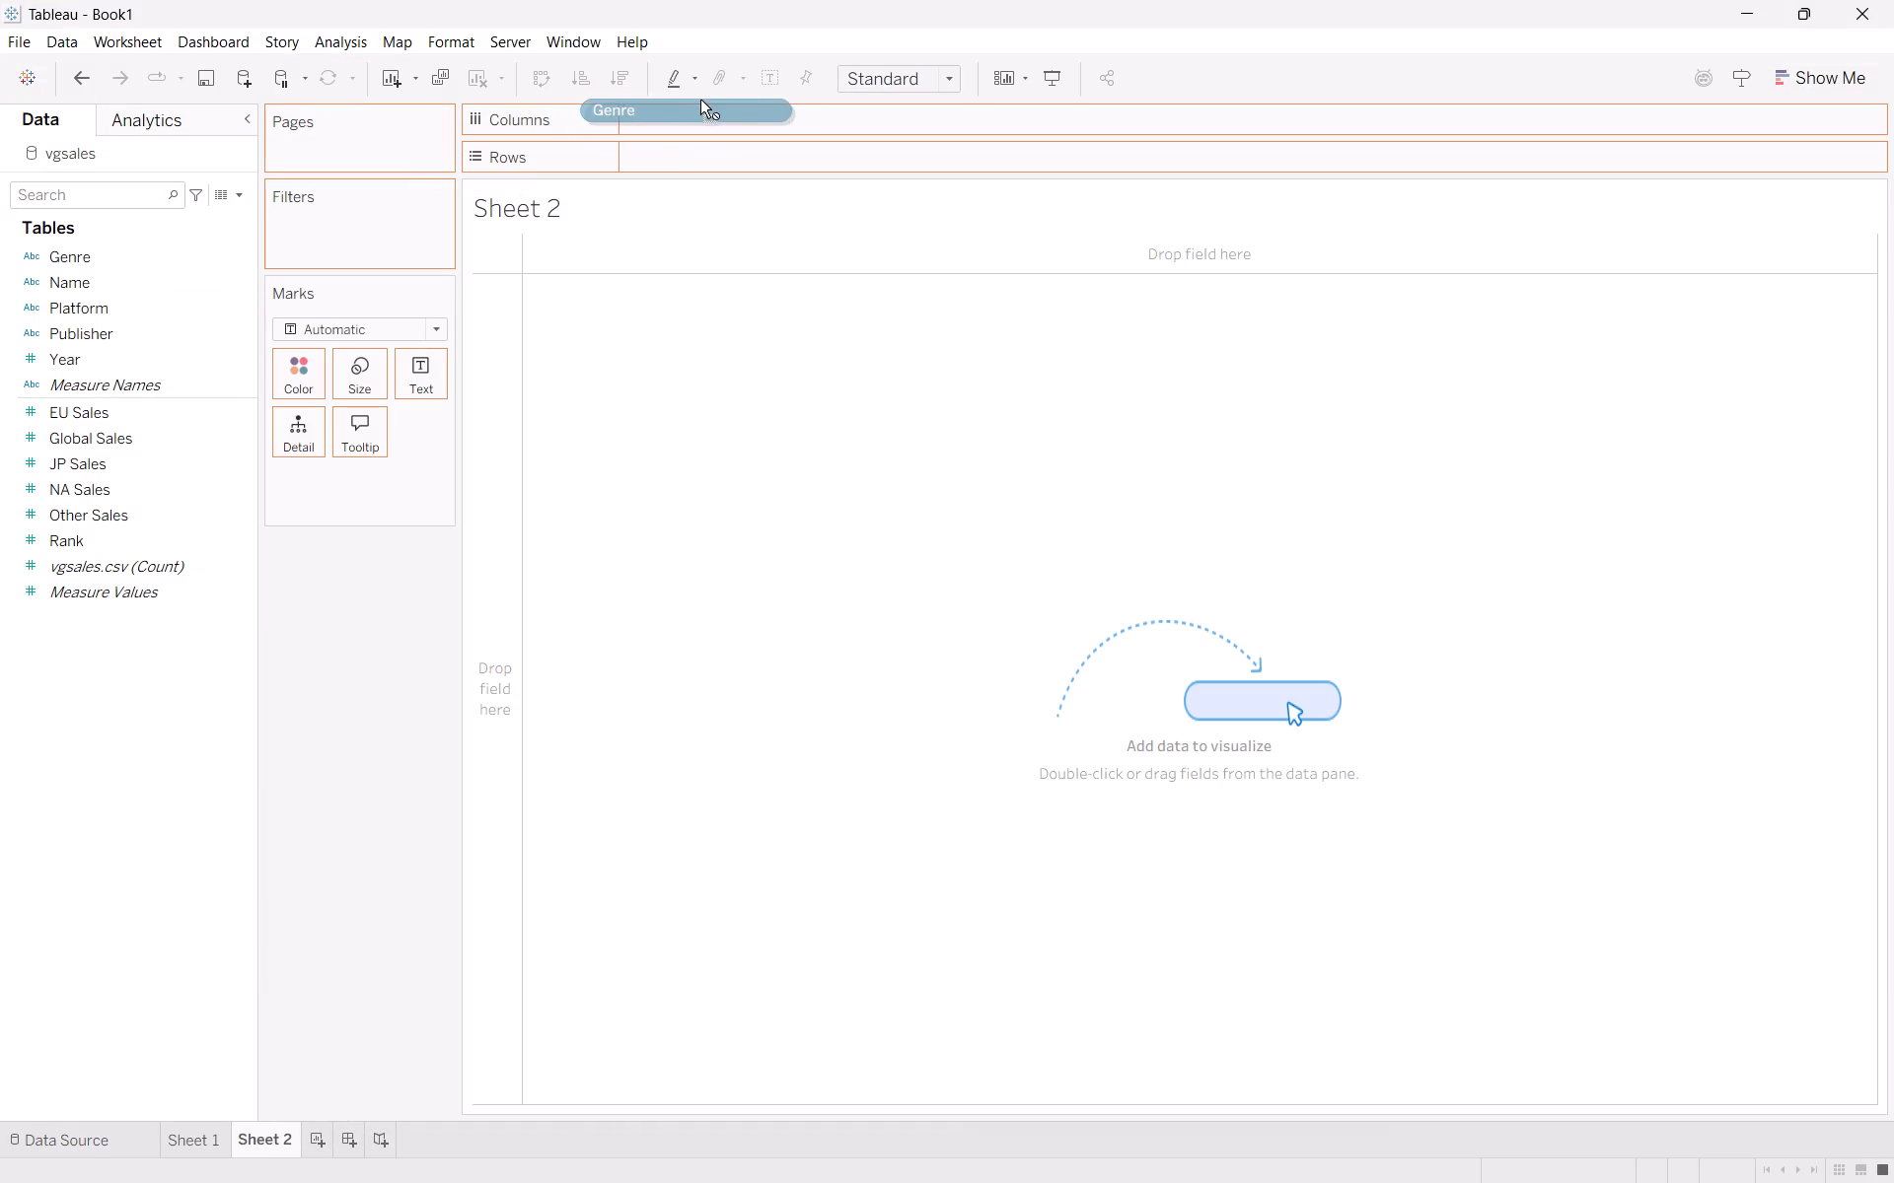
{"action": "left_click_drag", "start_coordinate": [700, 100], "coordinate": [716, 107]}
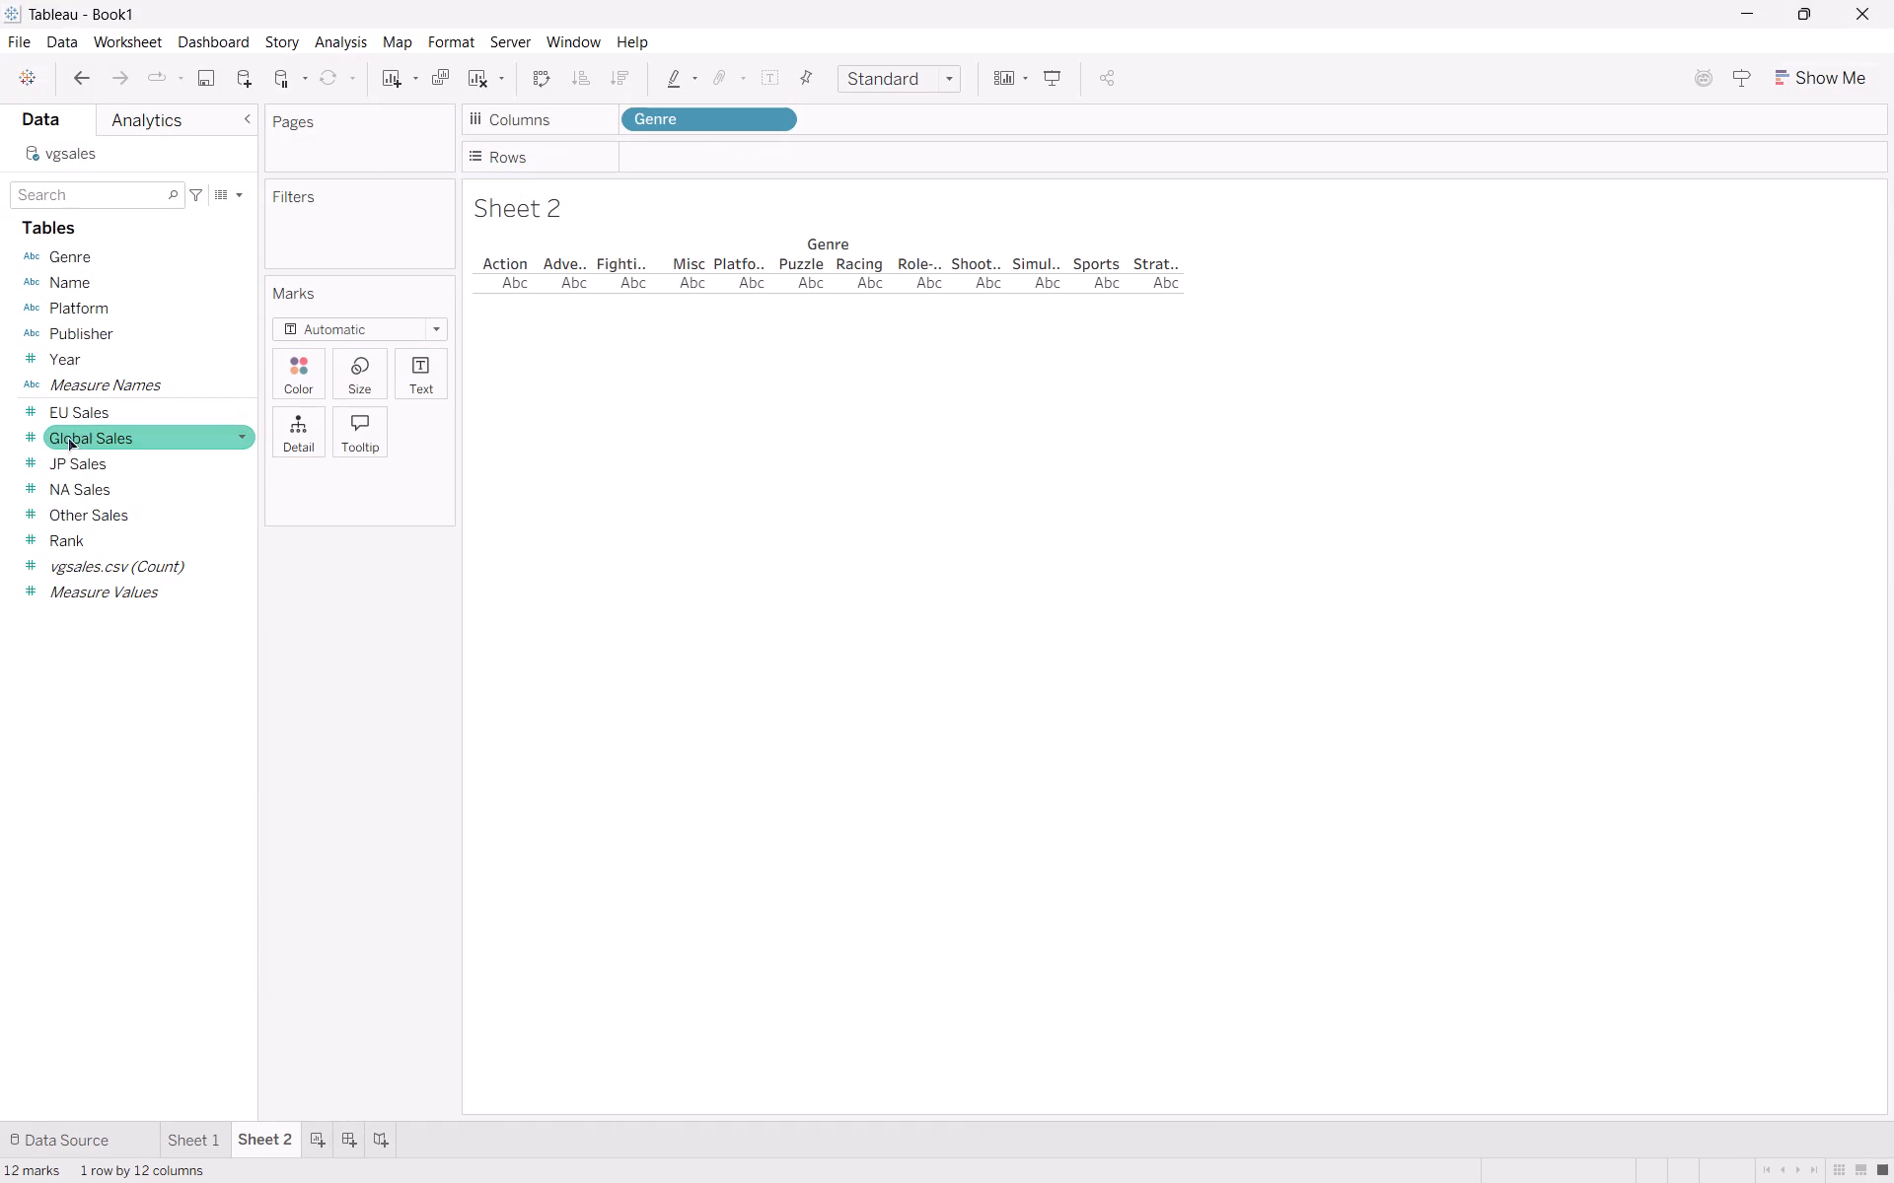
{"action": "left_click_drag", "start_coordinate": [66, 438], "coordinate": [685, 155]}
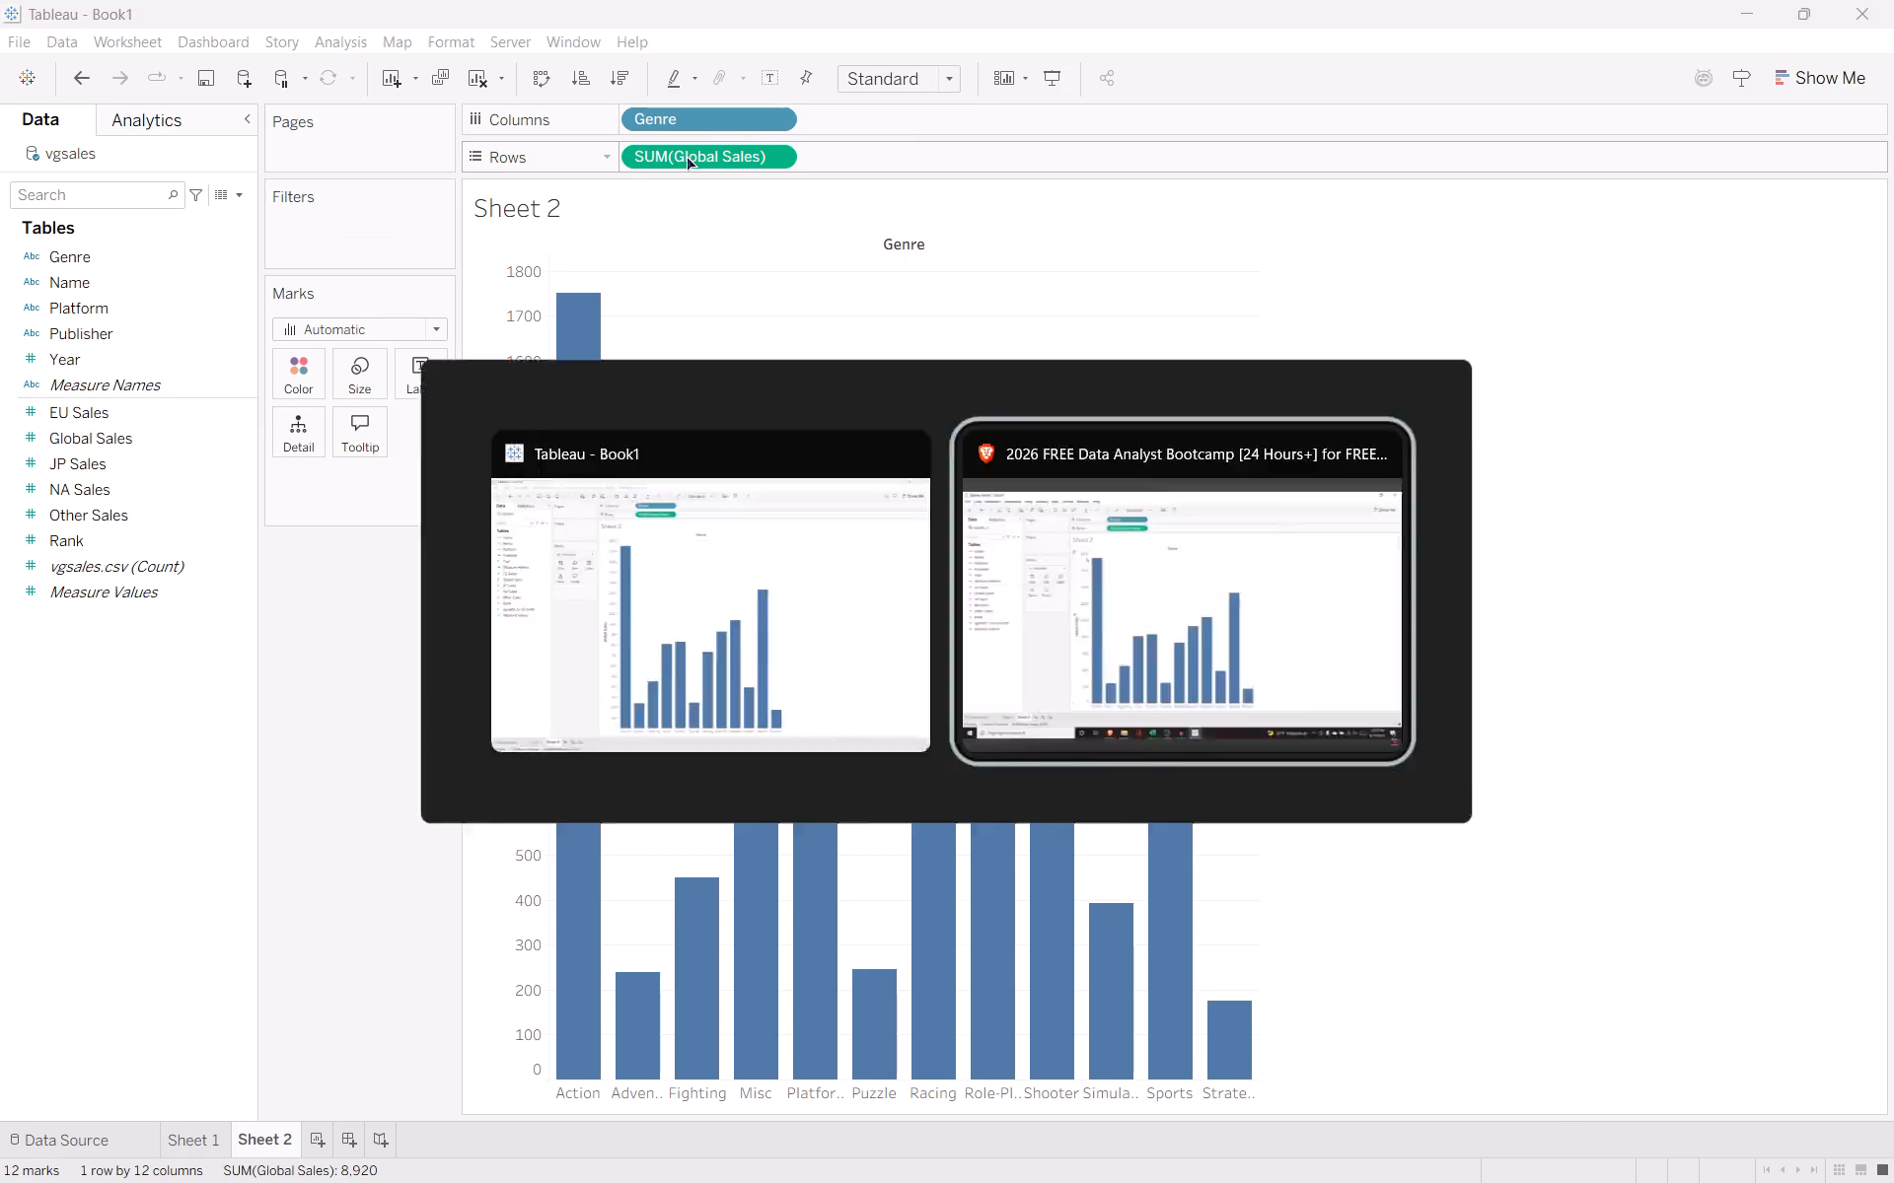
Check the lesson's sorting demonstration, then in Tableau sort the Genre bars by Global Sales, first ascending and finally descending.
{"action": "key", "text": "space"}
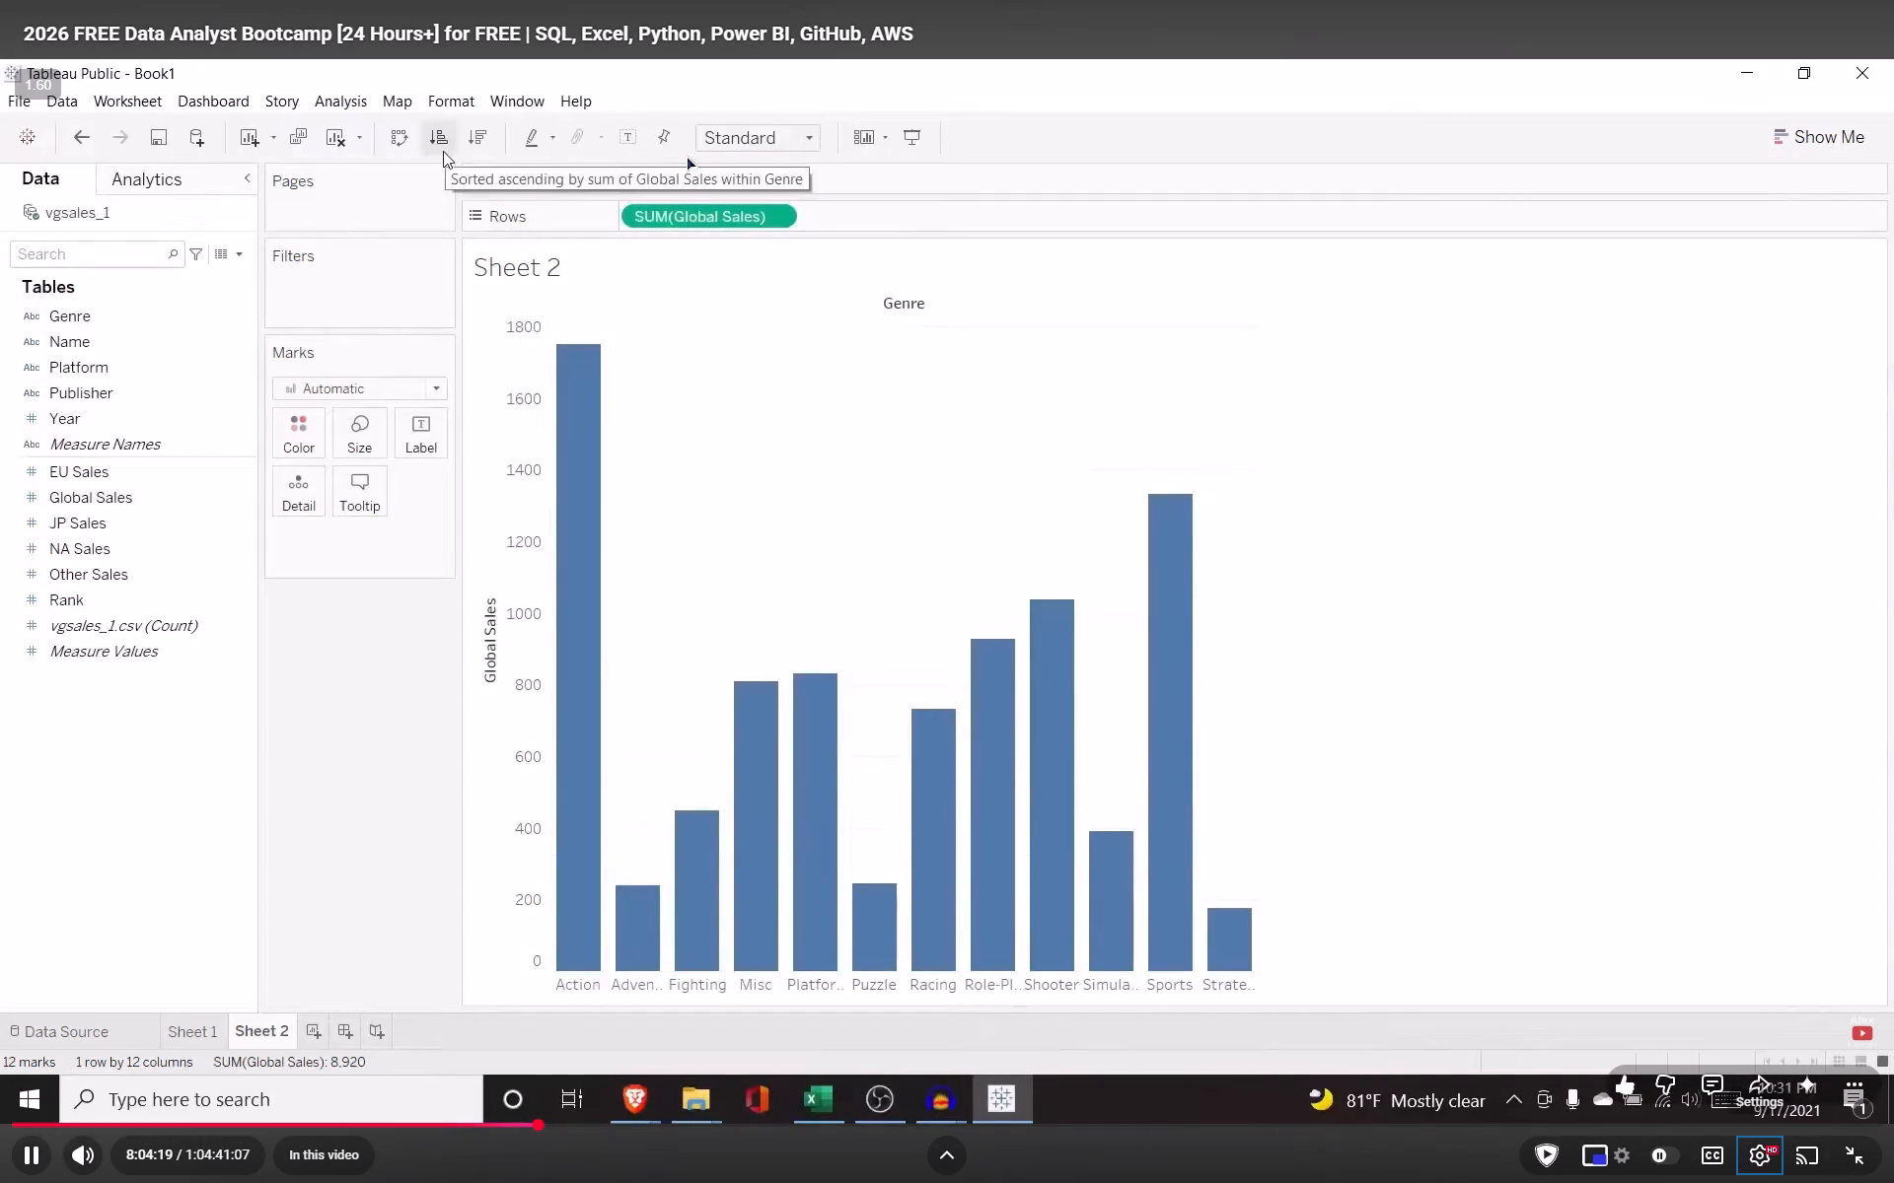
{"action": "key", "text": "space"}
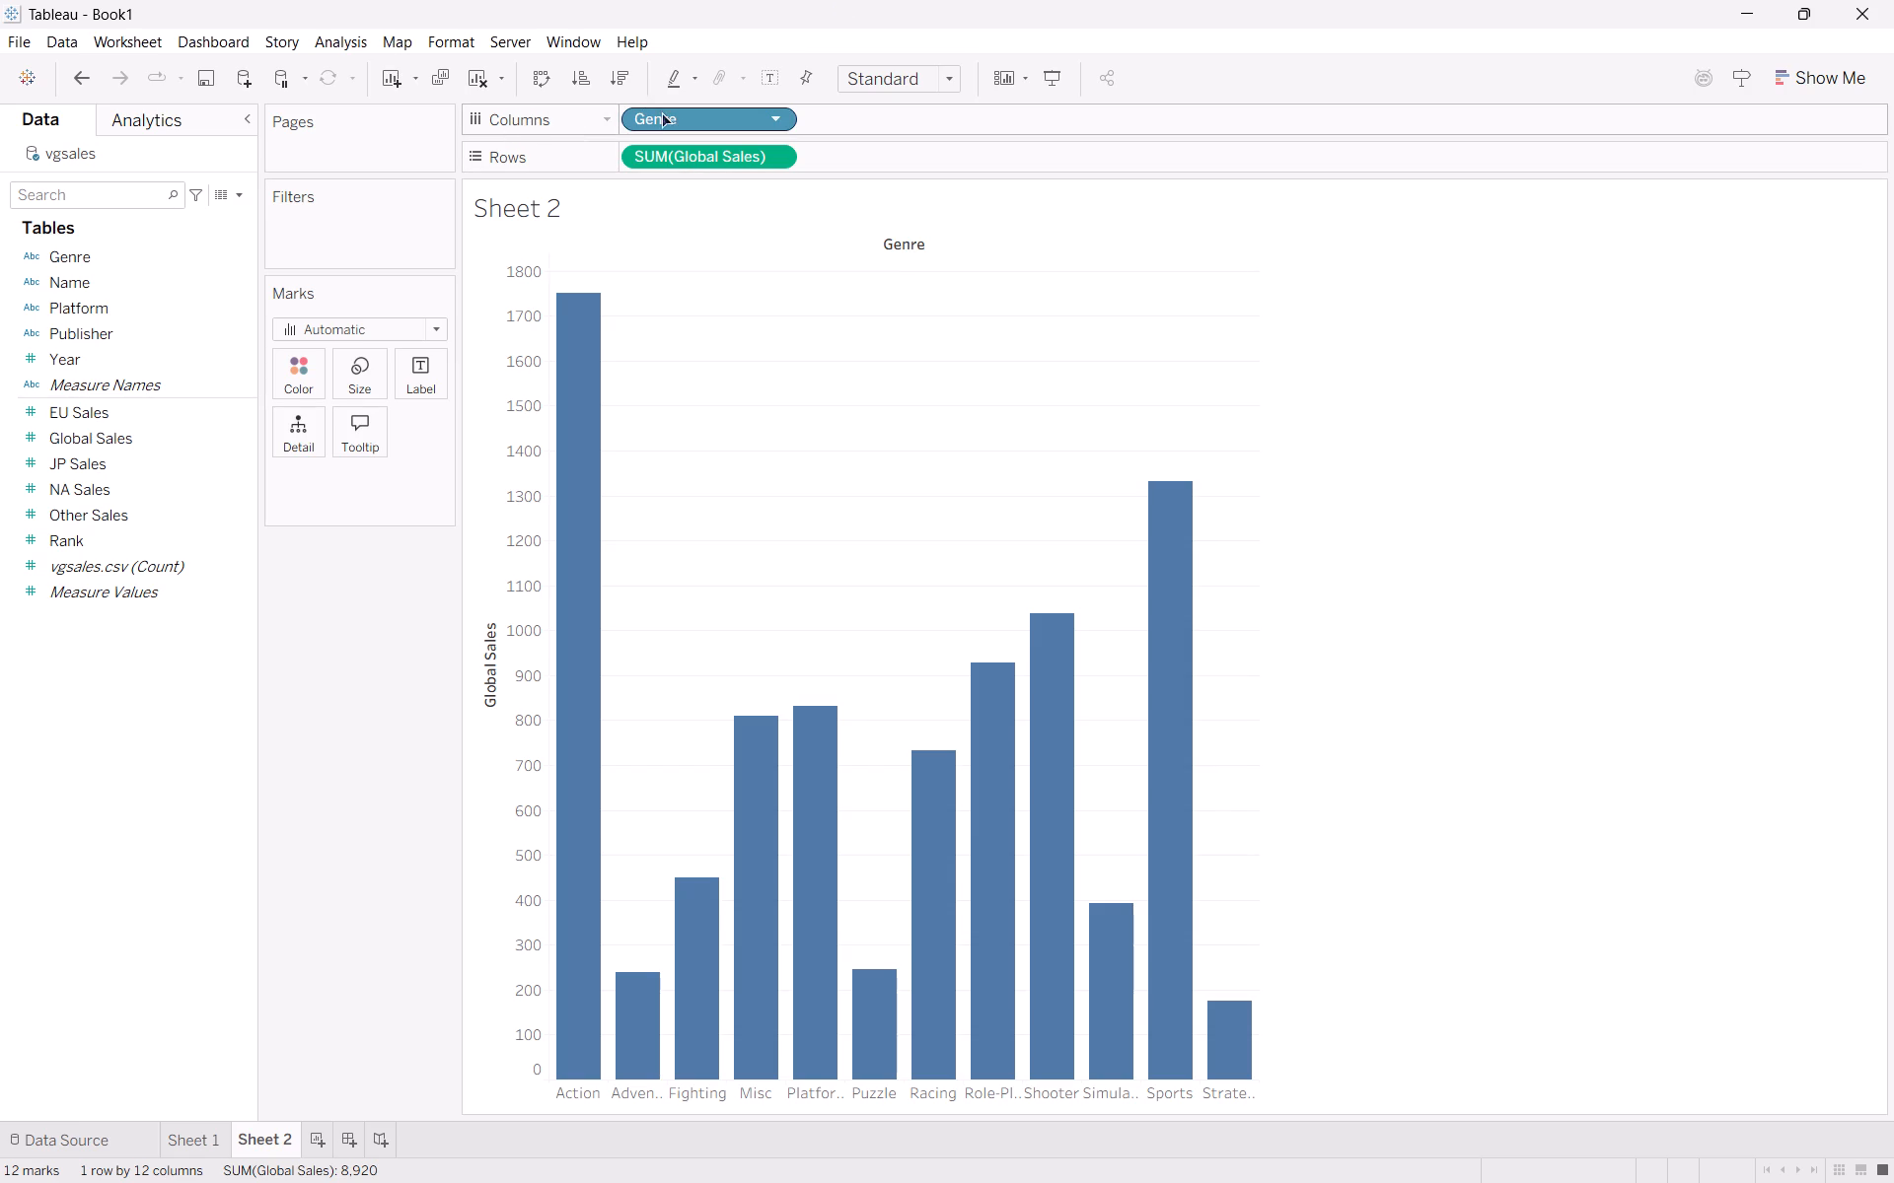
{"action": "left_click", "coordinate": [522, 110]}
{"action": "key", "text": "Left"}
{"action": "key", "text": "space"}
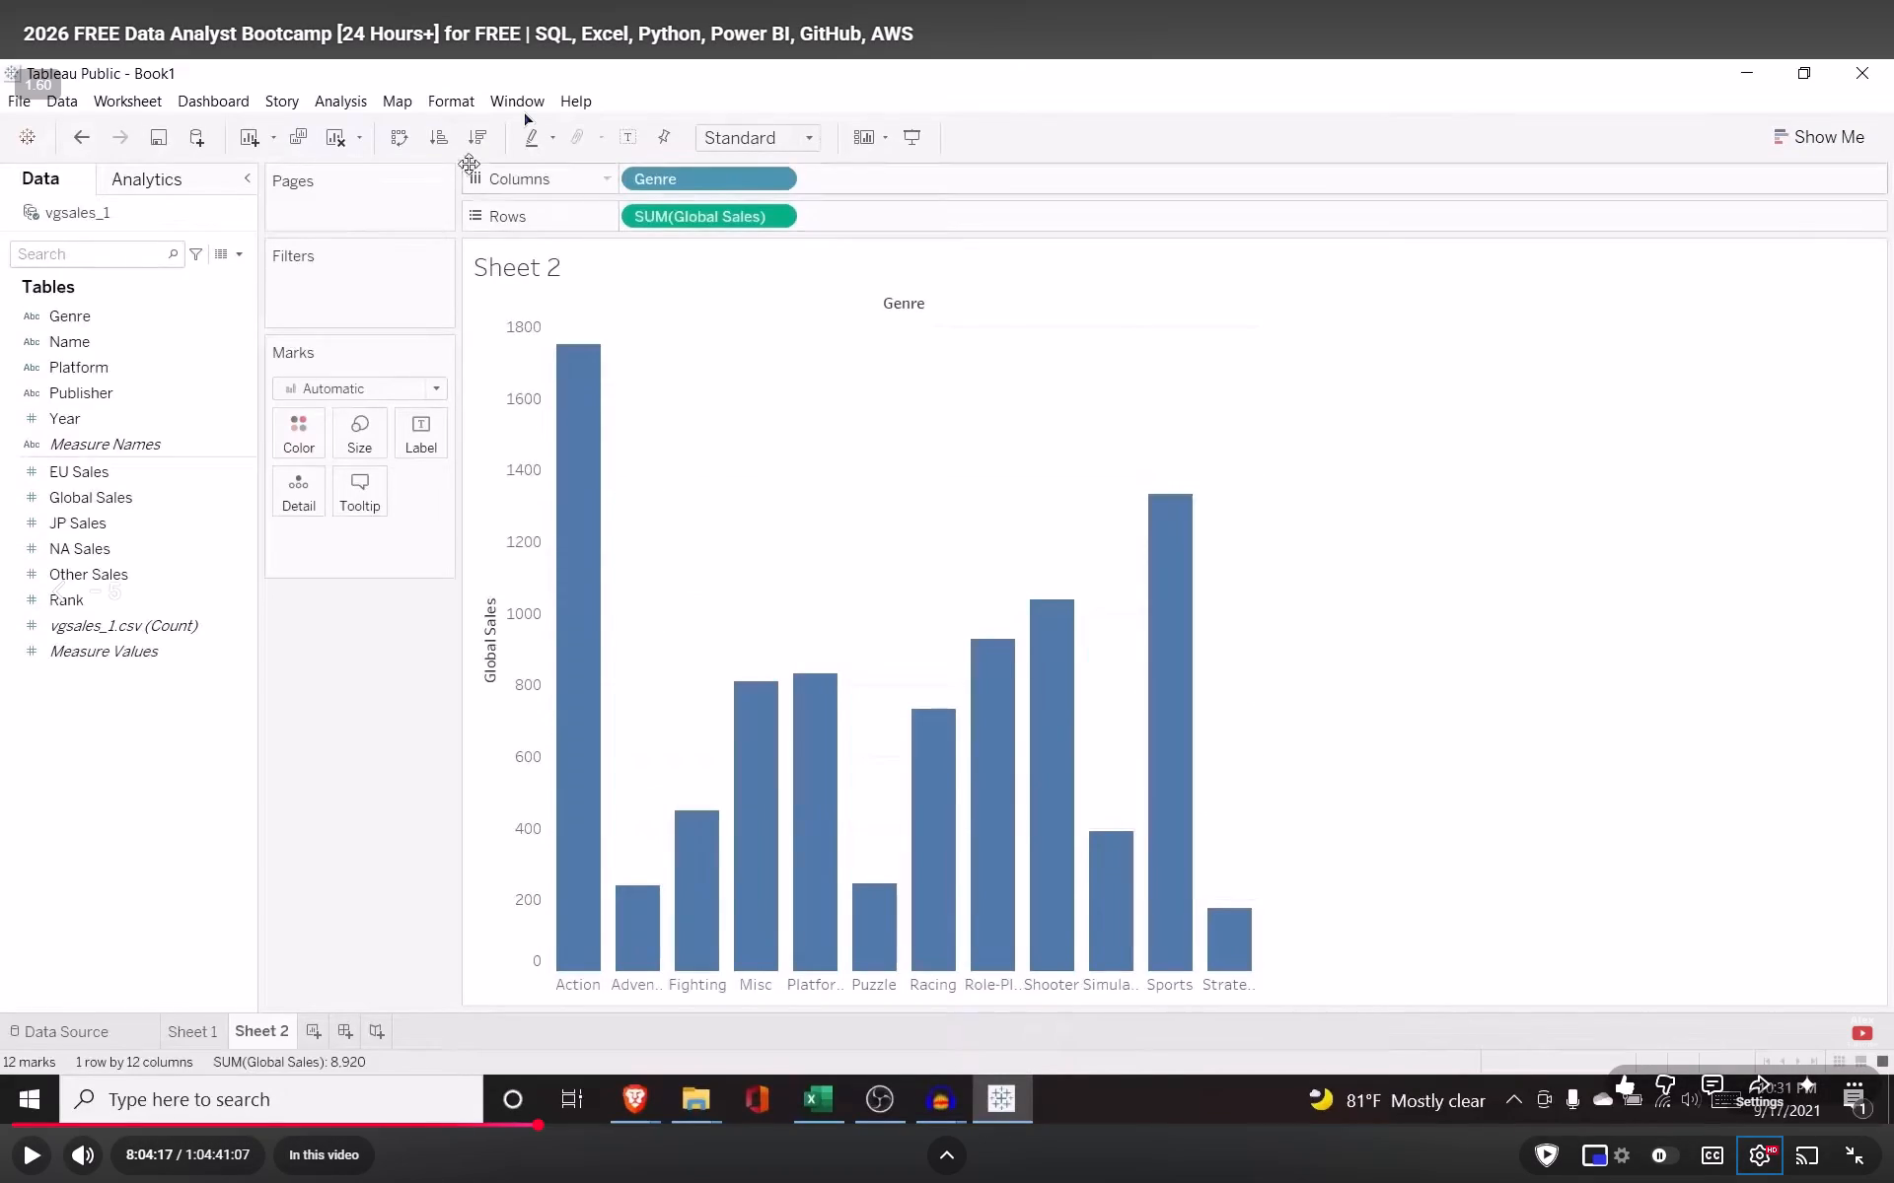
{"action": "key", "text": "space"}
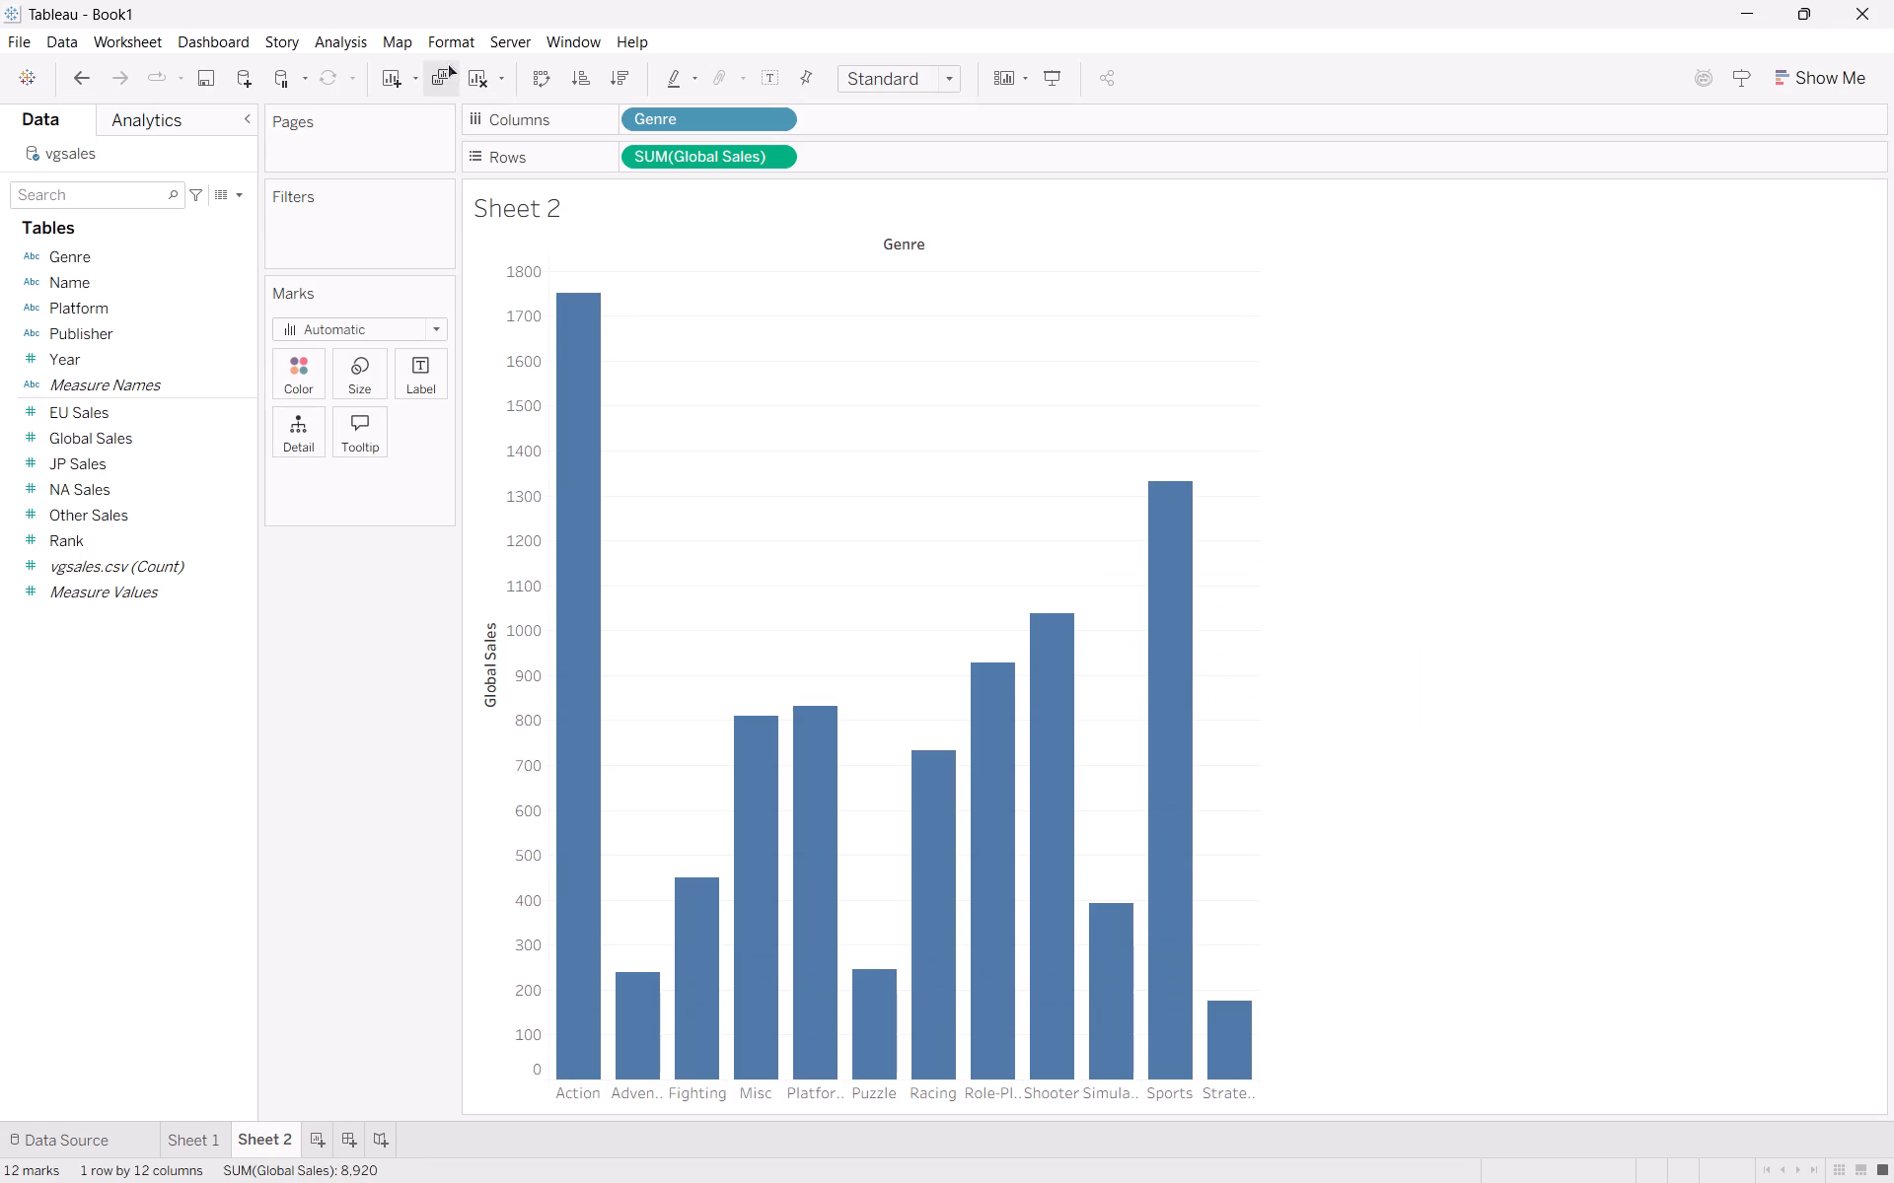
{"action": "left_click", "coordinate": [672, 116]}
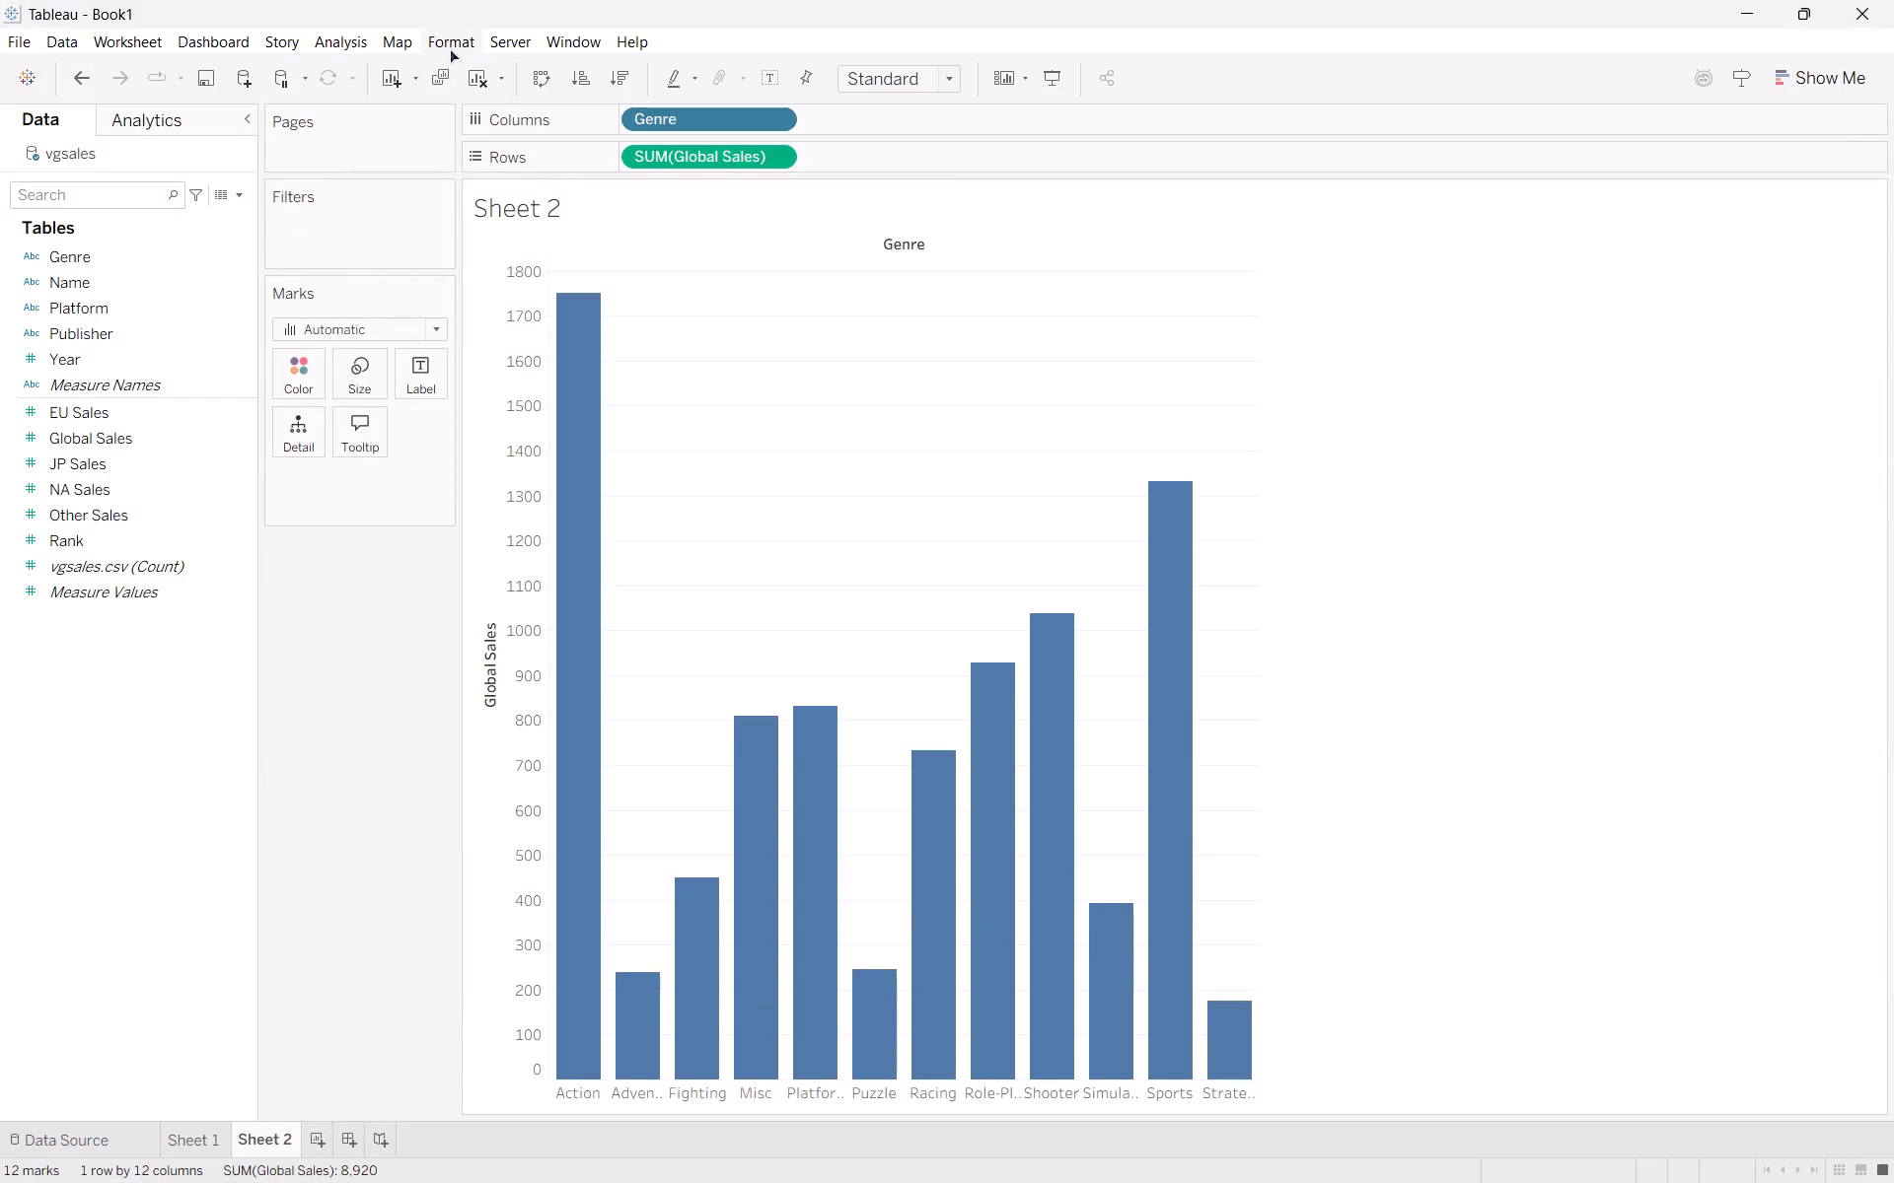
{"action": "left_click", "coordinate": [575, 76]}
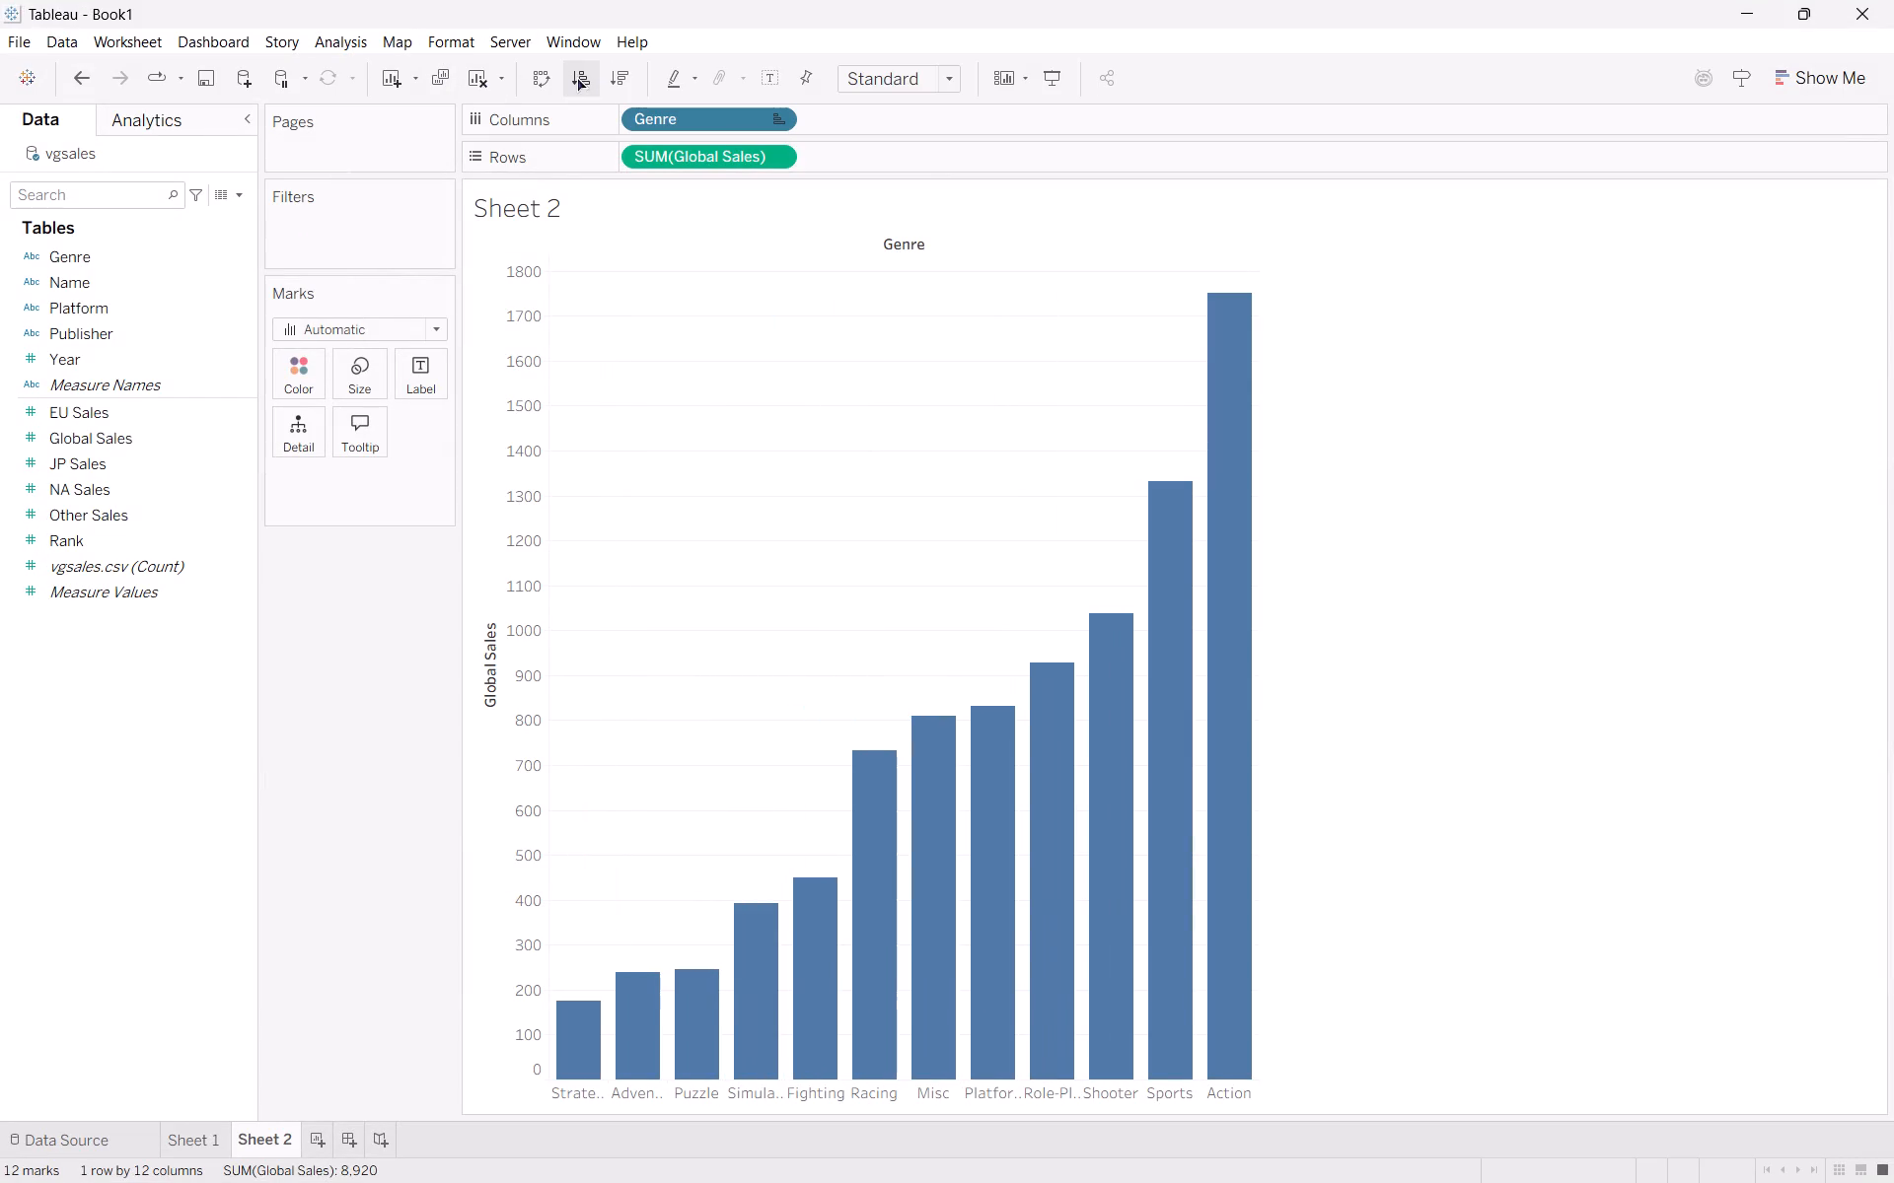
{"action": "left_click", "coordinate": [620, 64]}
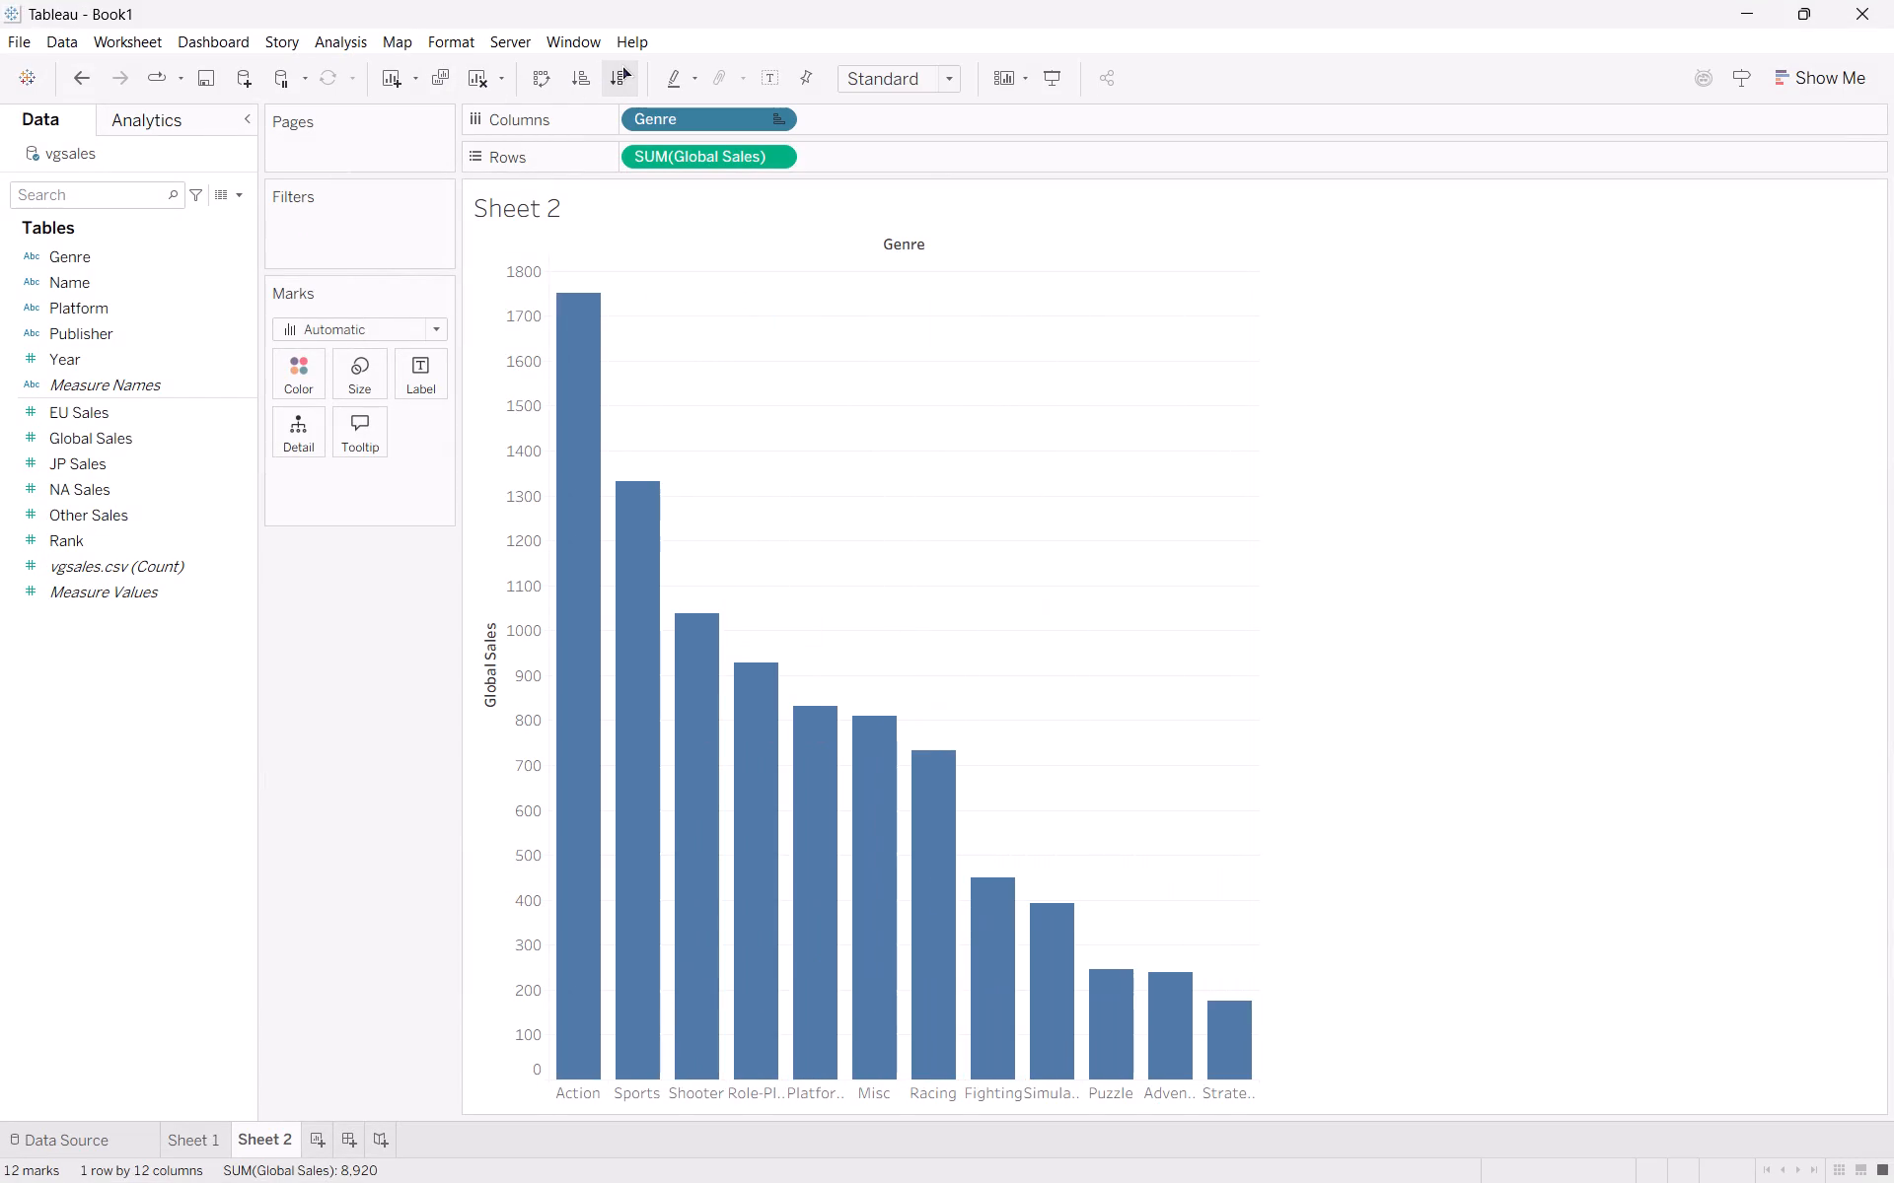
{"action": "left_click", "coordinate": [620, 64]}
Watch the lesson's colouring step, then in Tableau add Genre to the Marks card and assign it to Color.
{"action": "key", "text": "space"}
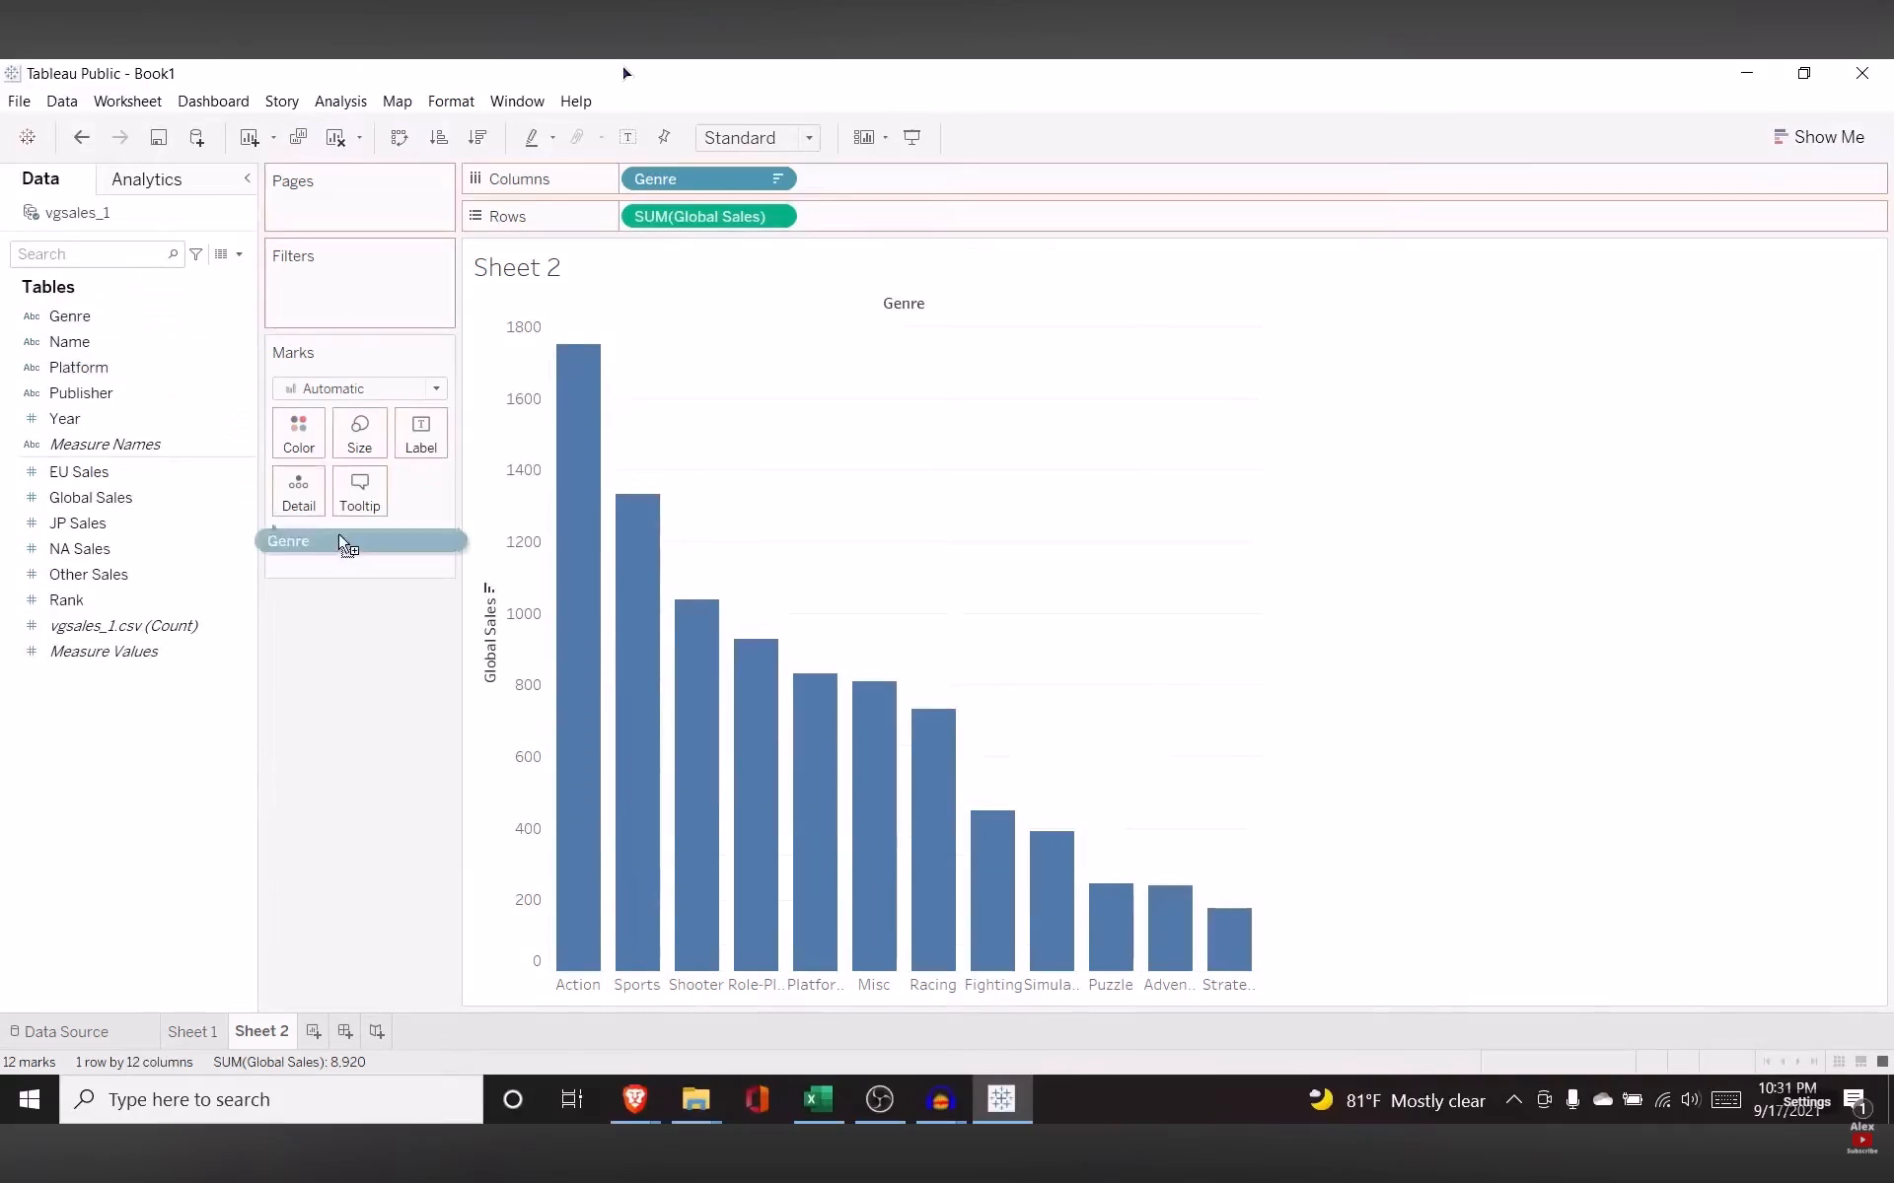
{"action": "key", "text": "space"}
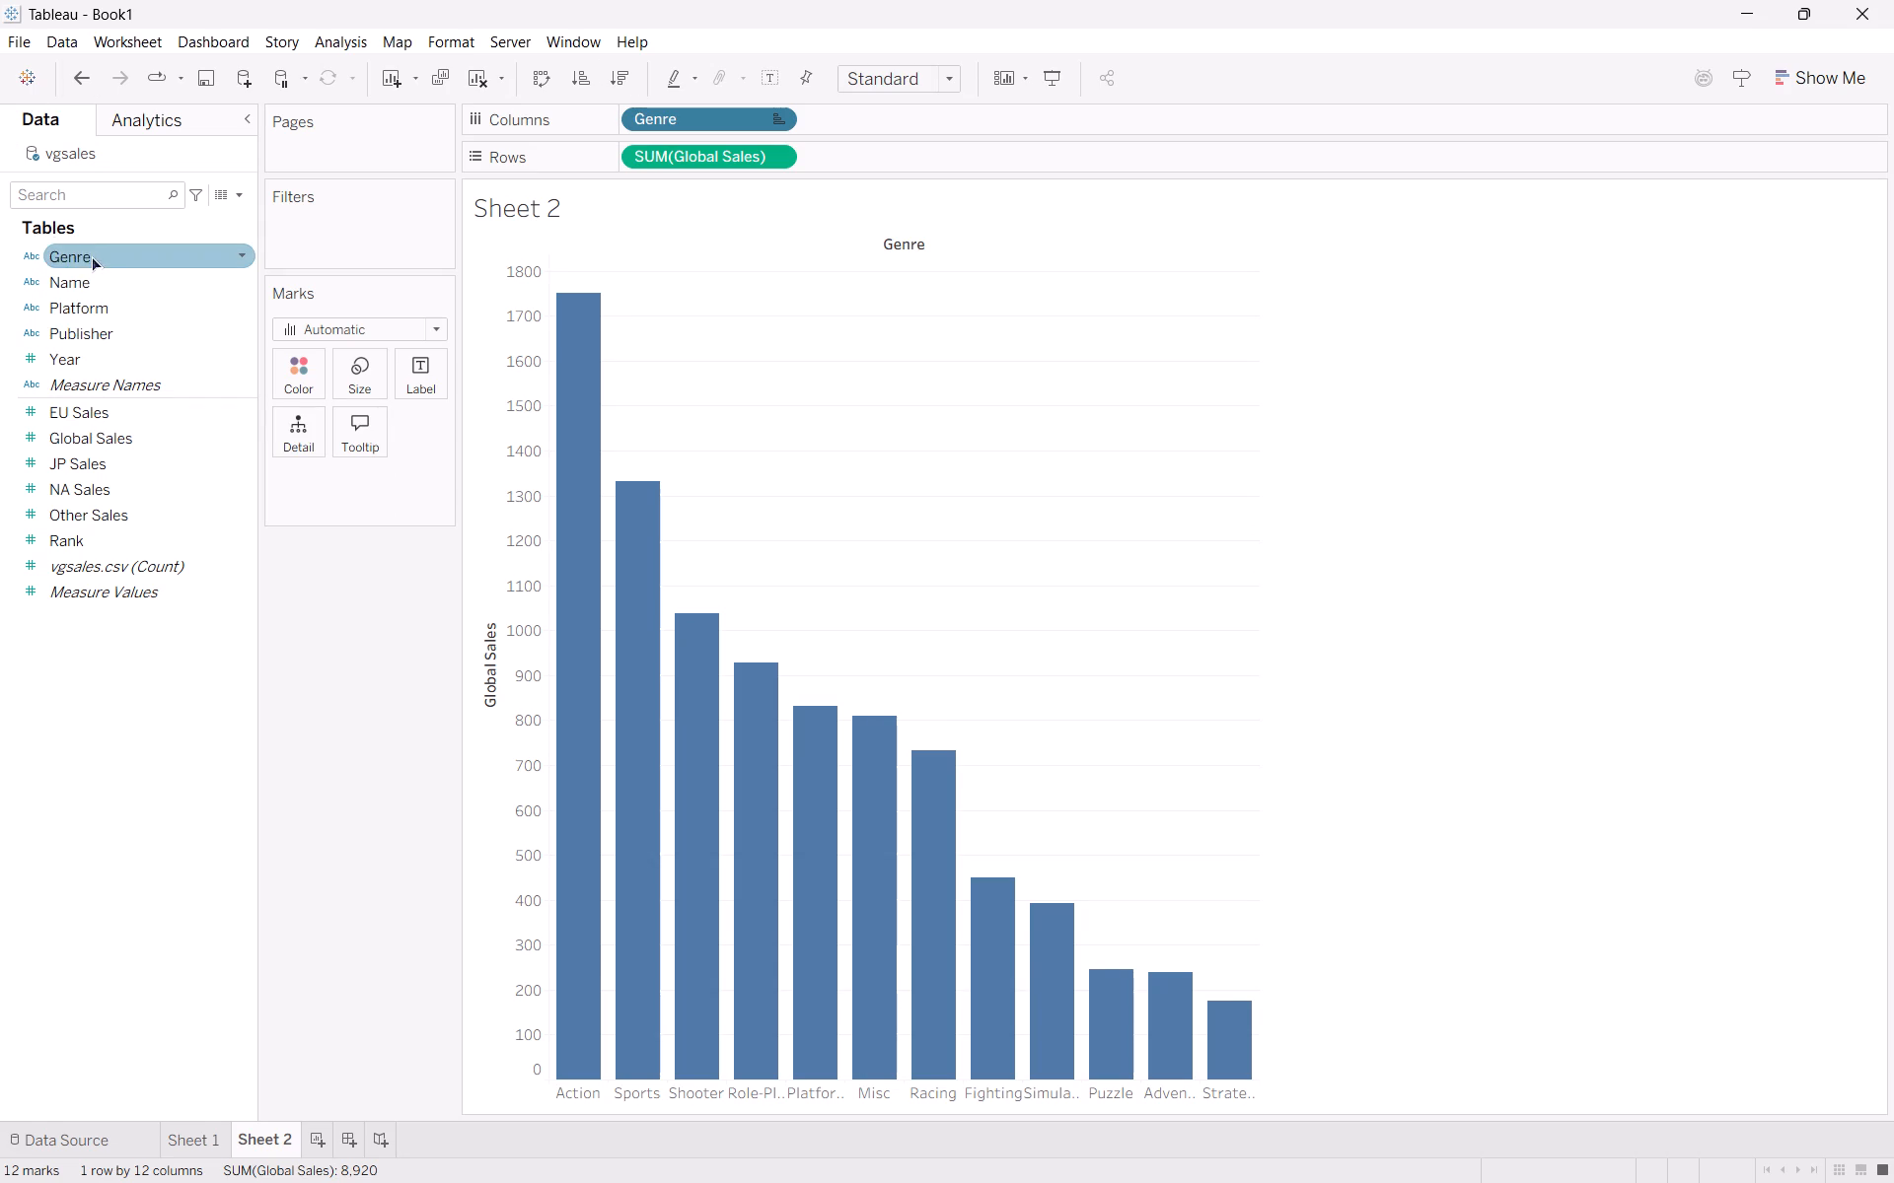
{"action": "left_click_drag", "start_coordinate": [90, 255], "coordinate": [318, 486]}
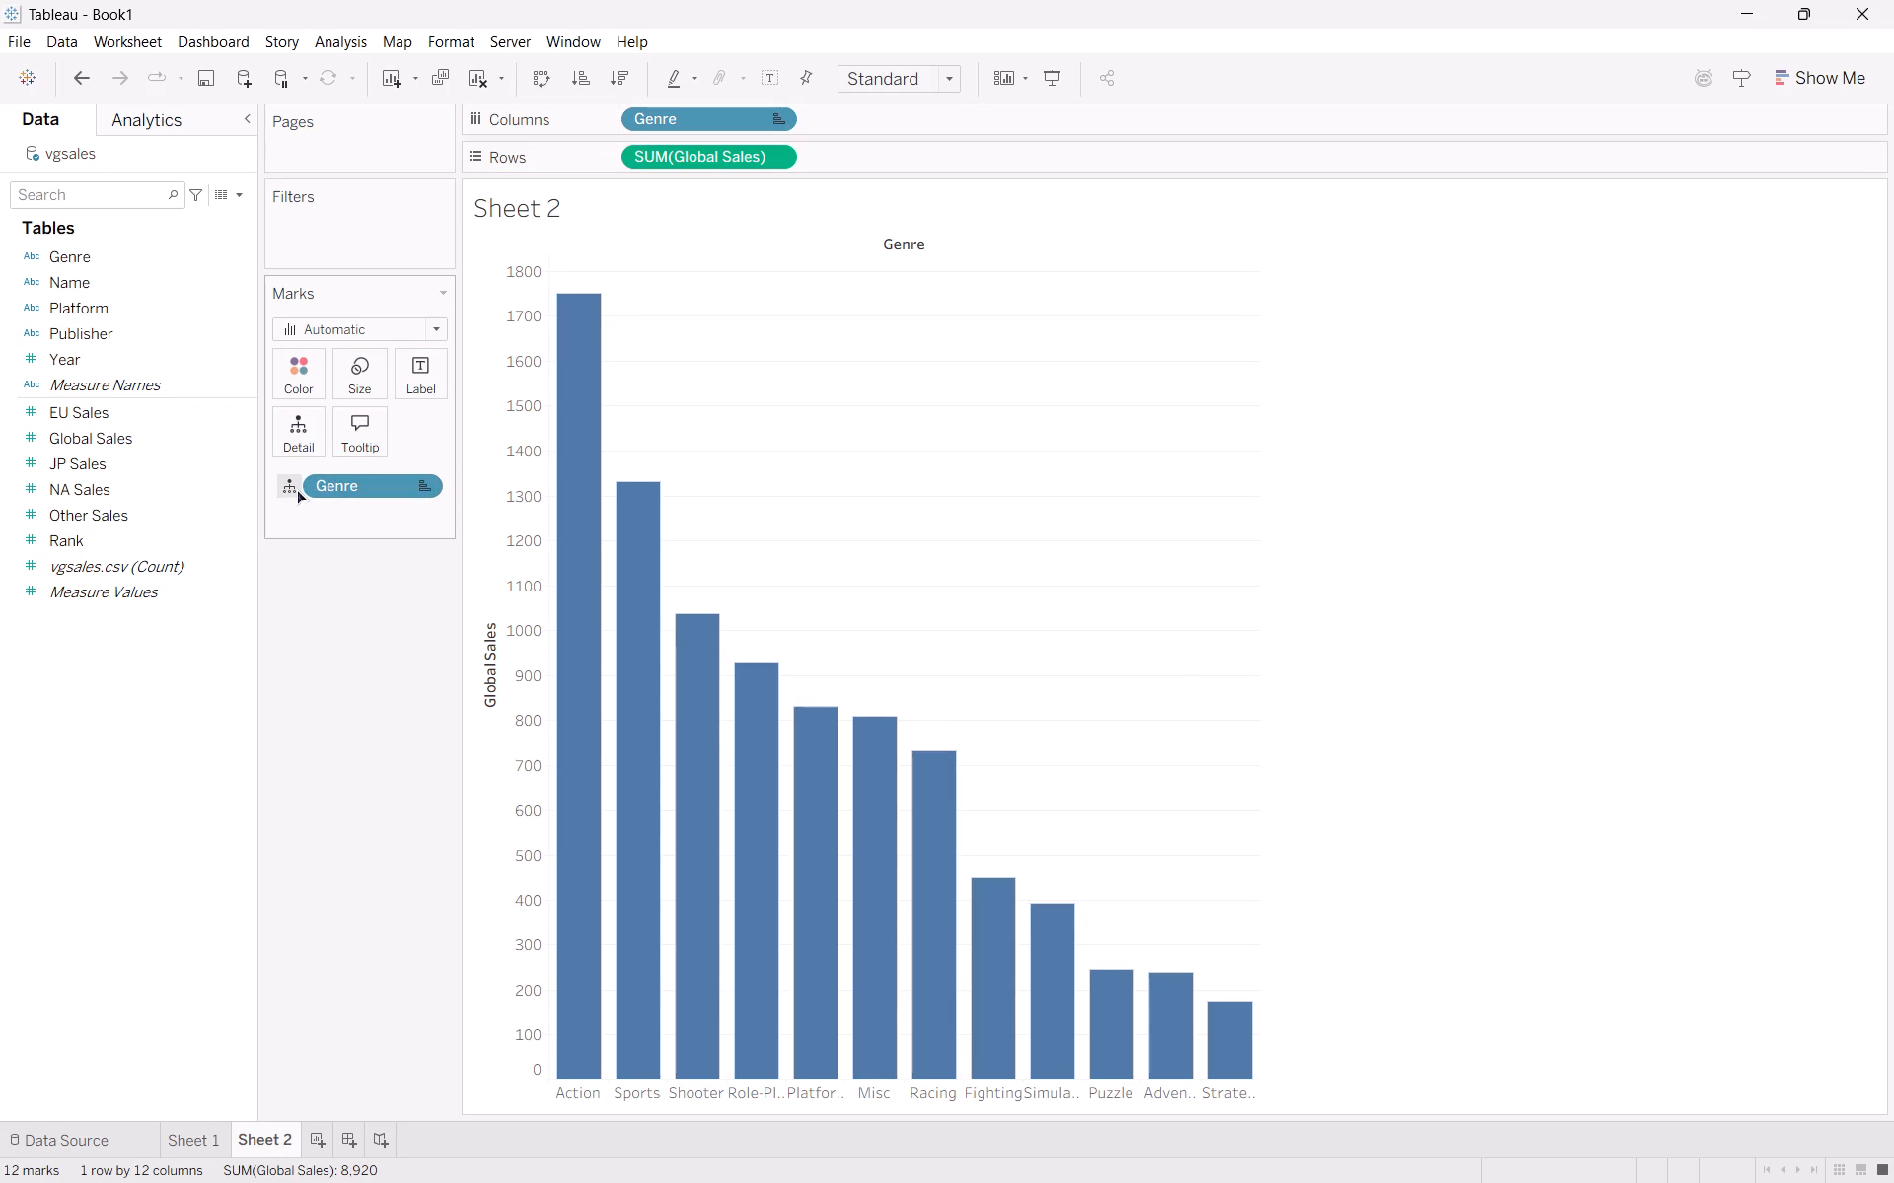
{"action": "left_click", "coordinate": [295, 488]}
{"action": "left_click", "coordinate": [312, 507]}
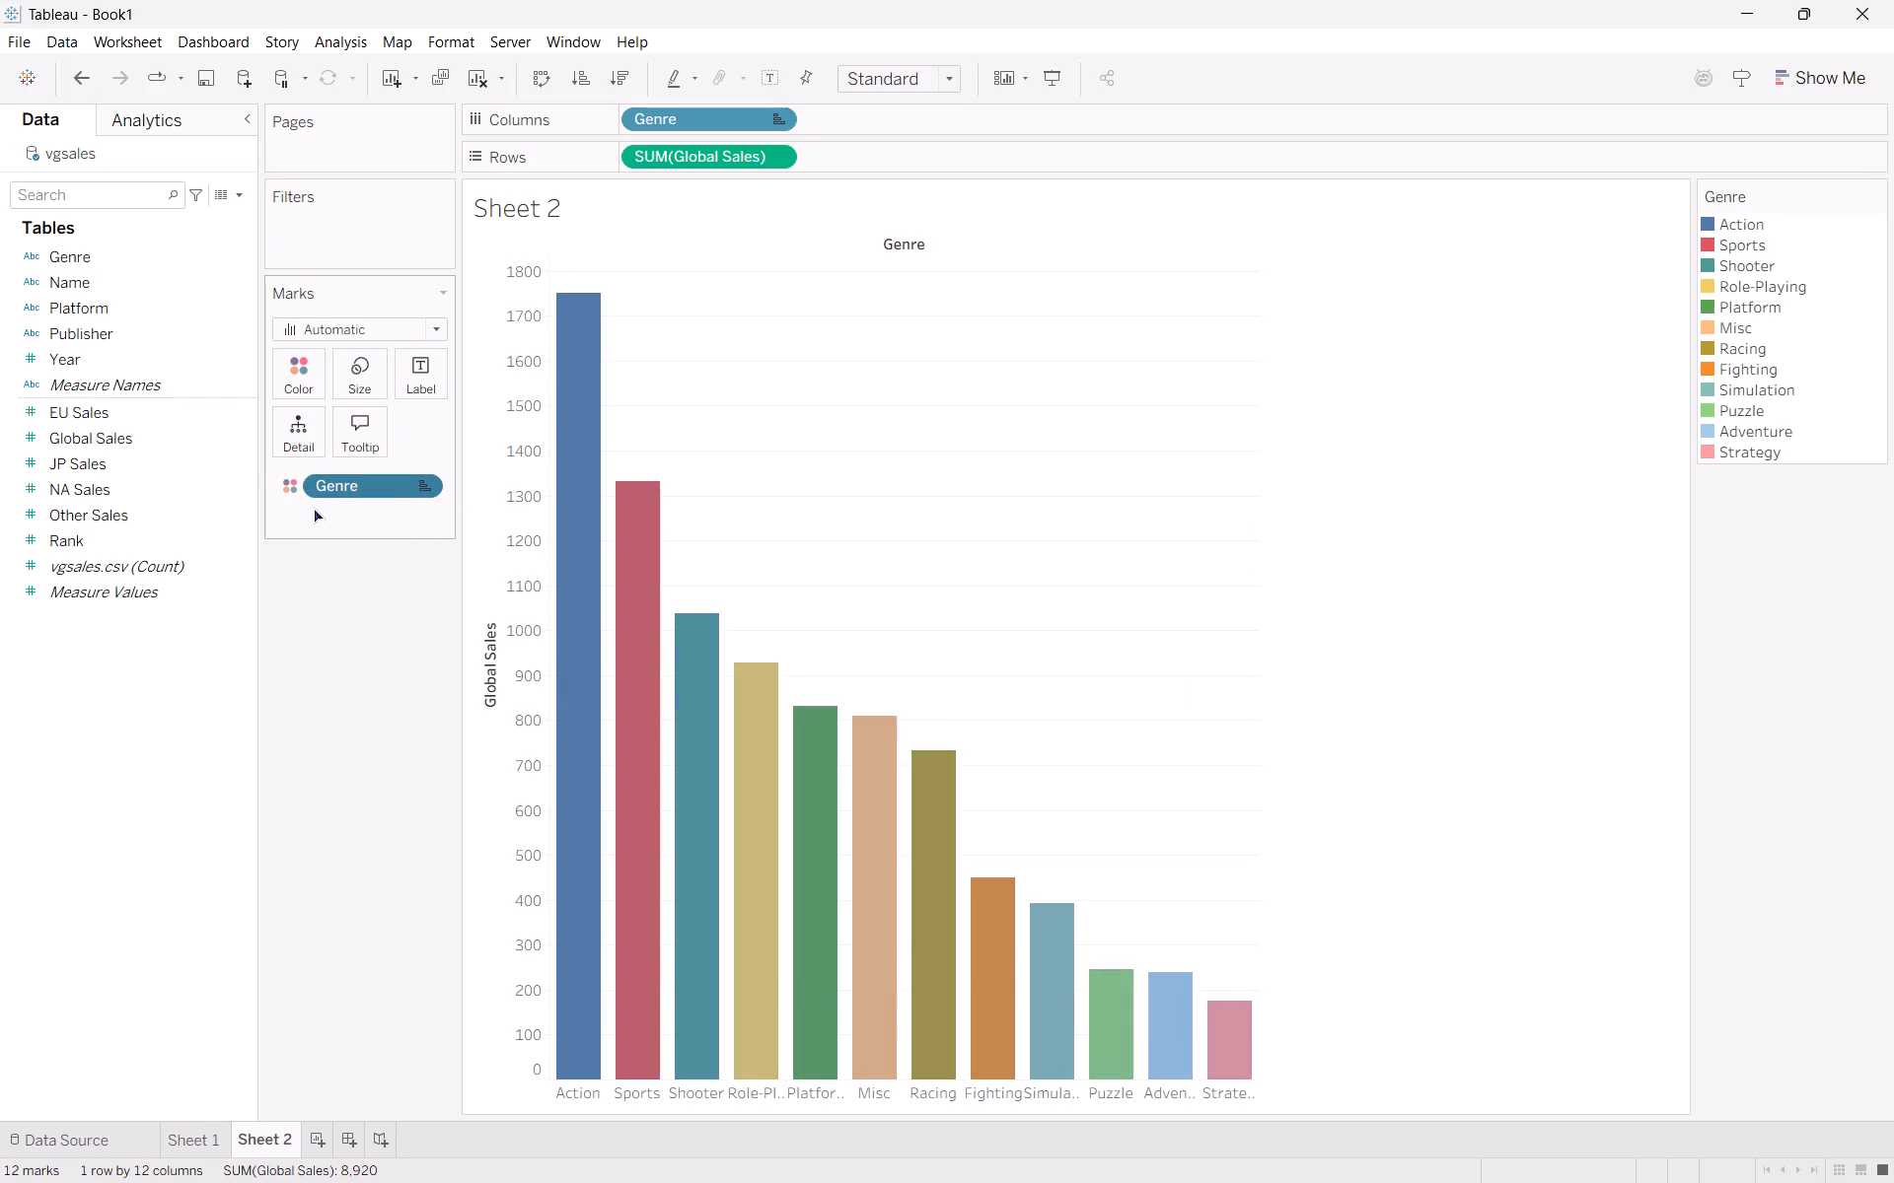
Switch to the lesson video in Brave and watch what follows the coloured genre bar chart.
{"action": "key", "text": "space"}
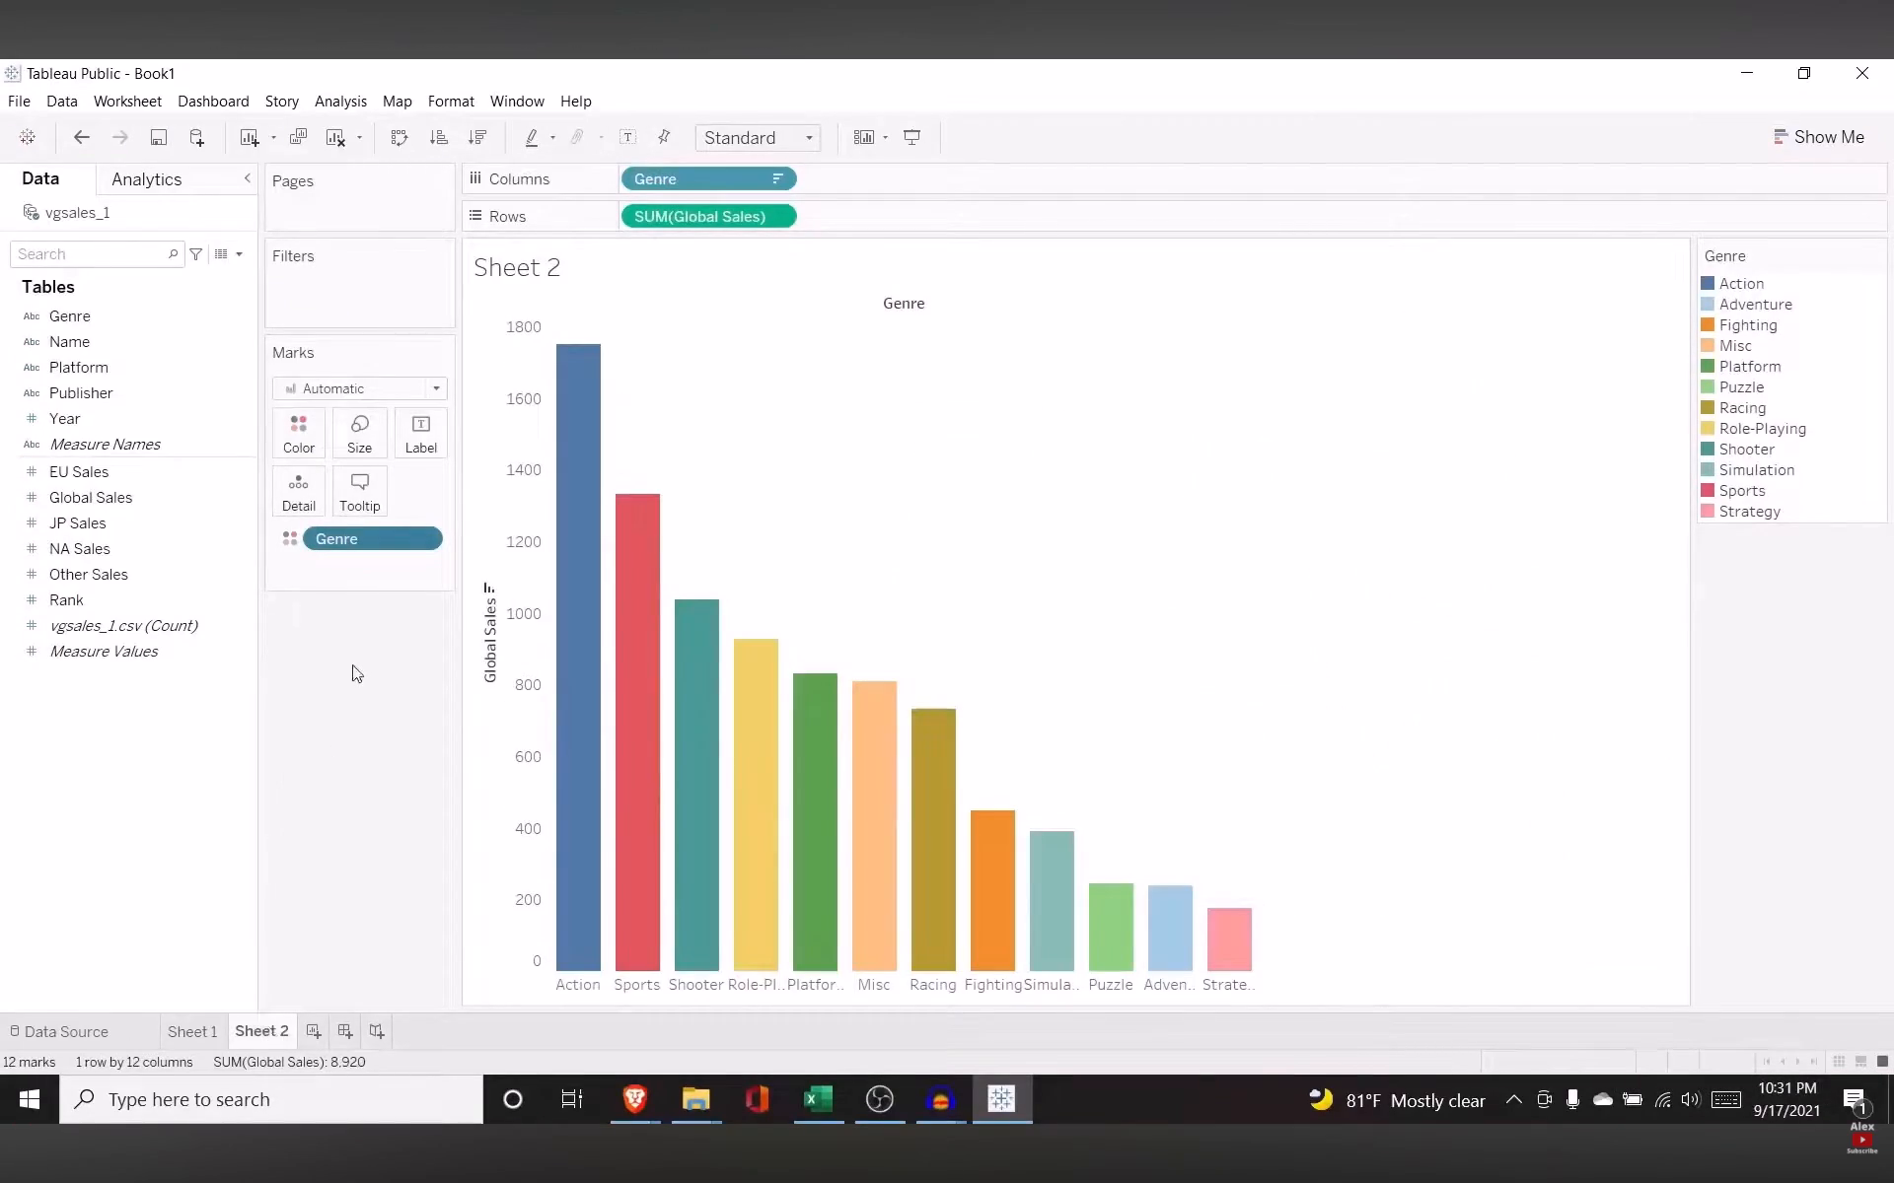
{"action": "key", "text": "space"}
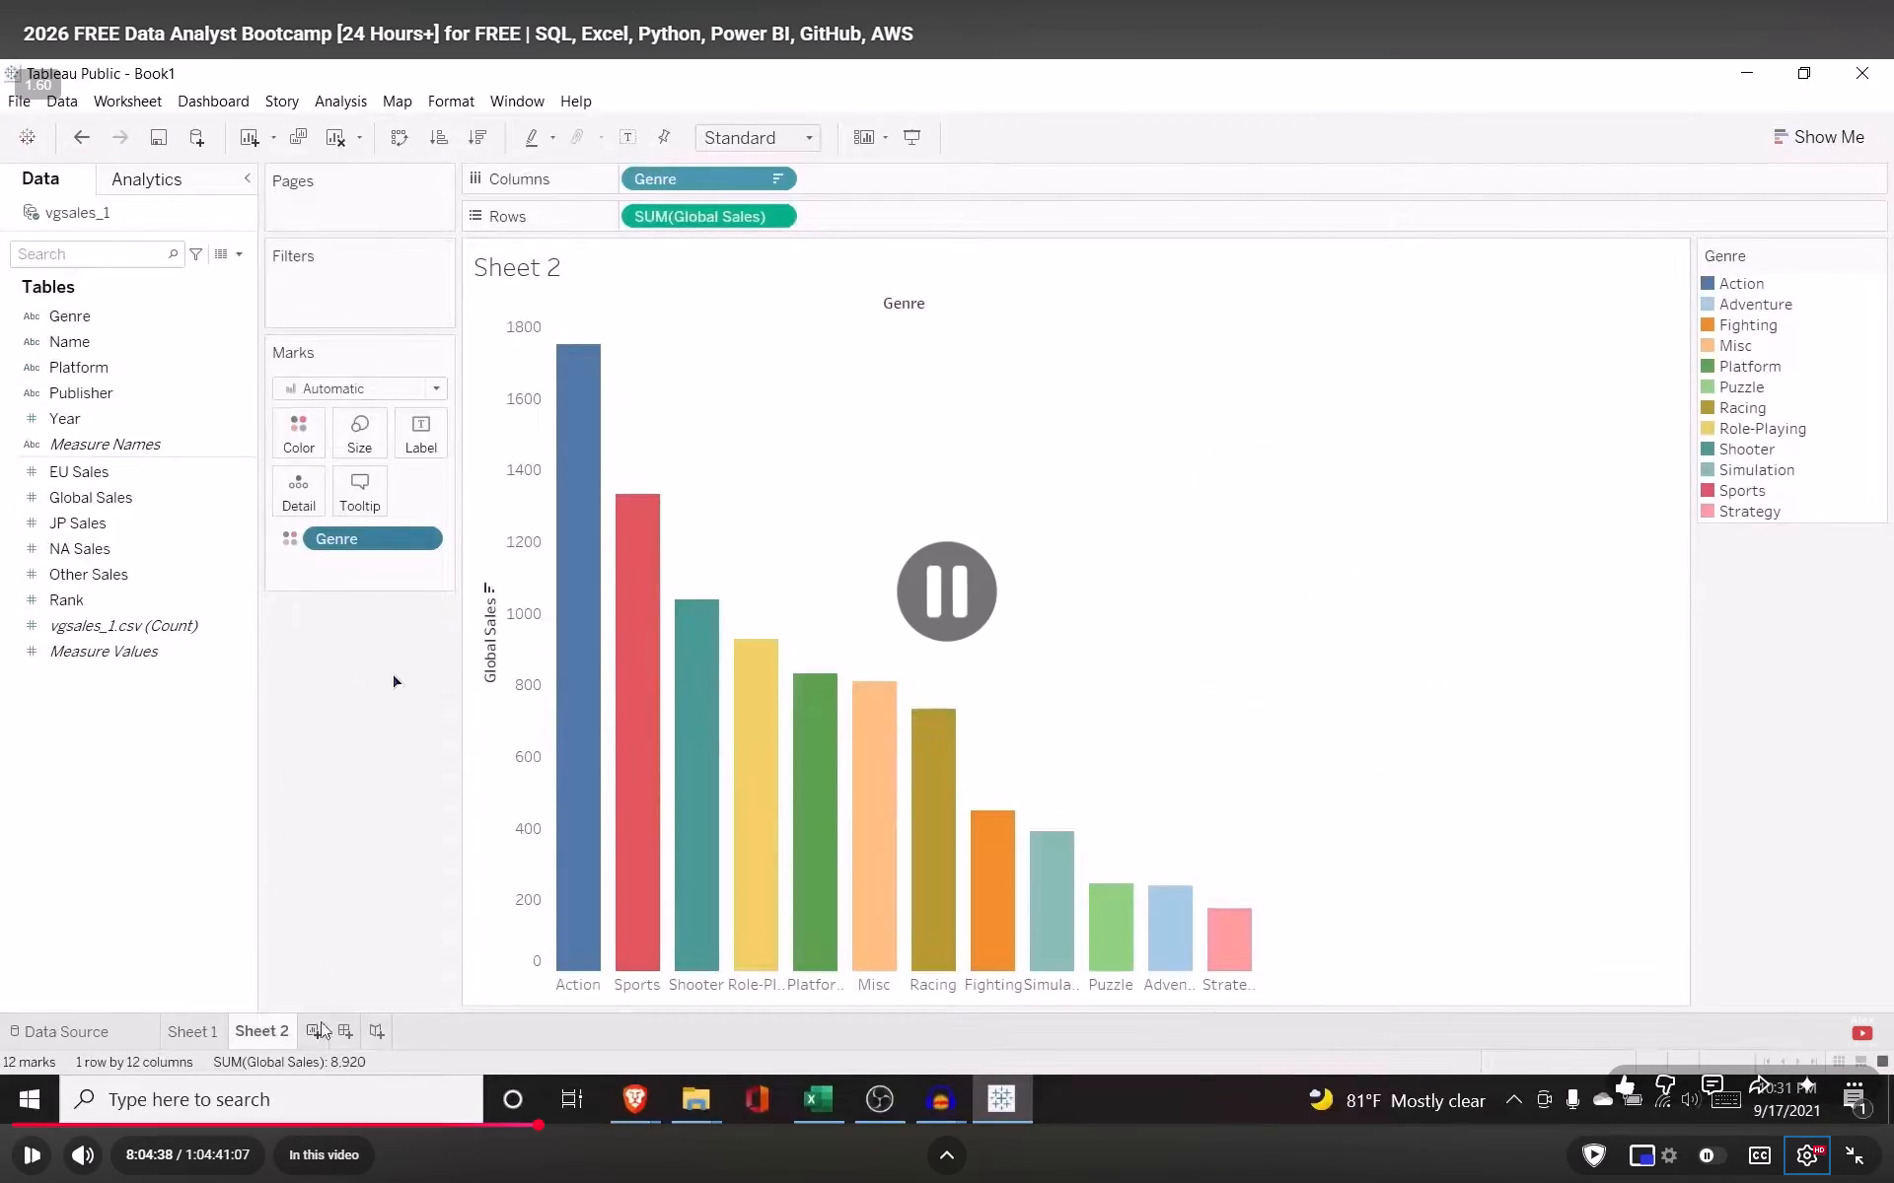
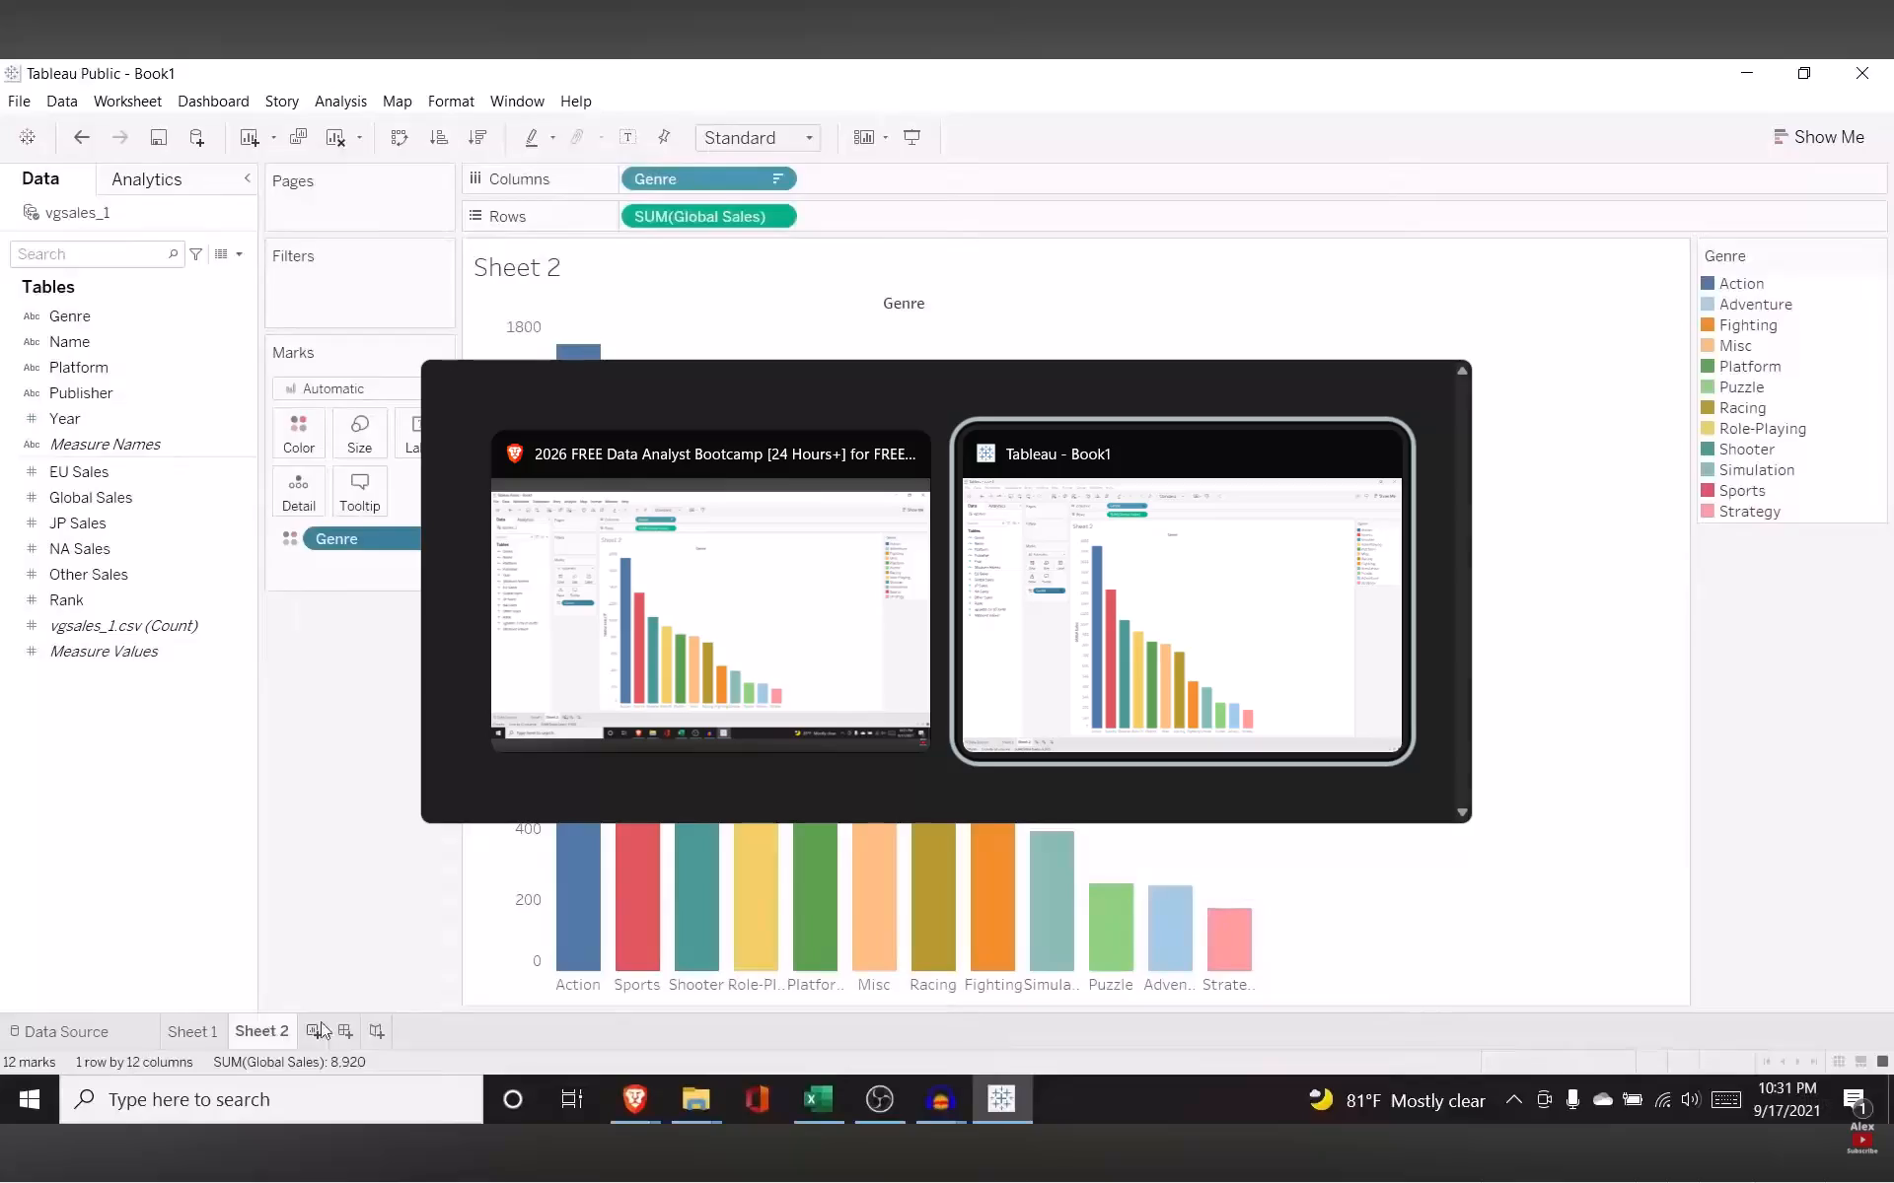
Watch how the lesson starts a dashboard, replaying the moment, then in Tableau create a new dashboard.
{"action": "key", "text": "space"}
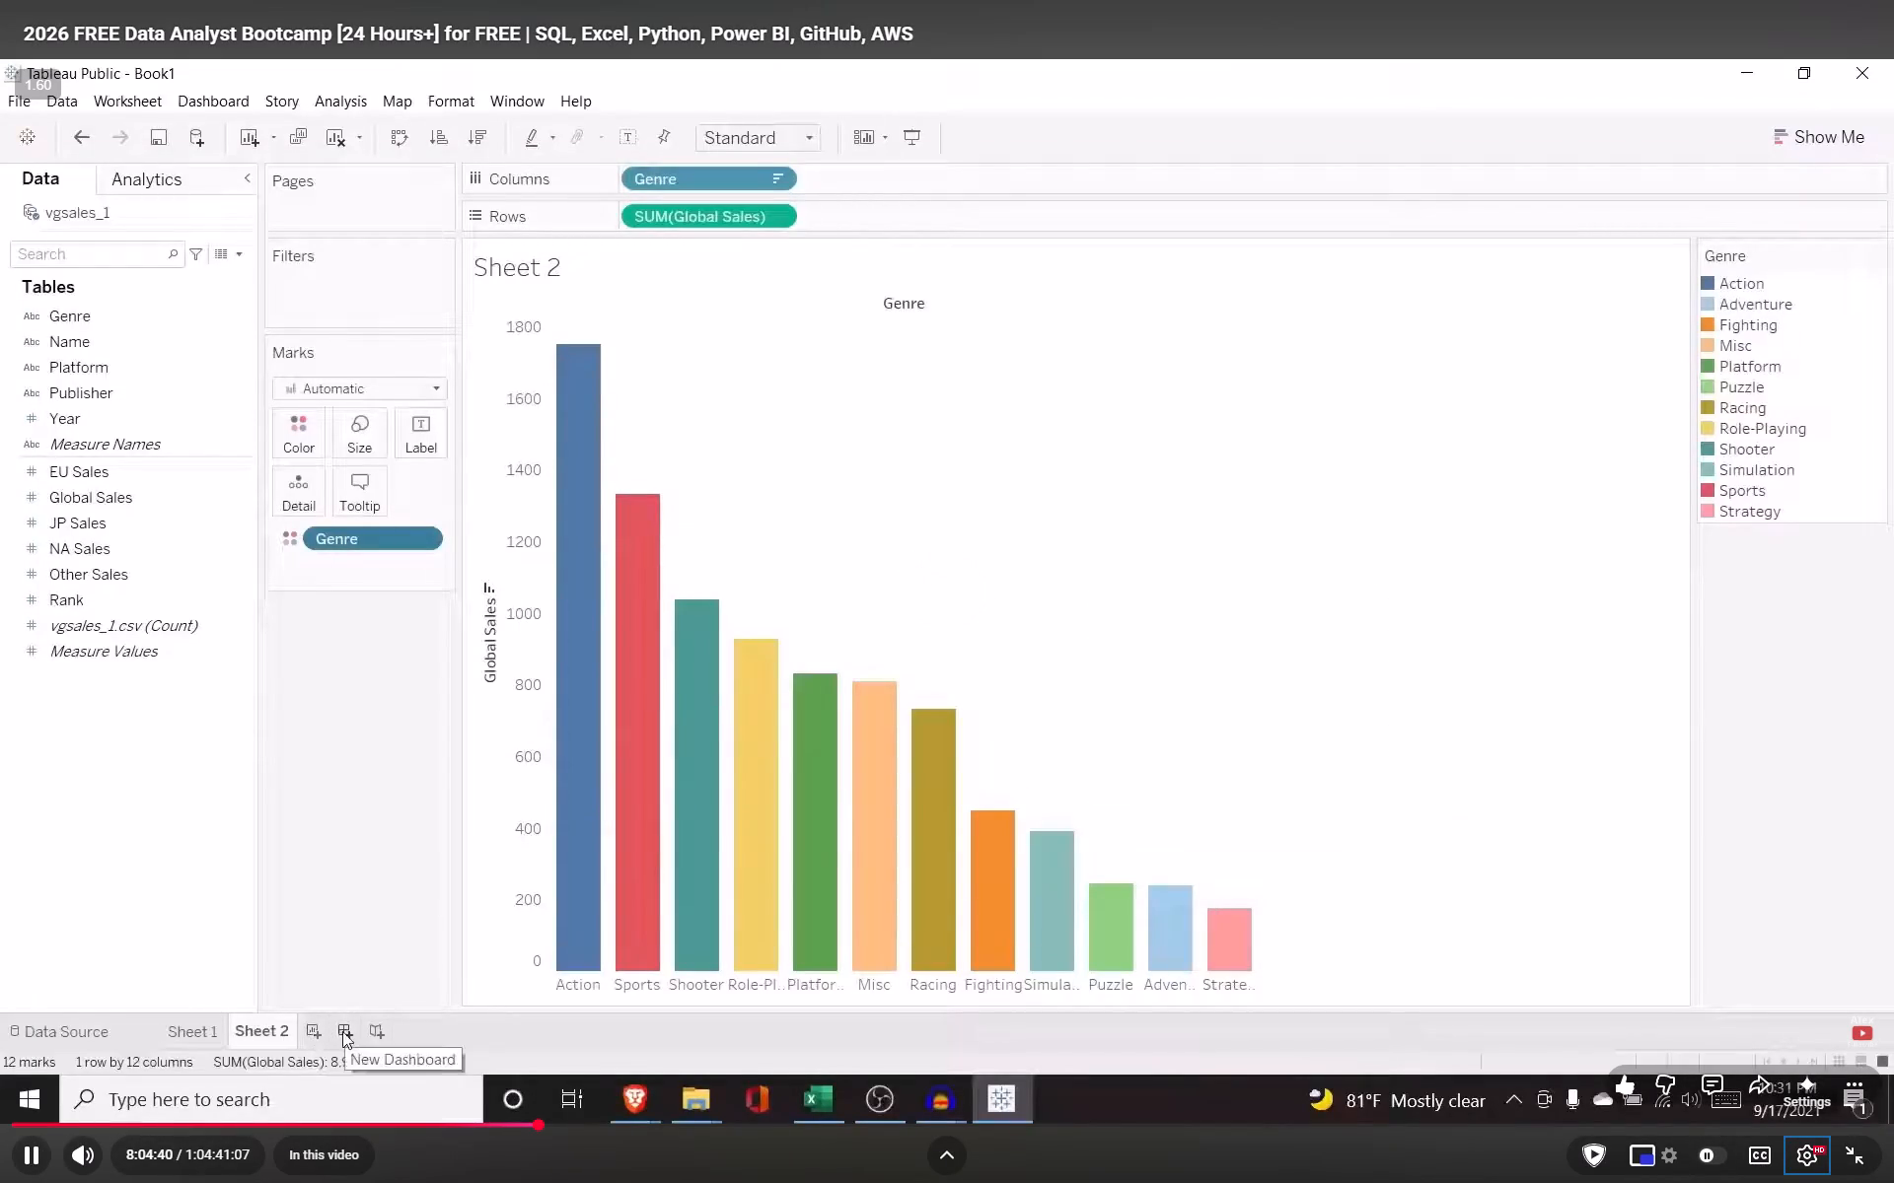
{"action": "key", "text": "p"}
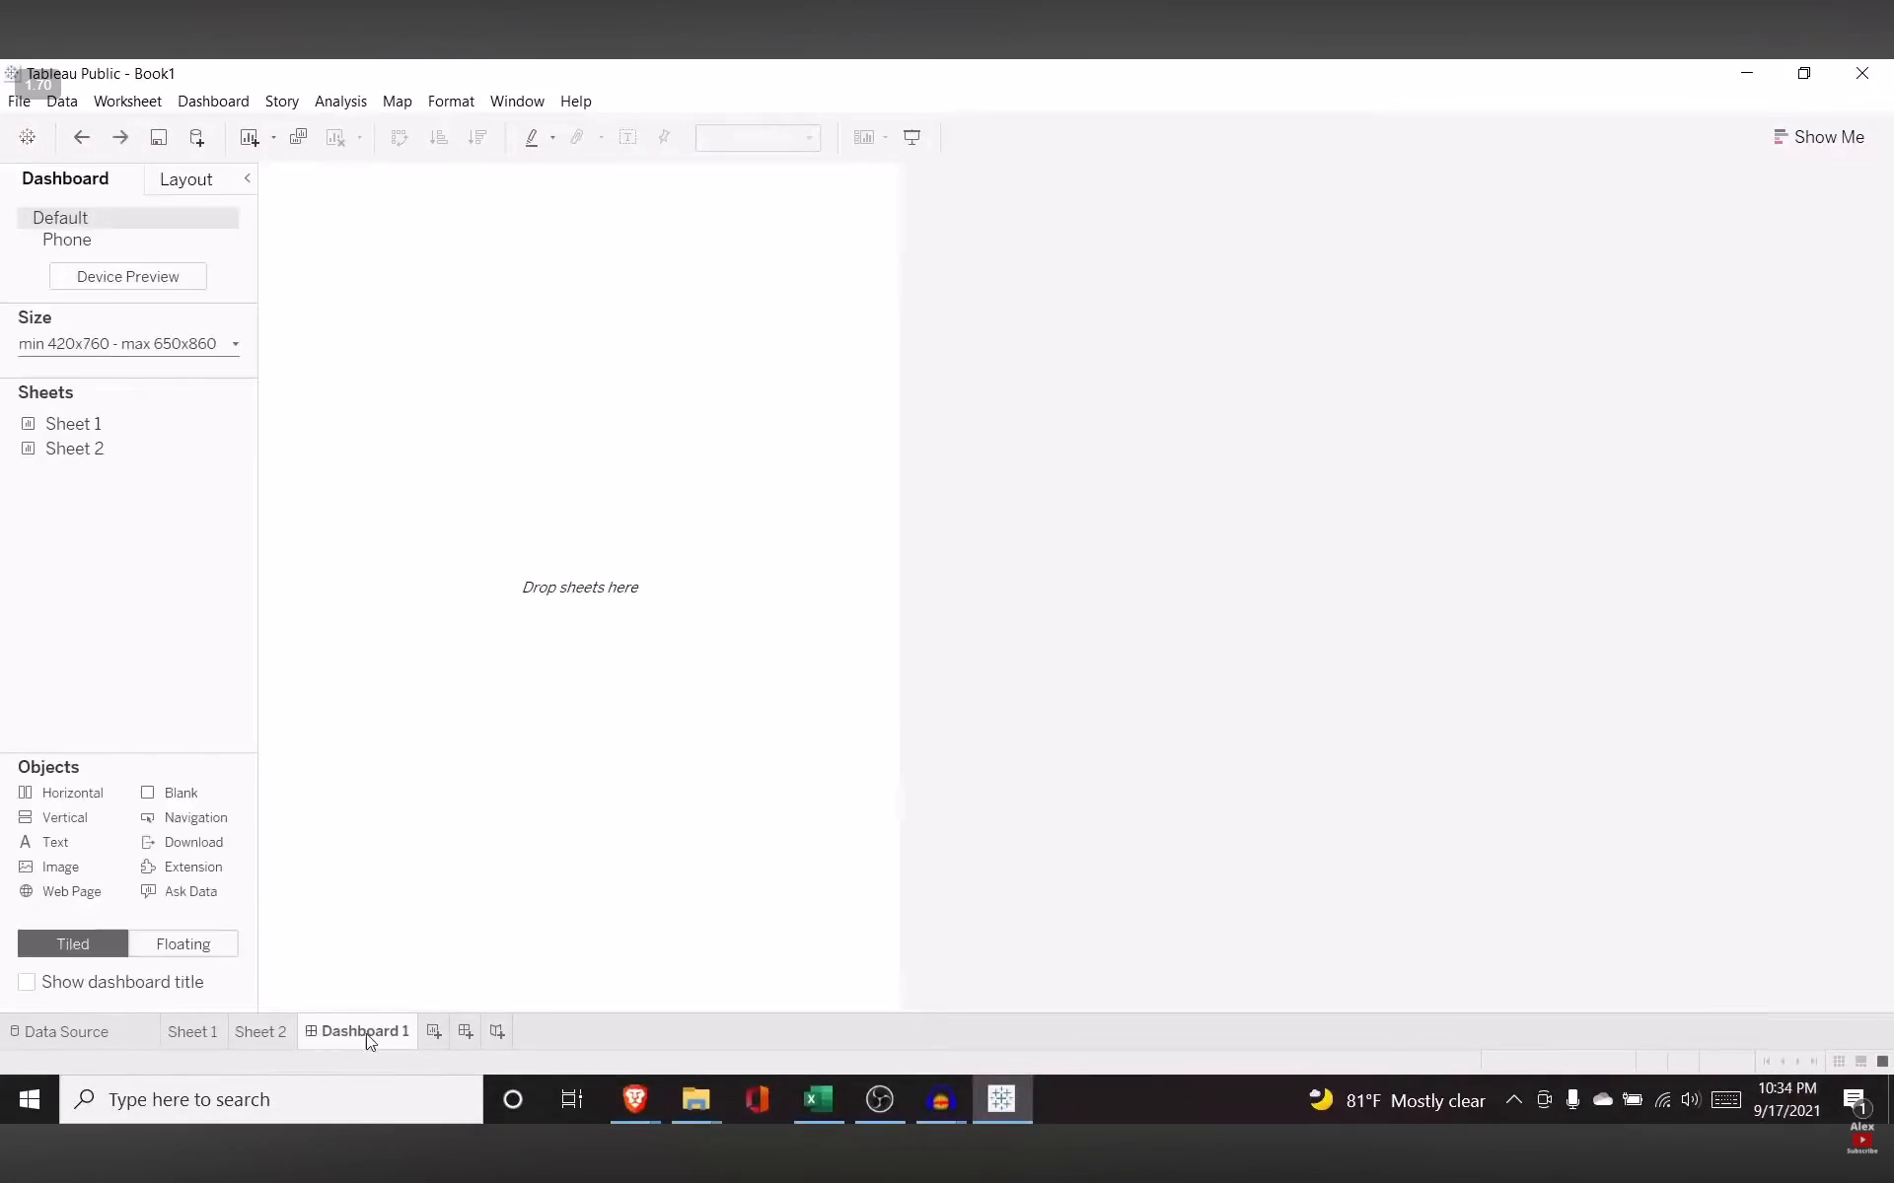
{"action": "key", "text": "Left"}
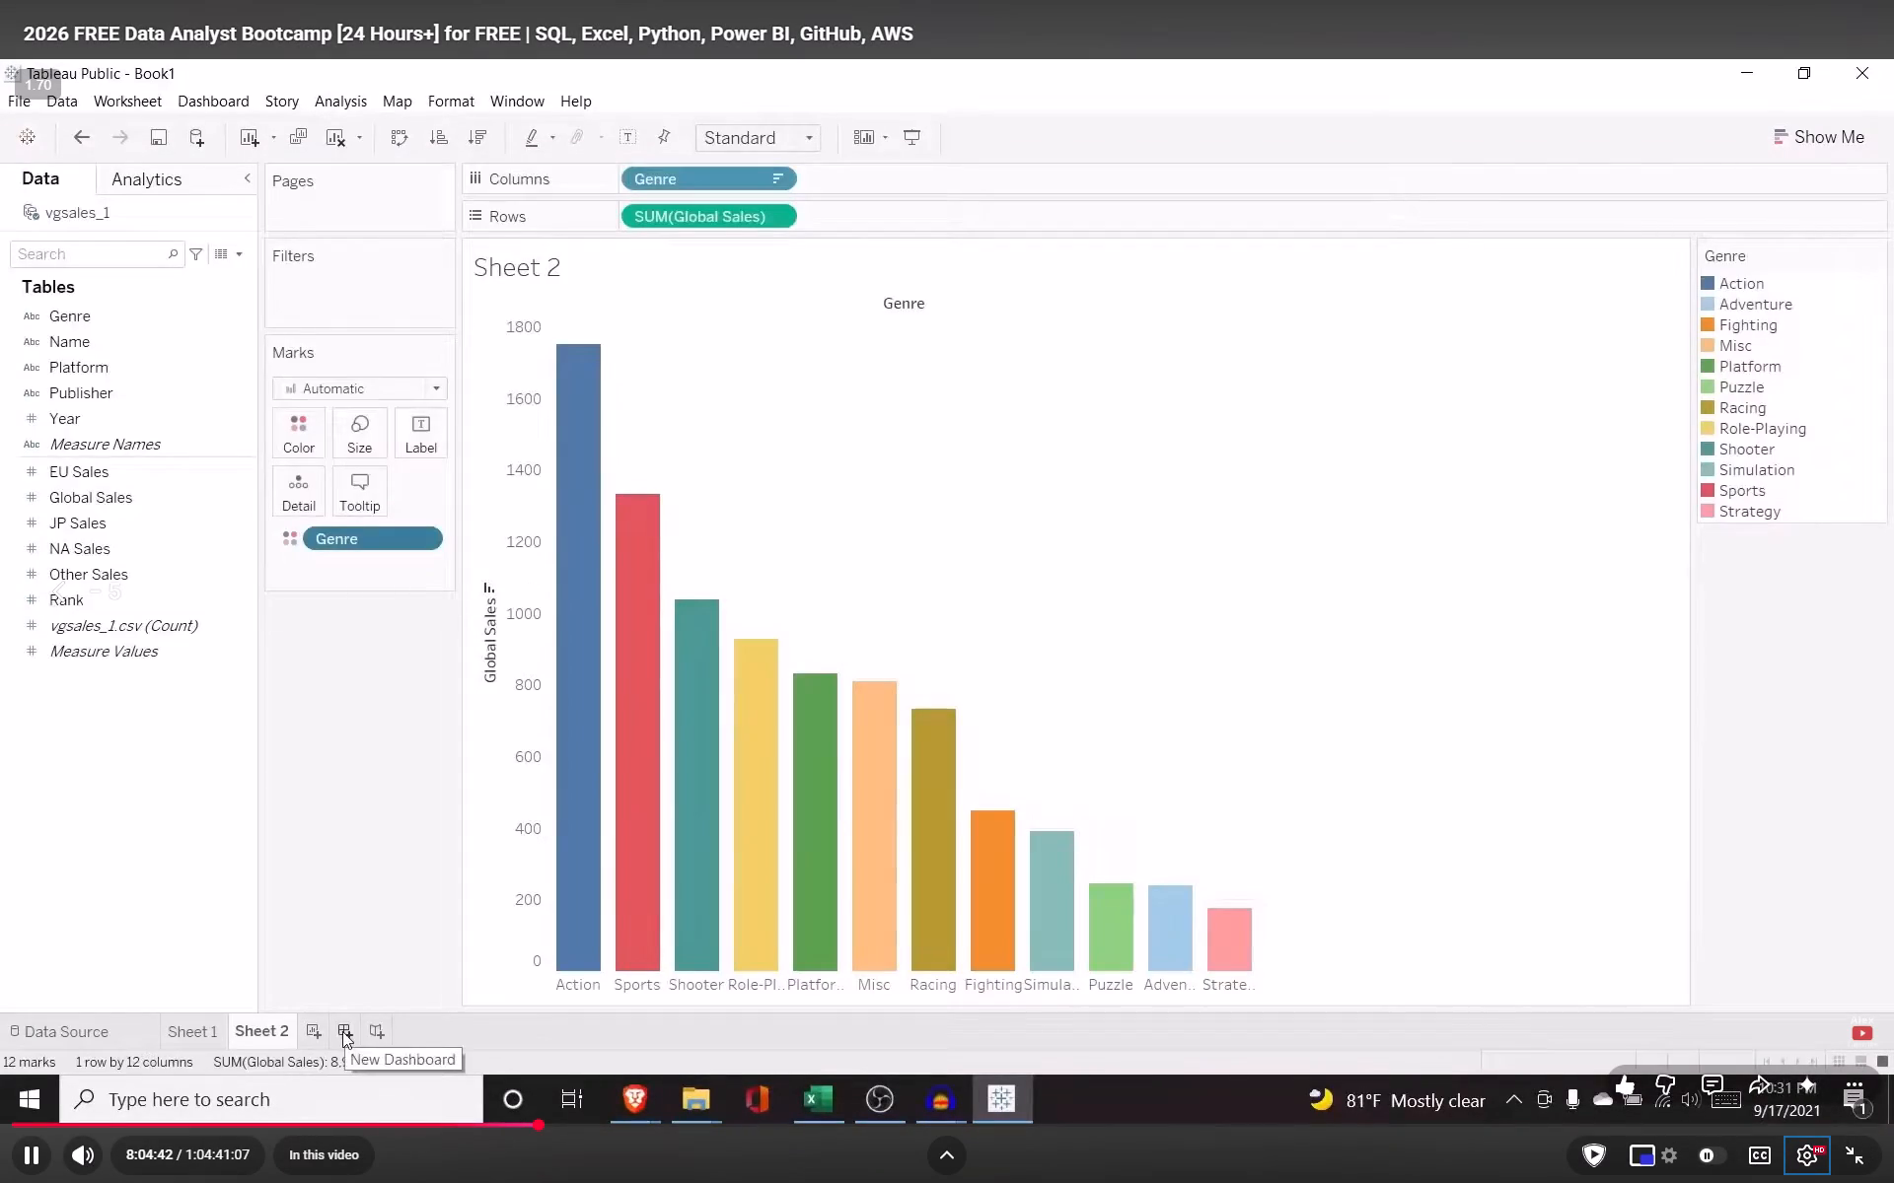
{"action": "key", "text": "space"}
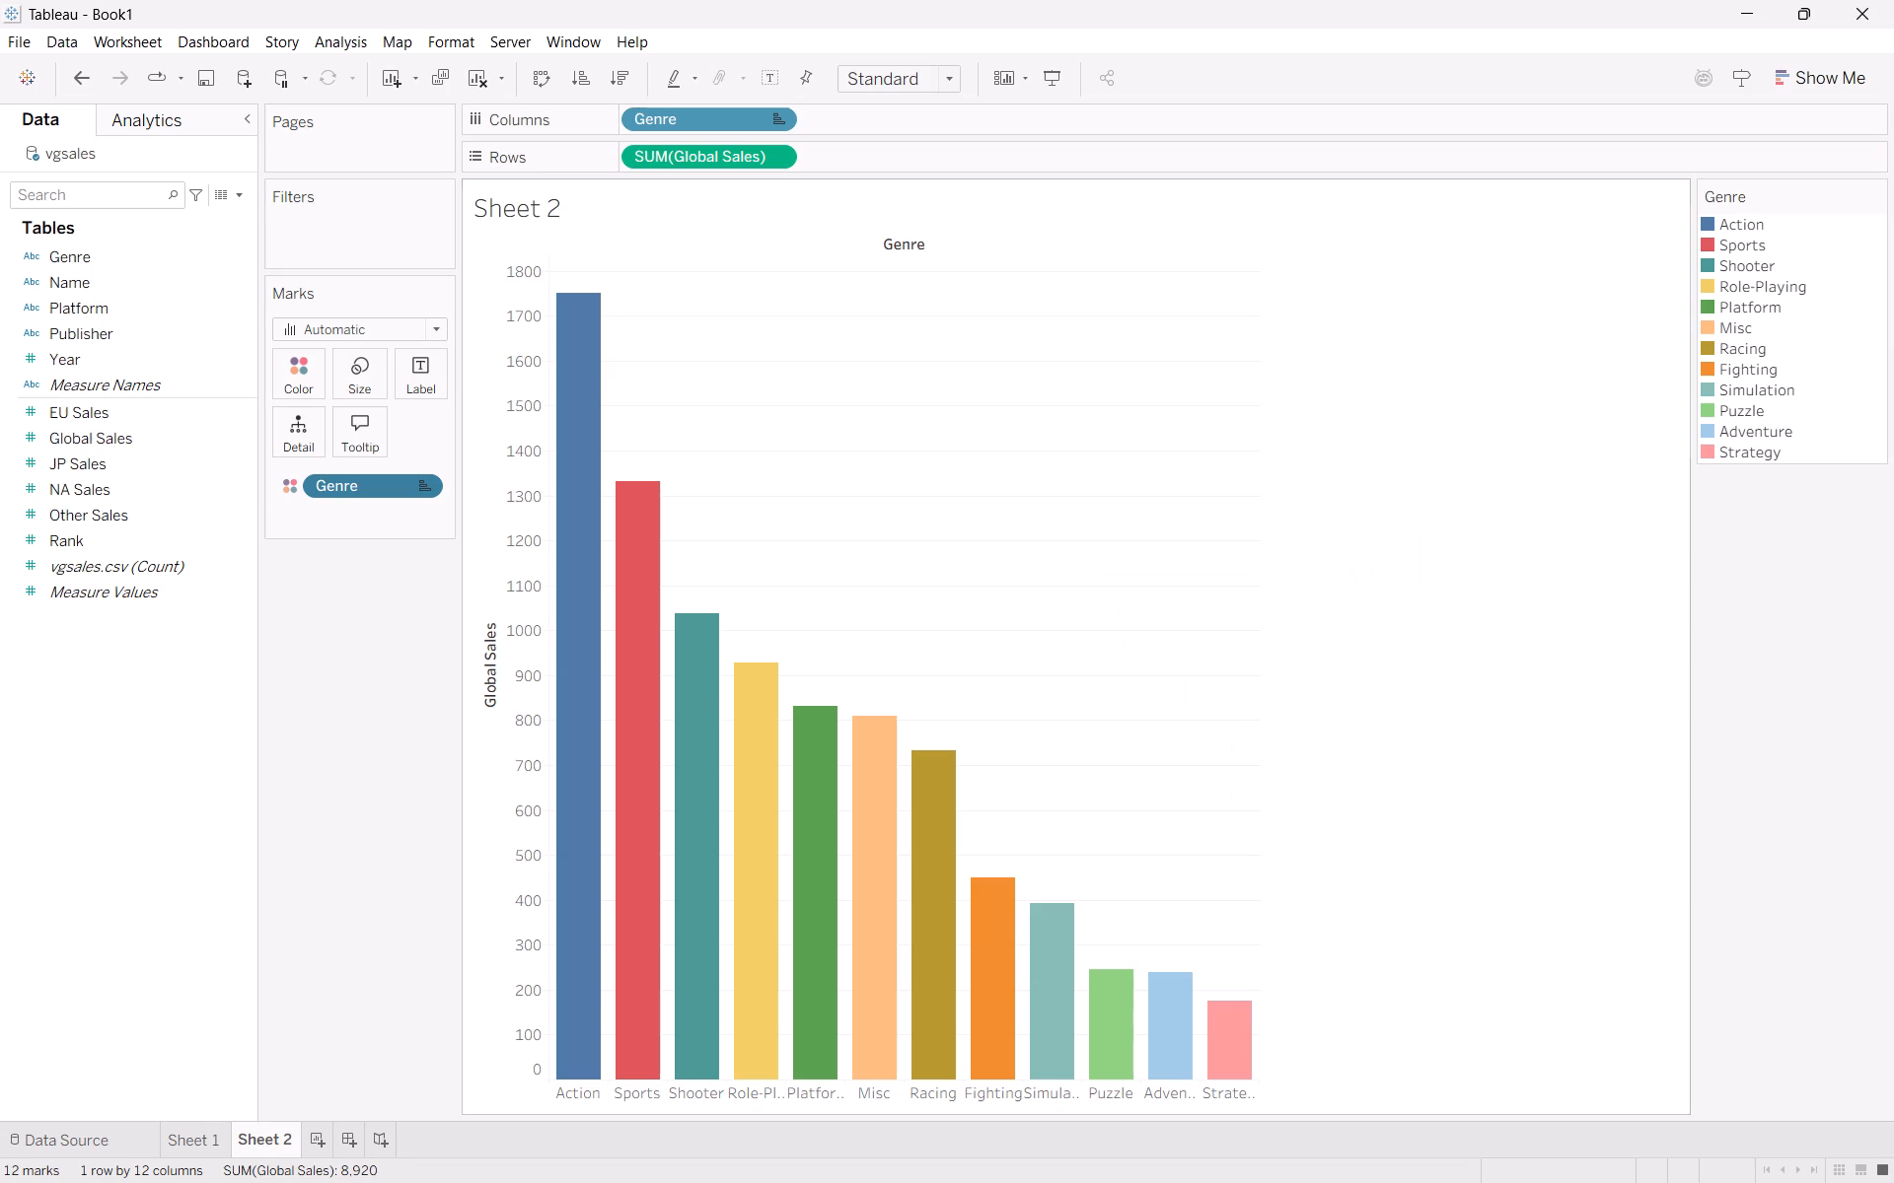
{"action": "left_click", "coordinate": [333, 1134]}
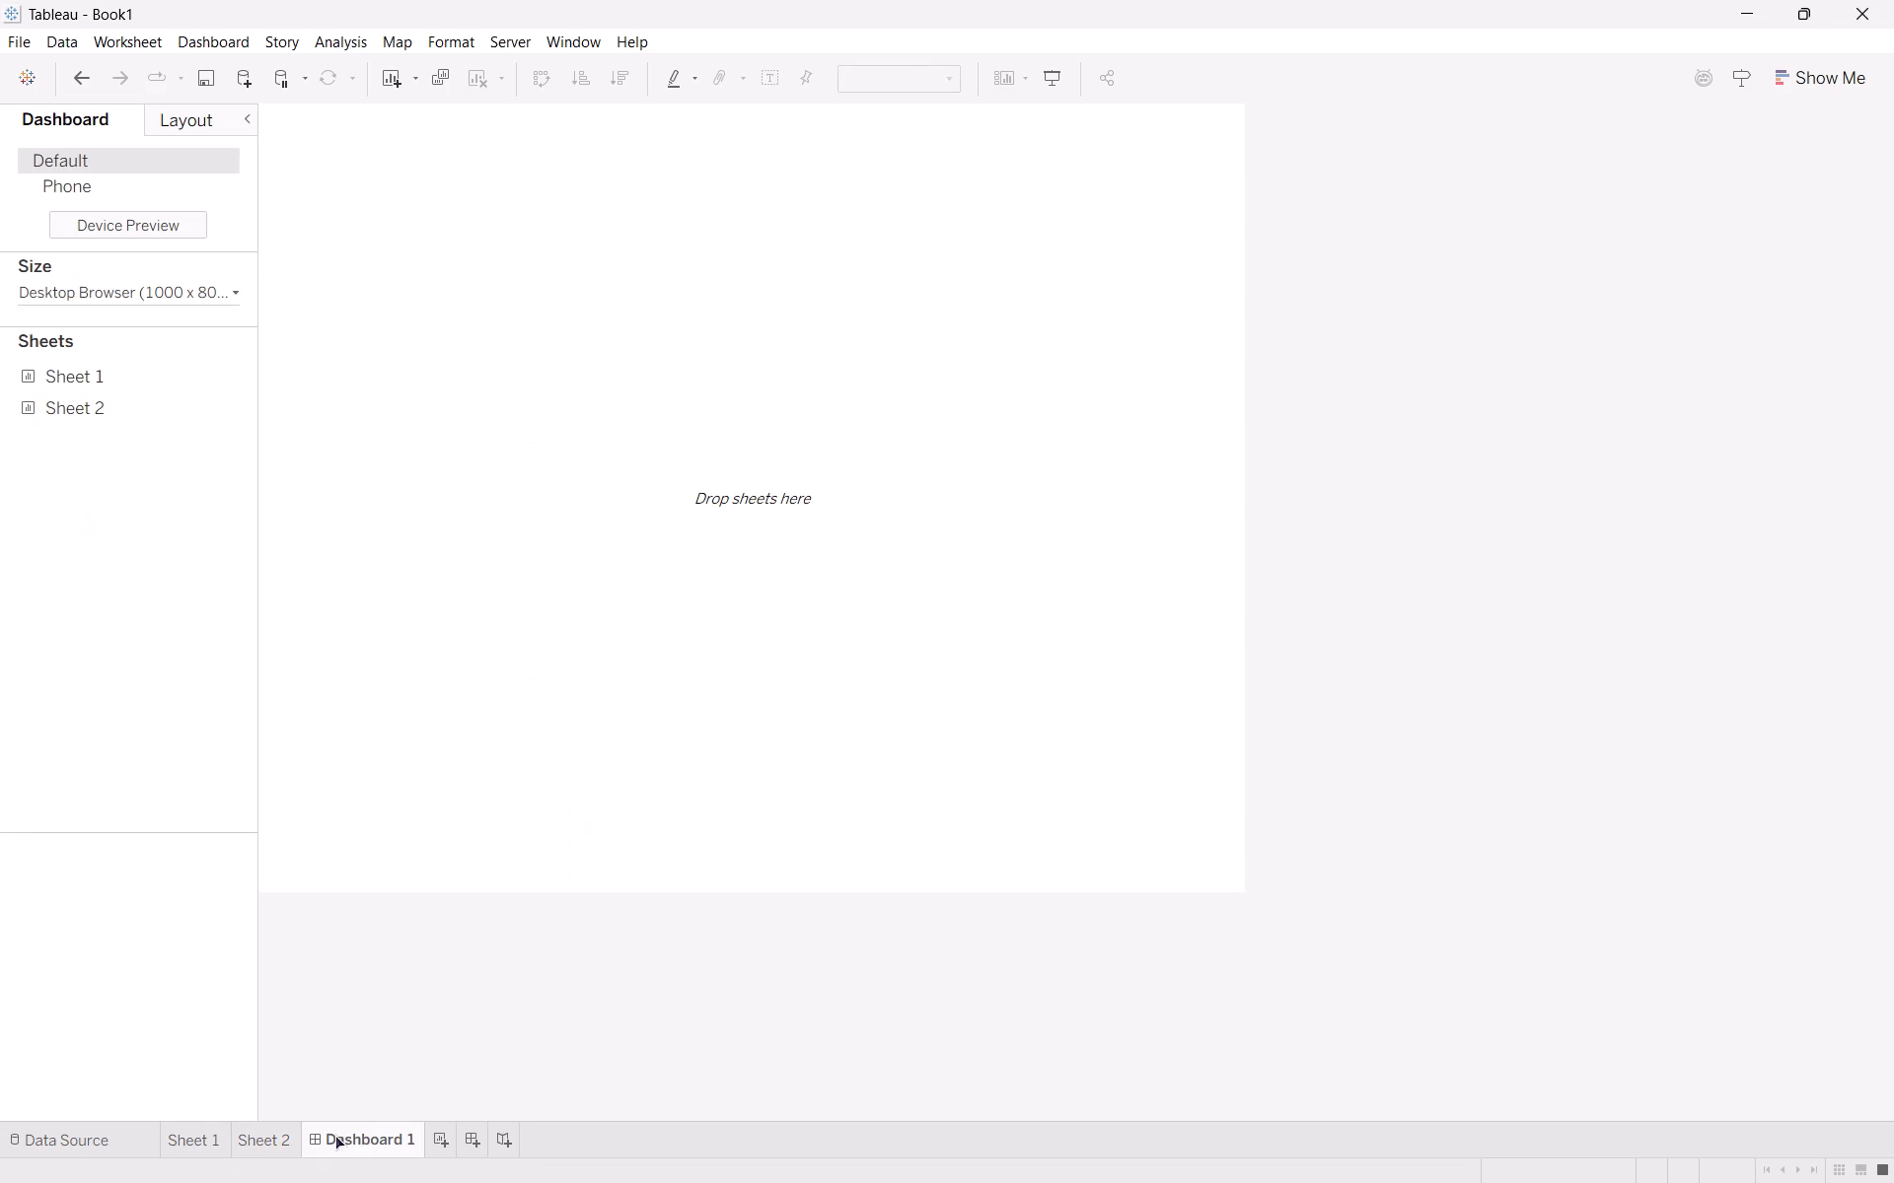
Check the lesson's dashboard size options, then in Tableau set the dashboard size to Automatic.
{"action": "key", "text": "space"}
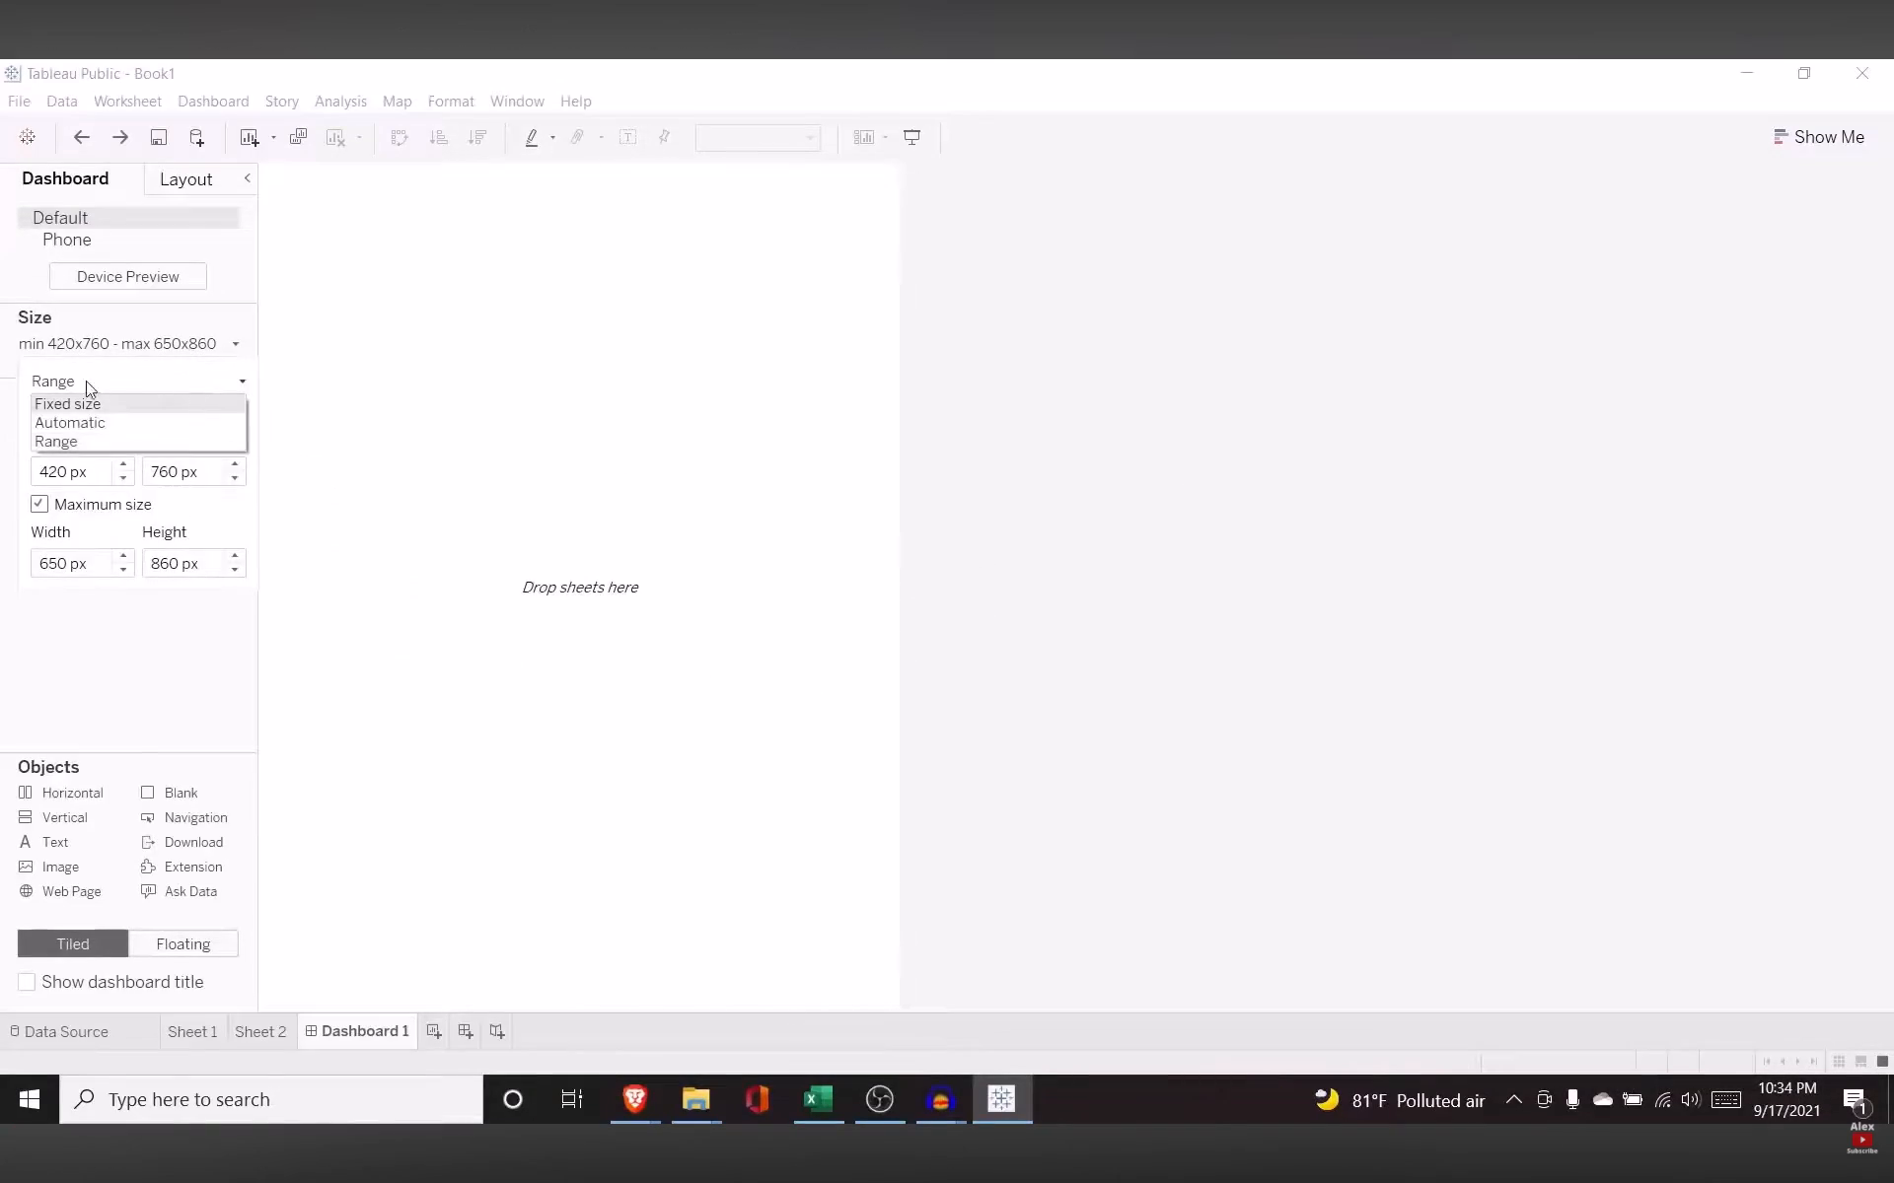
{"action": "key", "text": "space"}
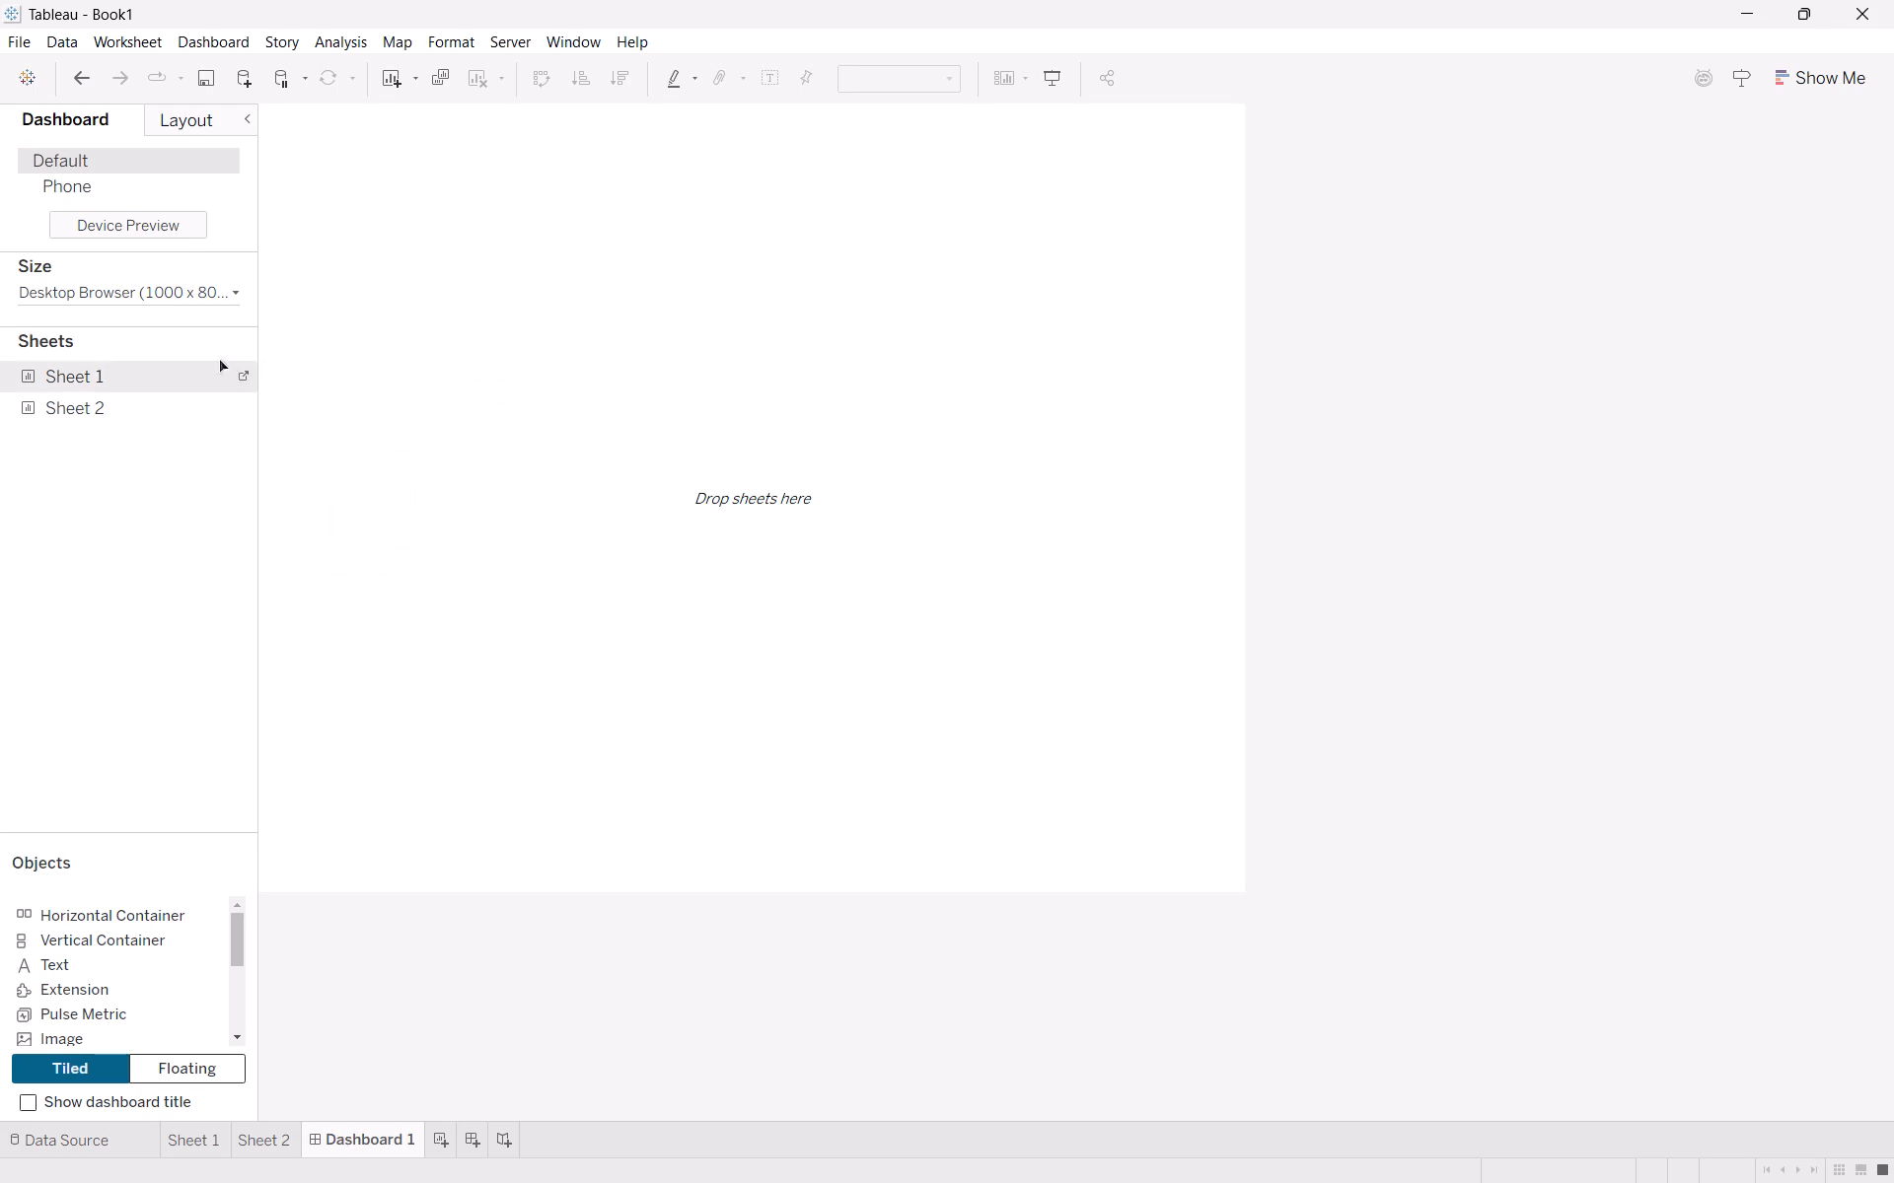
{"action": "left_click", "coordinate": [214, 287]}
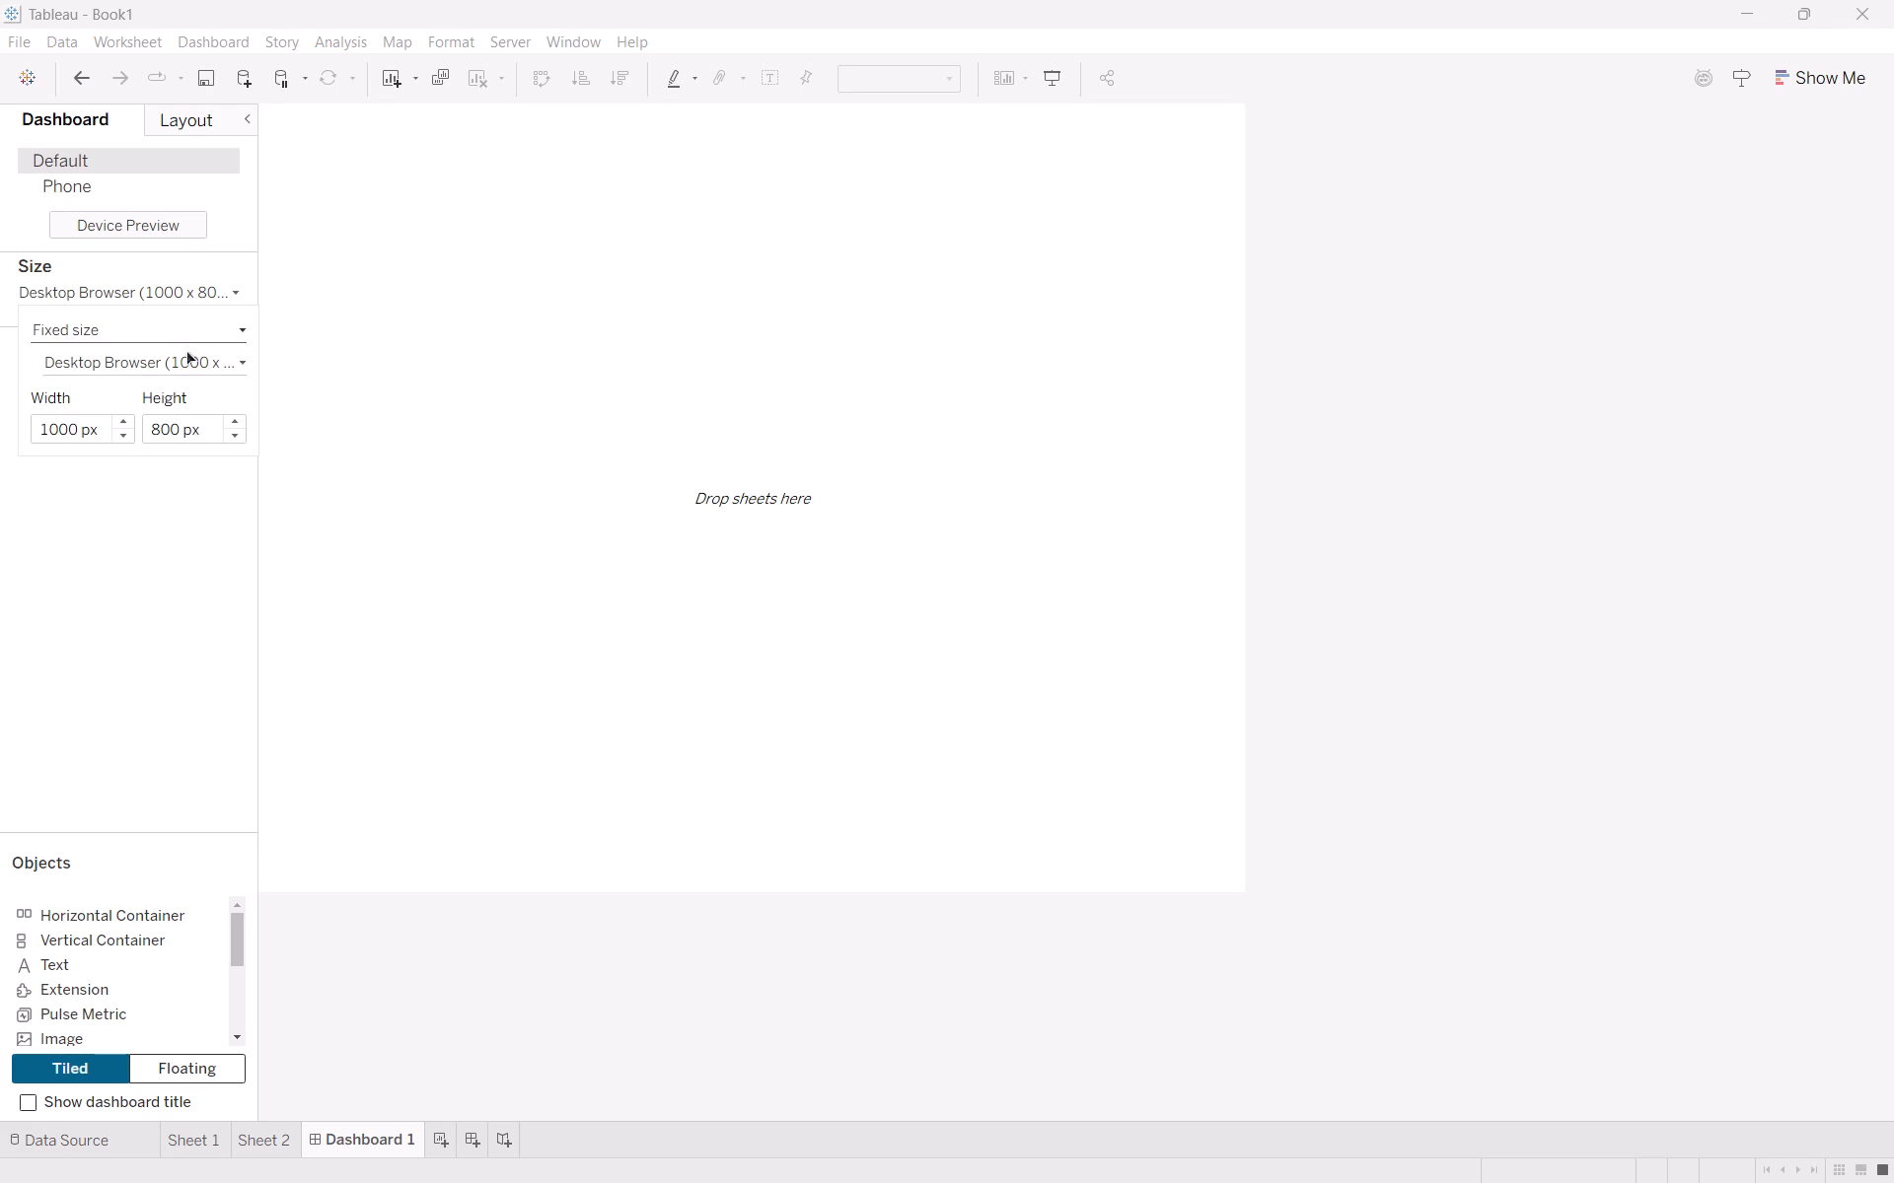
{"action": "left_click", "coordinate": [186, 364]}
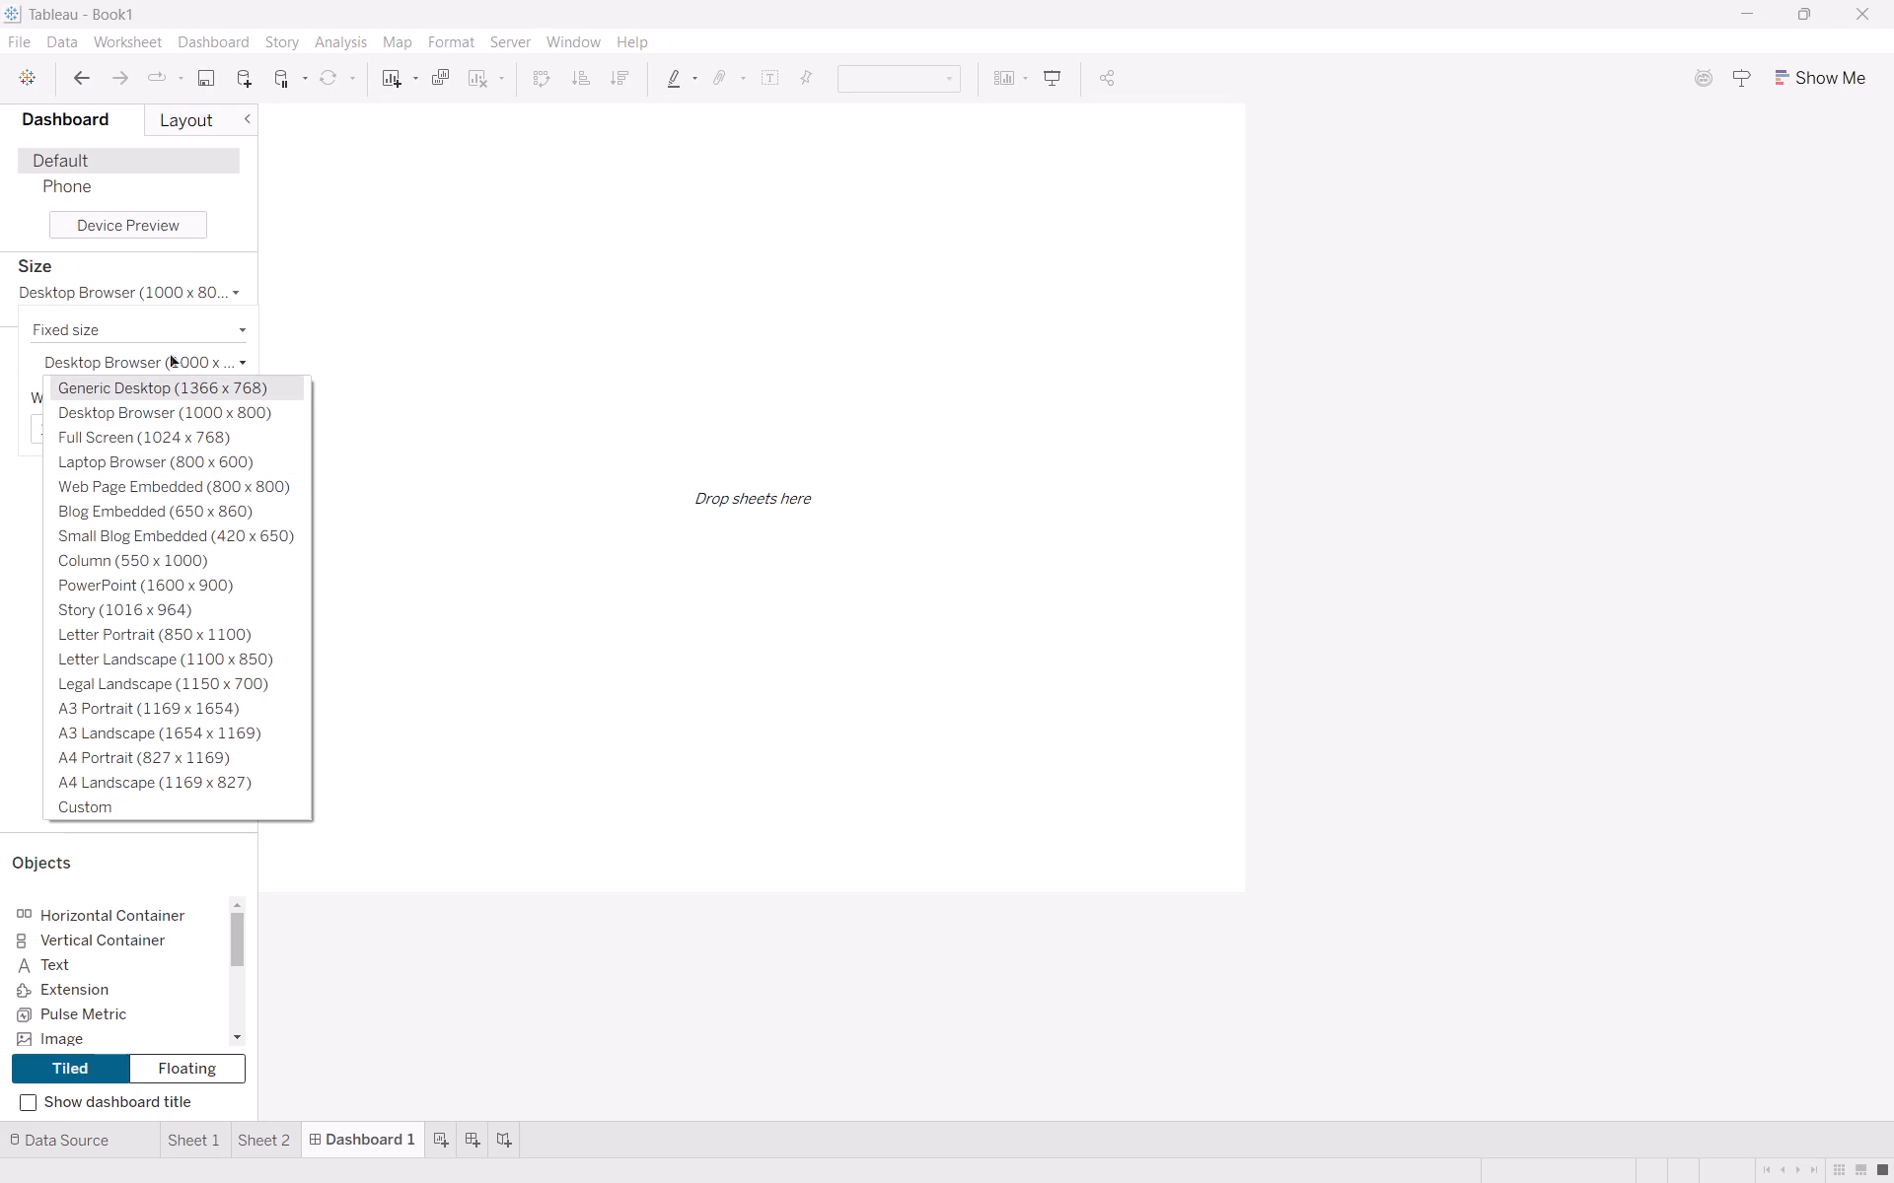
{"action": "left_click", "coordinate": [177, 323]}
{"action": "left_click", "coordinate": [209, 278]}
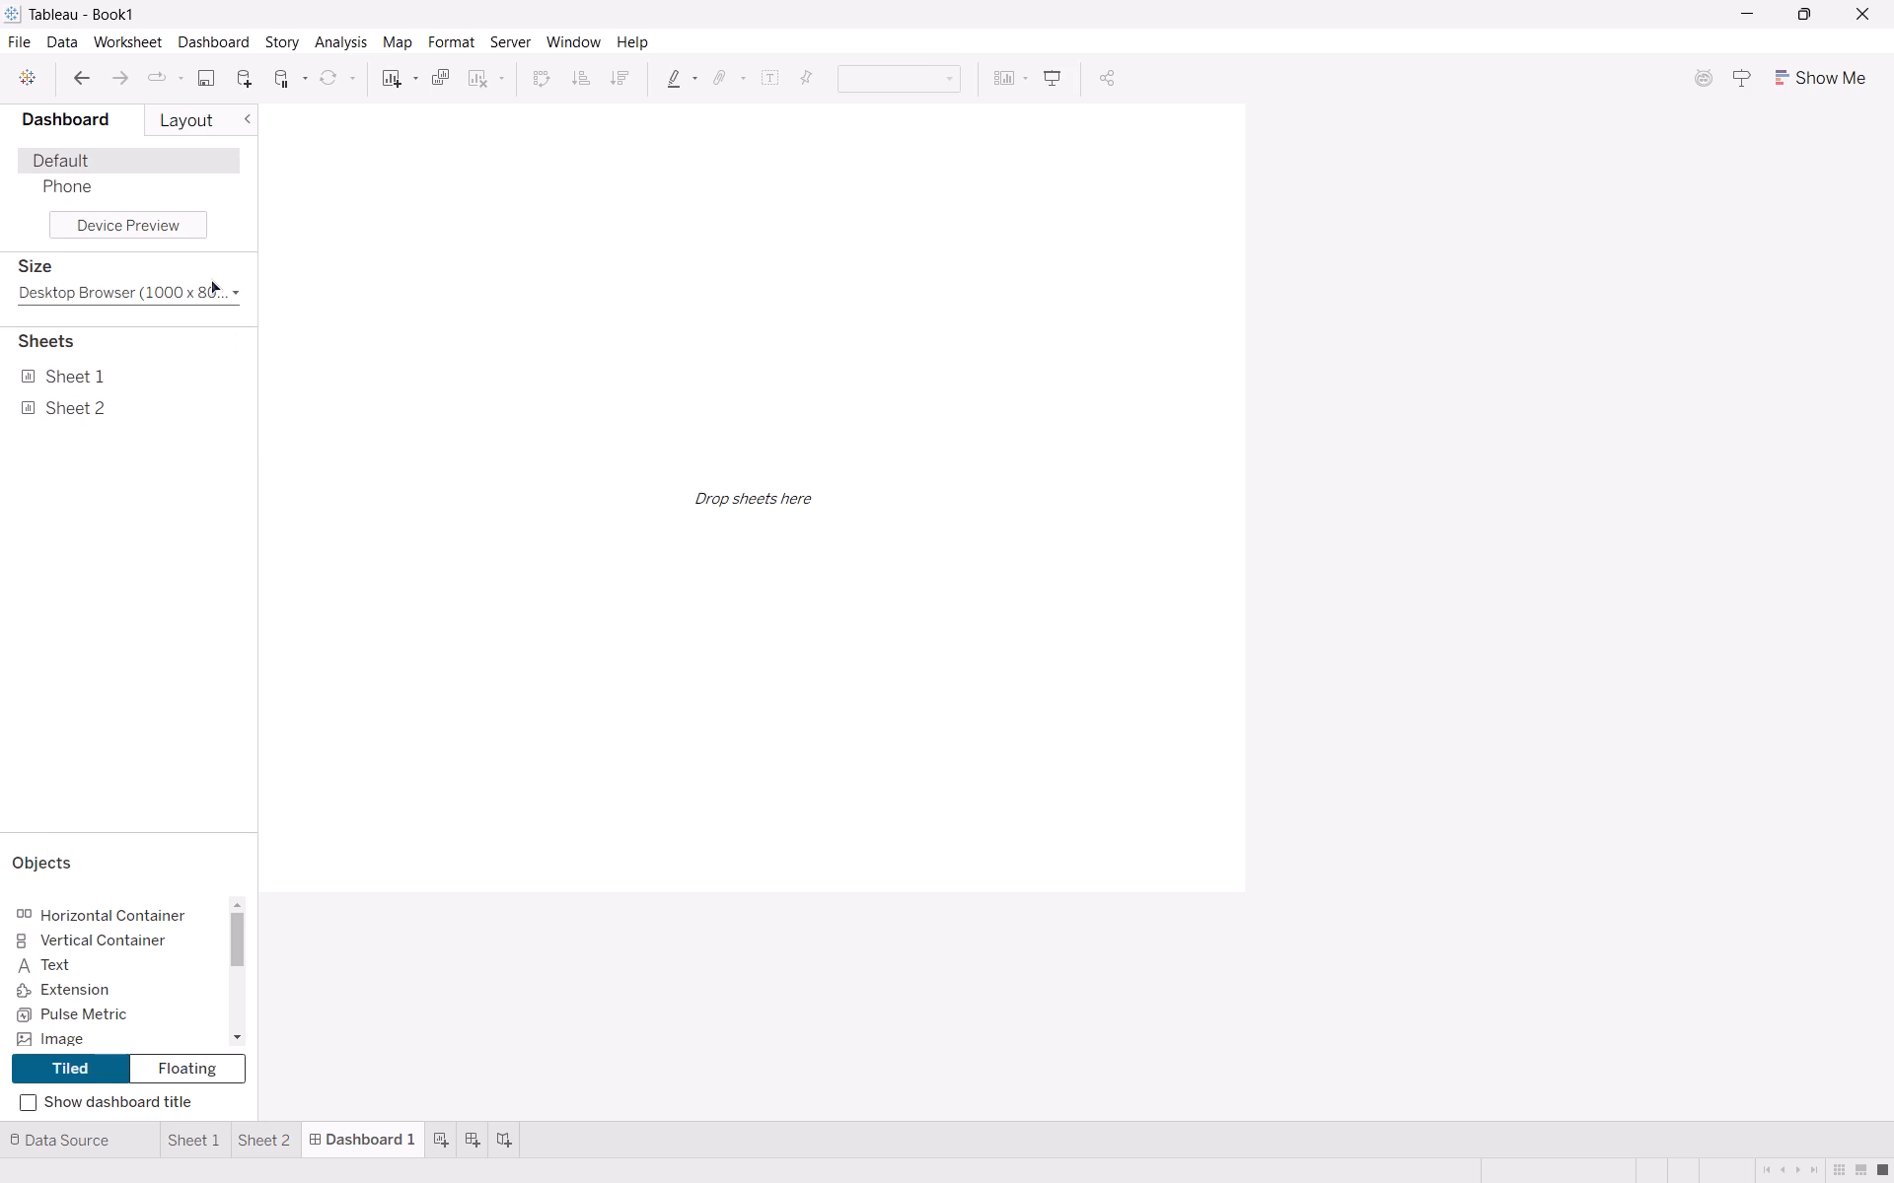
{"action": "left_click", "coordinate": [216, 289]}
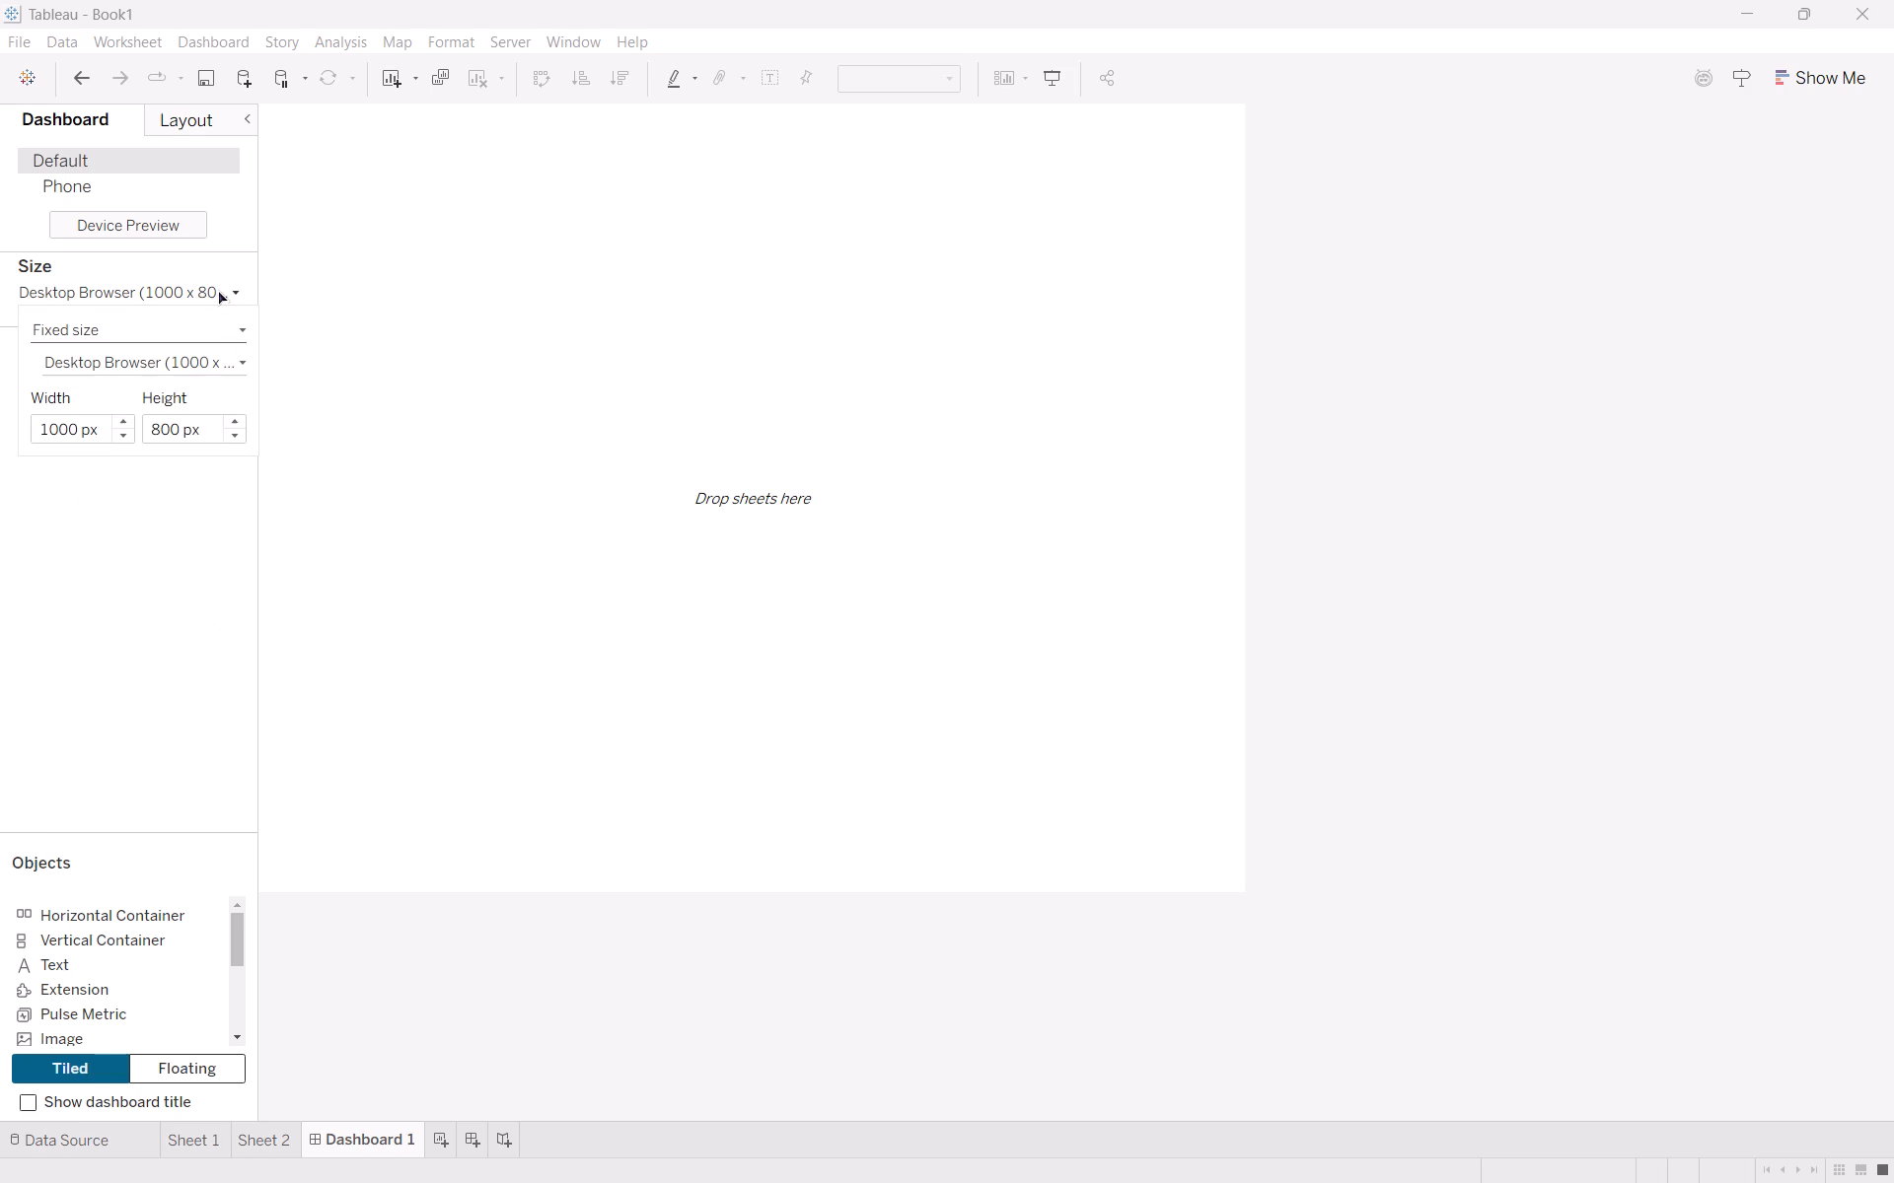
{"action": "left_click", "coordinate": [218, 327]}
{"action": "left_click", "coordinate": [191, 372]}
Watch the lesson place its sheets, then in Tableau add Sheet 1 to the dashboard and Sheet 2 above it.
{"action": "key", "text": "space"}
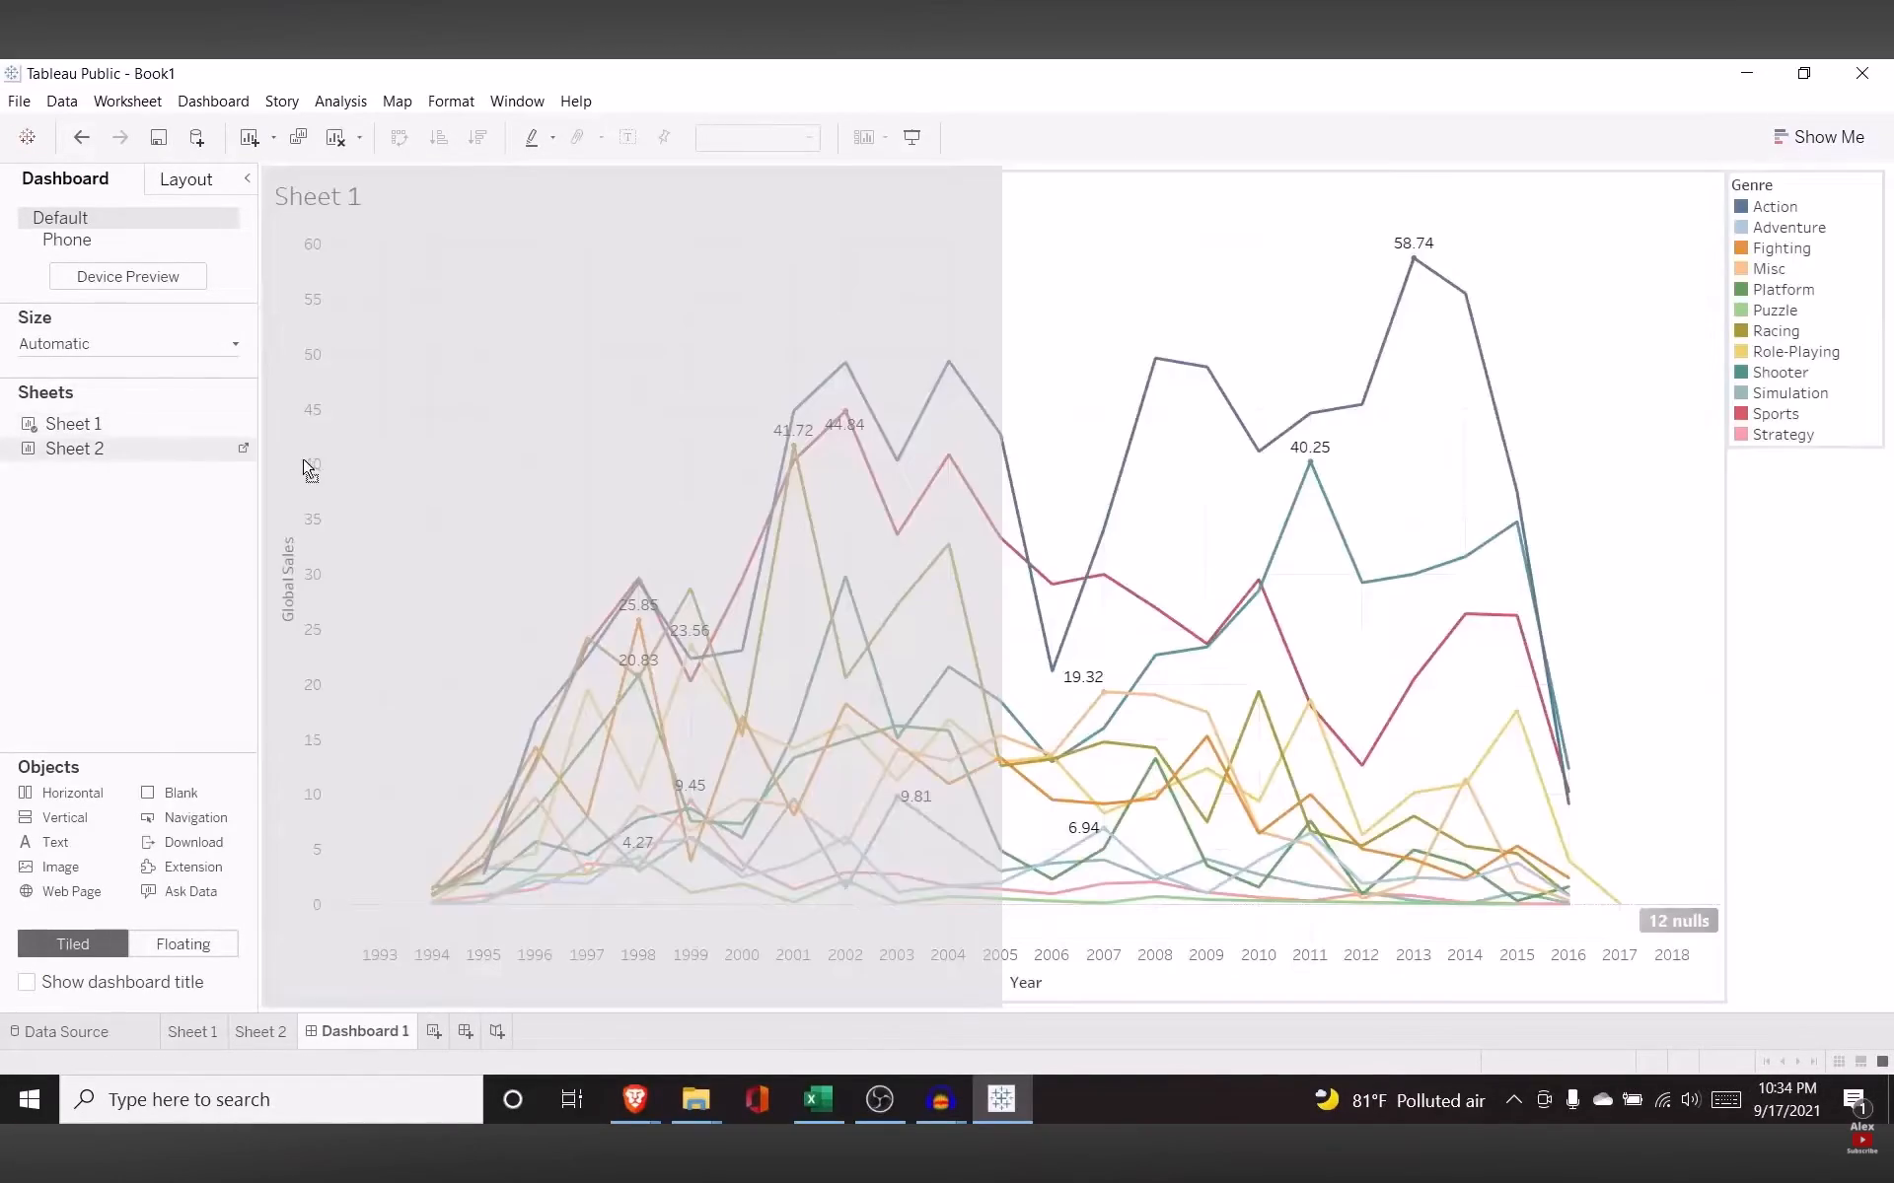
{"action": "key", "text": "space"}
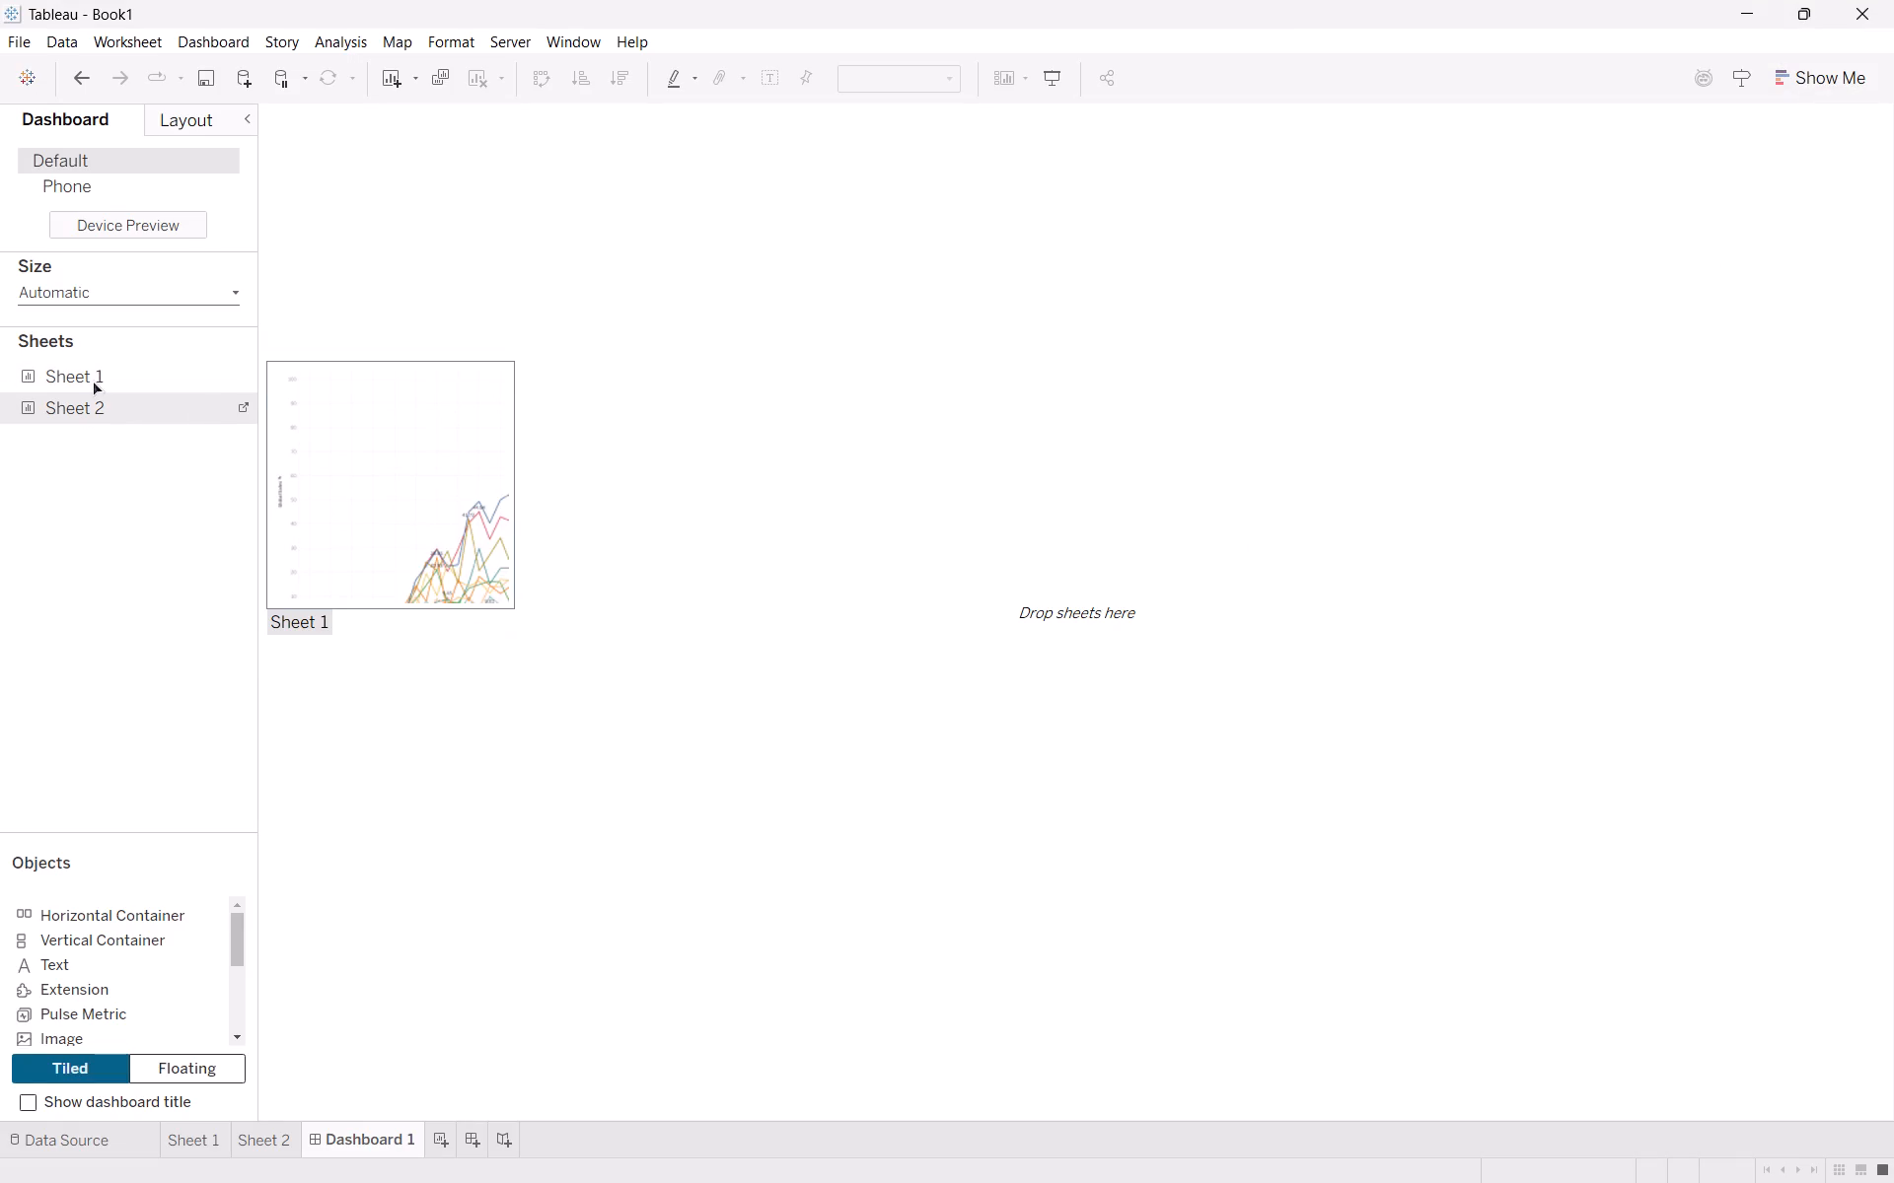
{"action": "left_click_drag", "start_coordinate": [91, 380], "coordinate": [764, 657]}
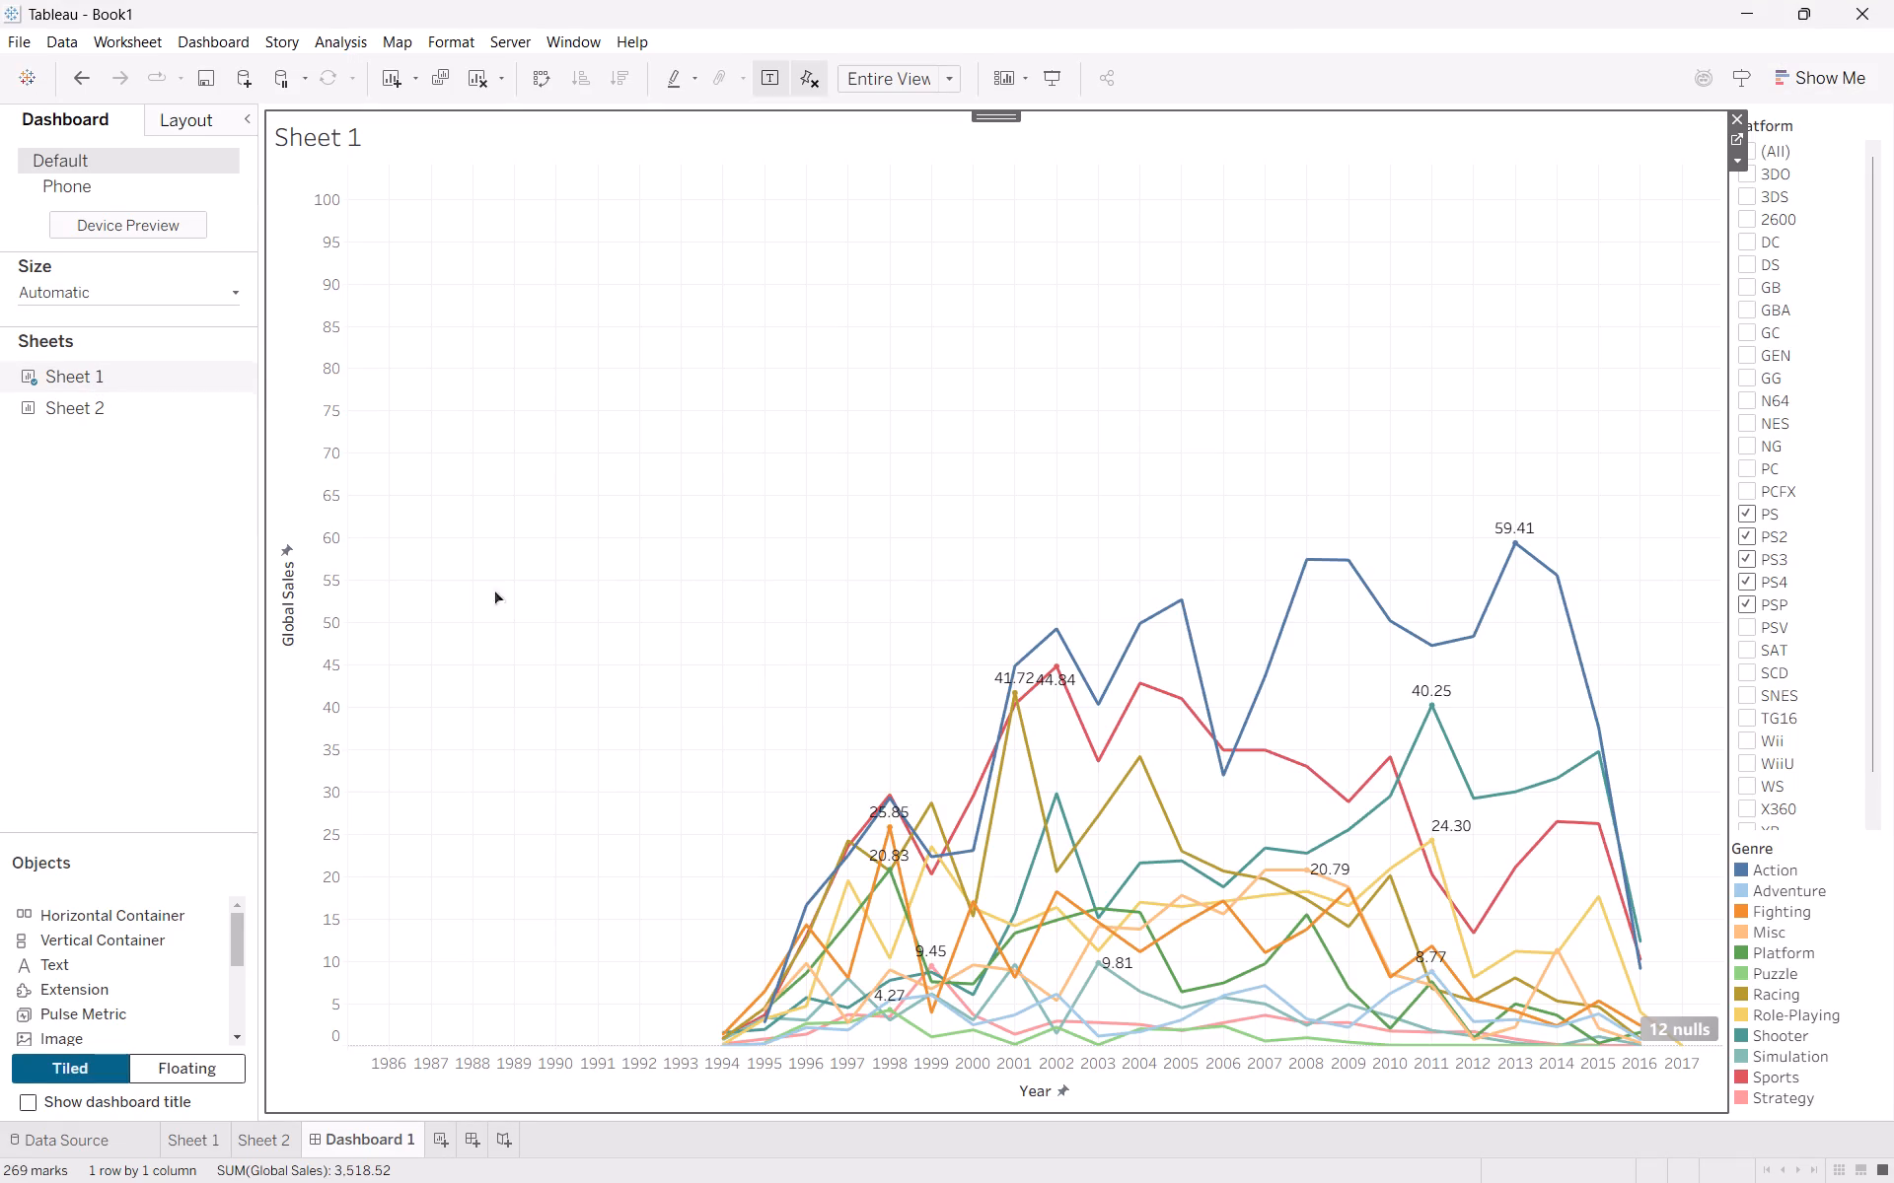
{"action": "left_click_drag", "start_coordinate": [99, 404], "coordinate": [756, 265]}
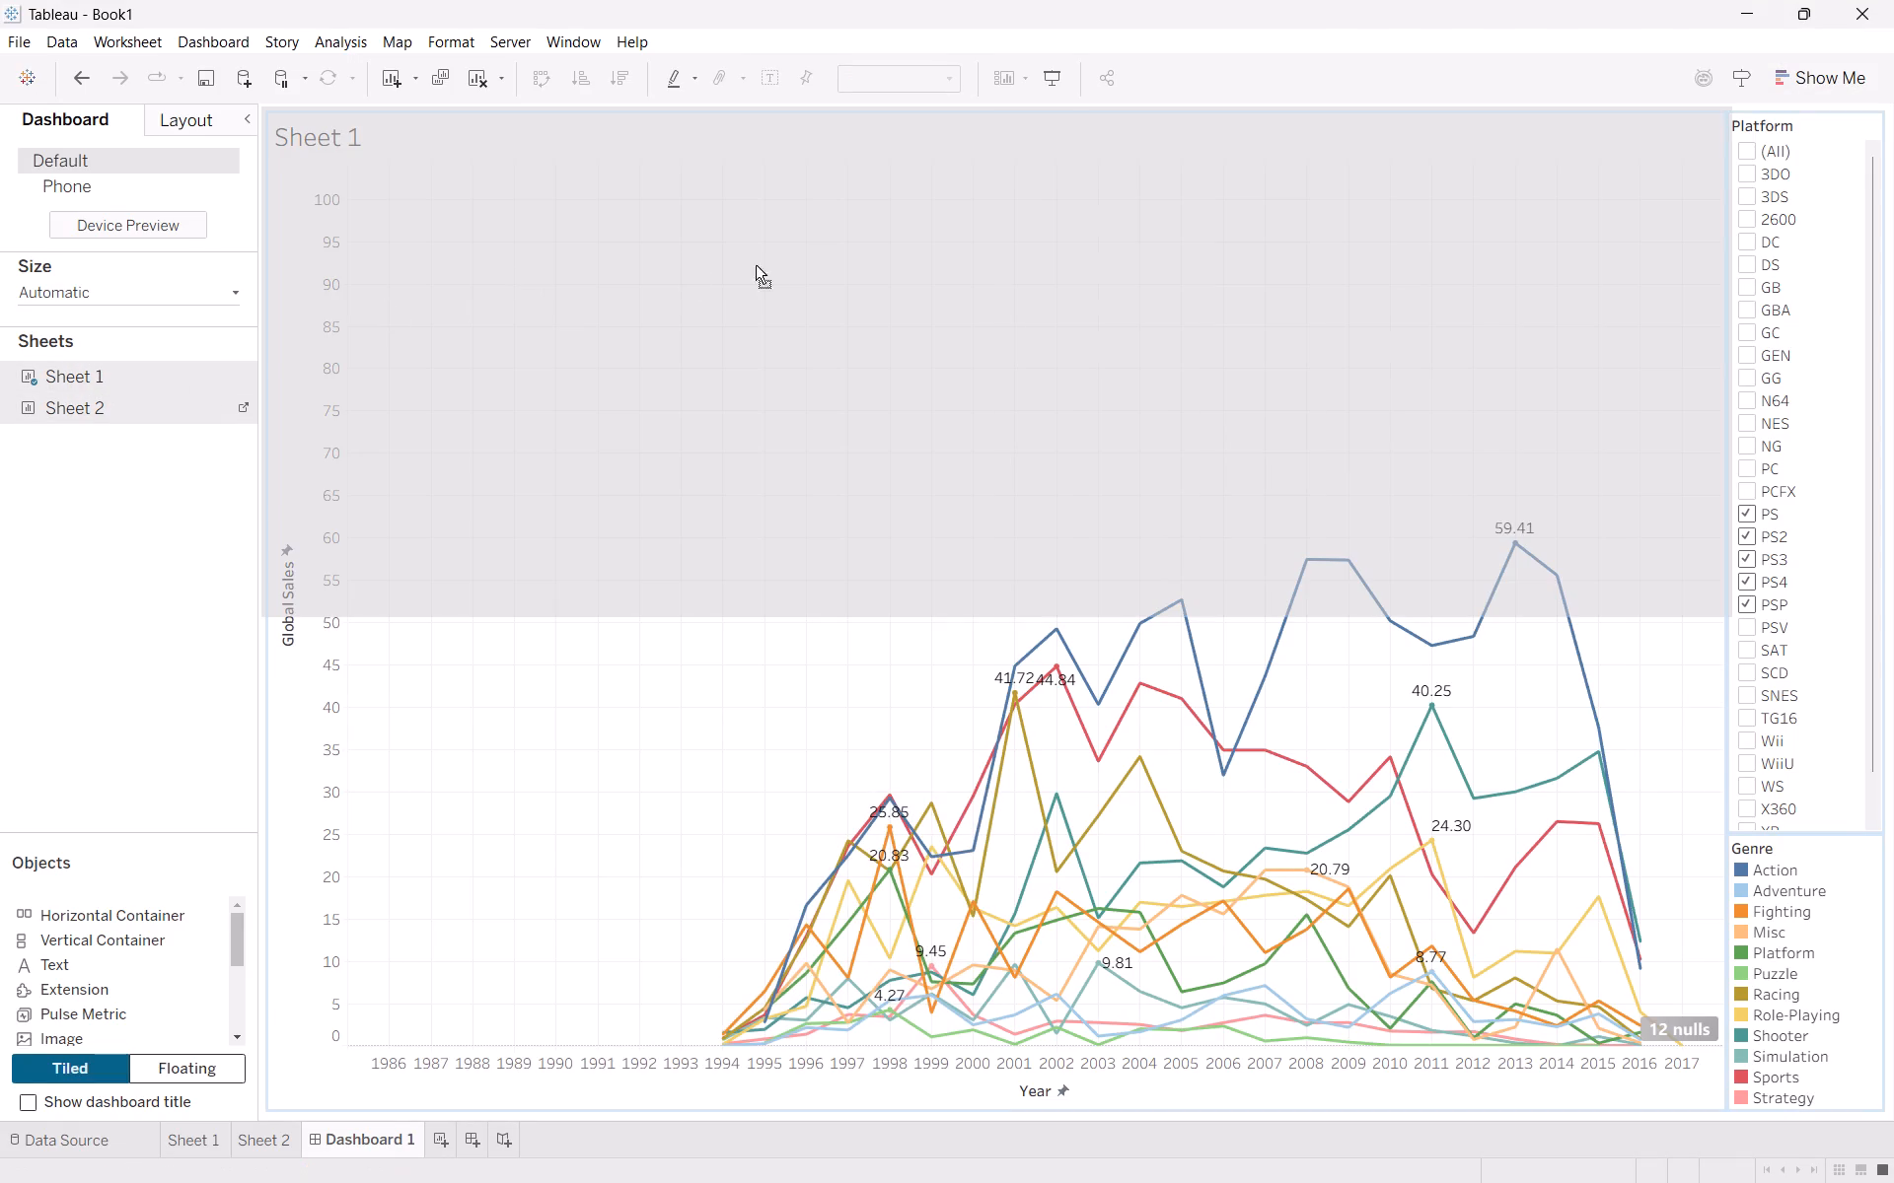
{"action": "left_click_drag", "start_coordinate": [756, 265], "coordinate": [861, 265]}
Watch the lesson in Brave, then leave full screen and examine the commenter's chapter timestamps around Module 4: Tableau.
{"action": "key", "text": "space"}
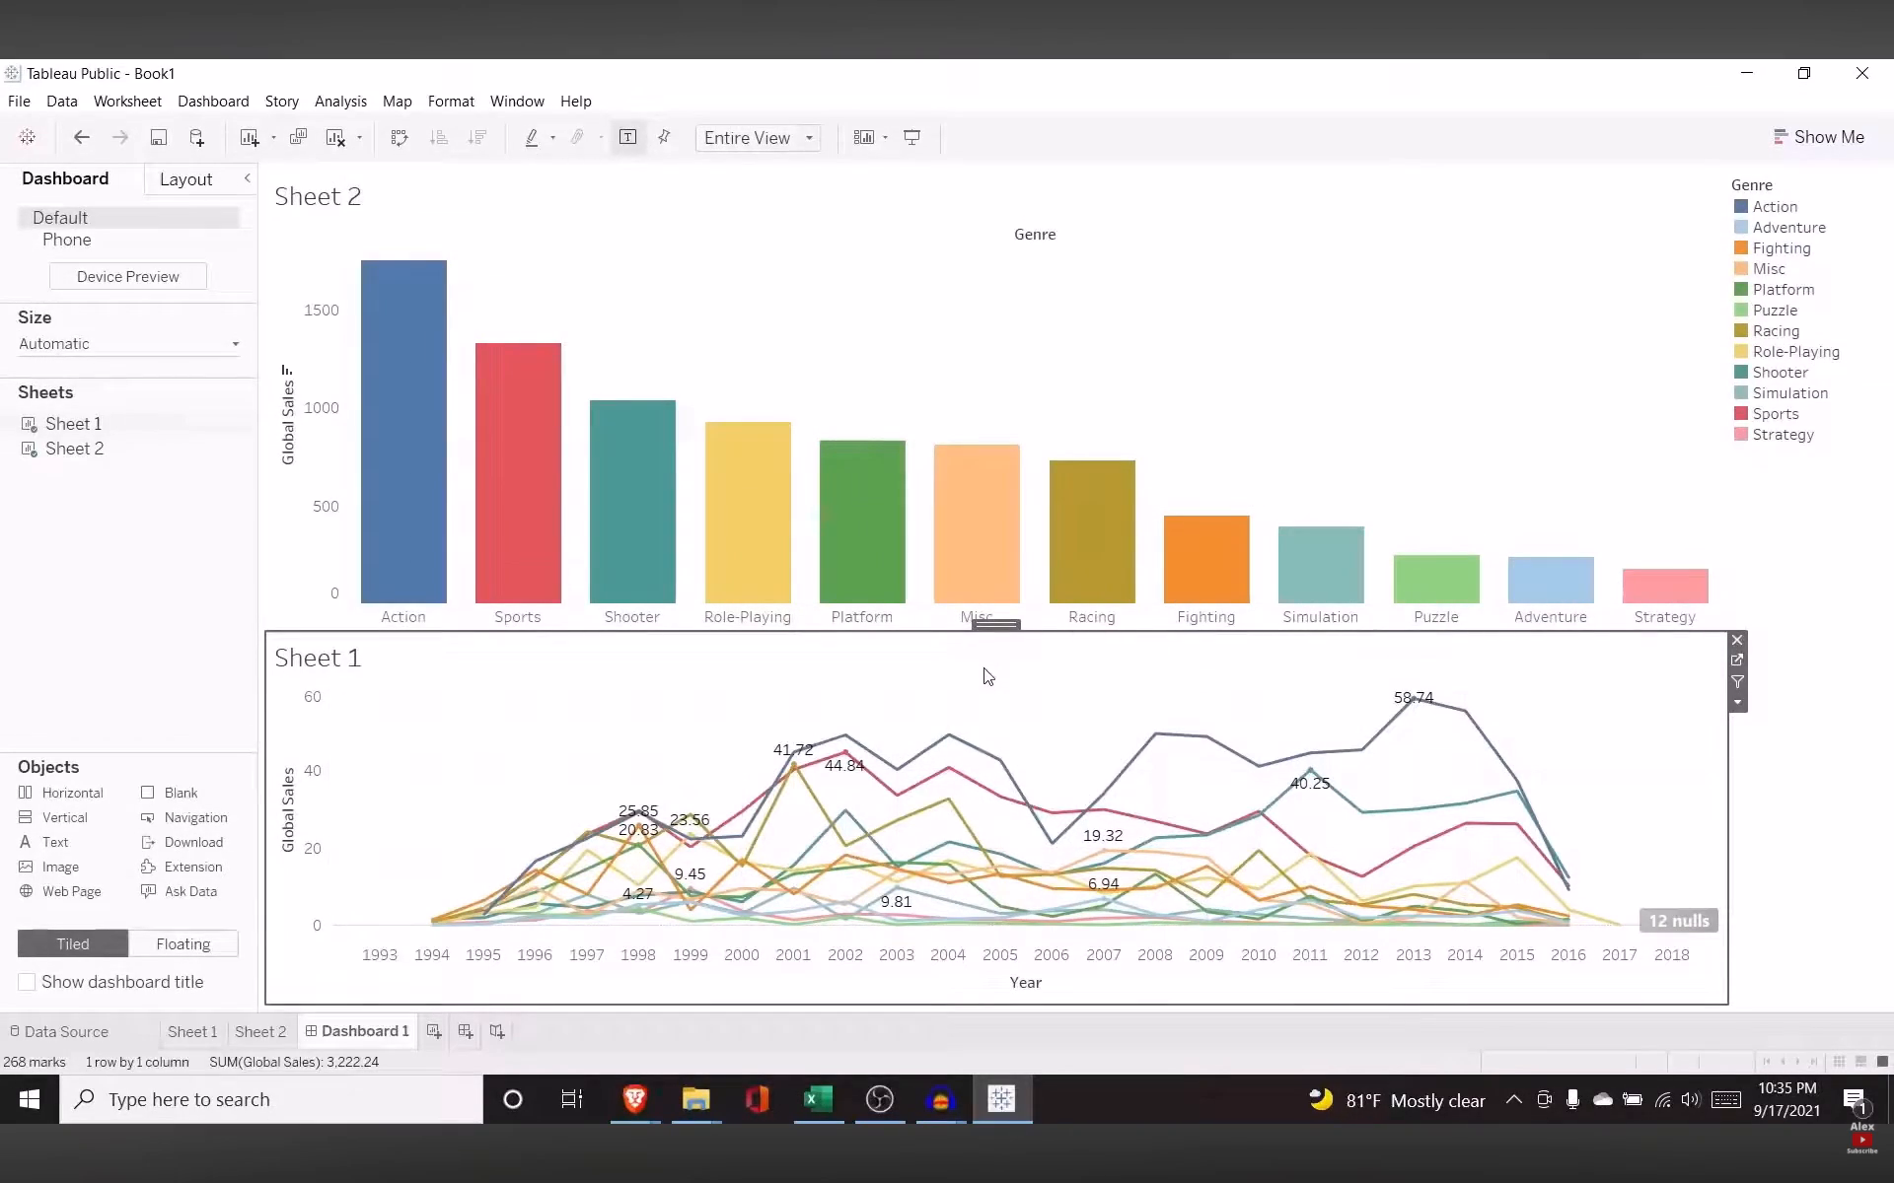
{"action": "key", "text": "f"}
{"action": "scroll", "coordinate": [861, 265], "scroll_direction": "down", "scroll_amount": 1}
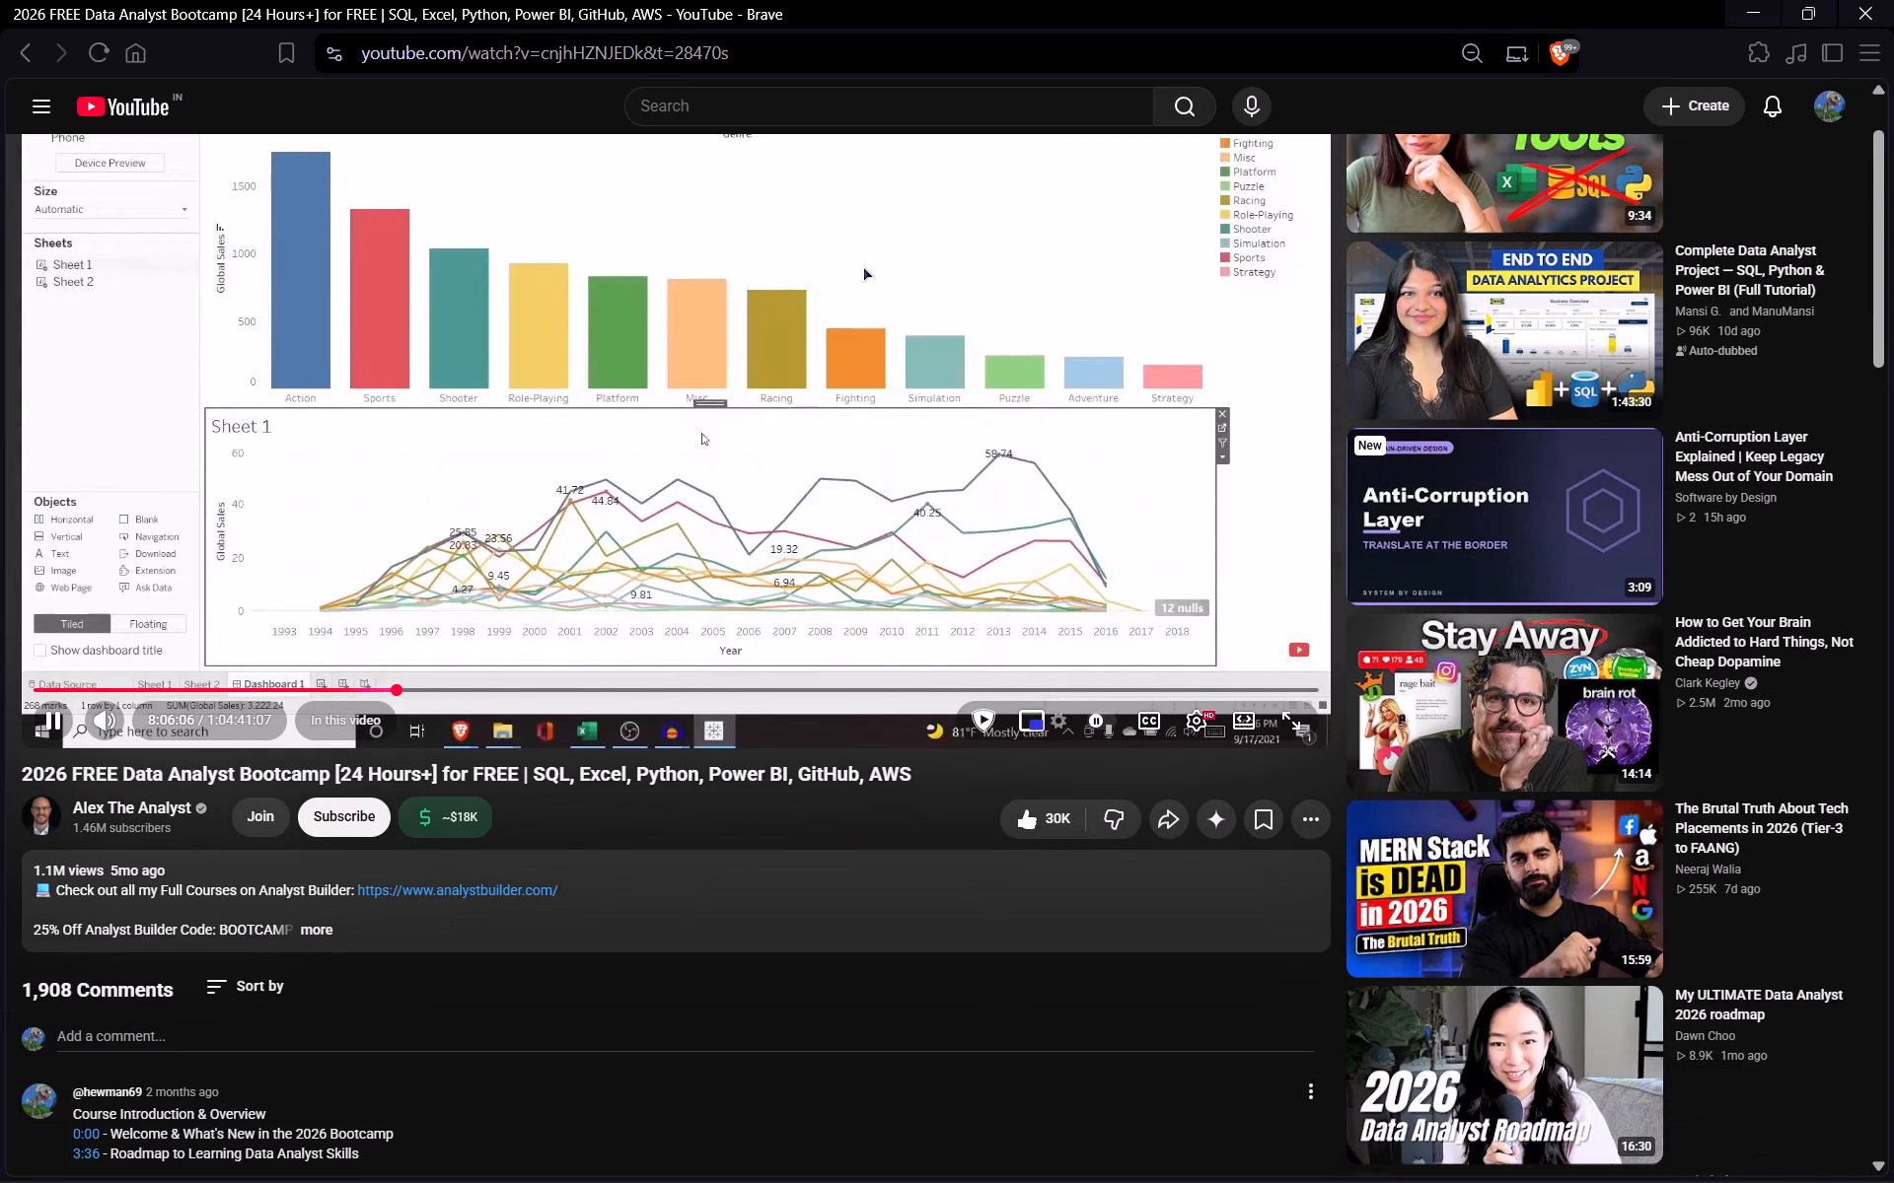
{"action": "scroll", "coordinate": [861, 265], "scroll_direction": "down", "scroll_amount": 1}
{"action": "left_click", "coordinate": [861, 265]}
{"action": "scroll", "coordinate": [182, 869], "scroll_direction": "down", "scroll_amount": 2}
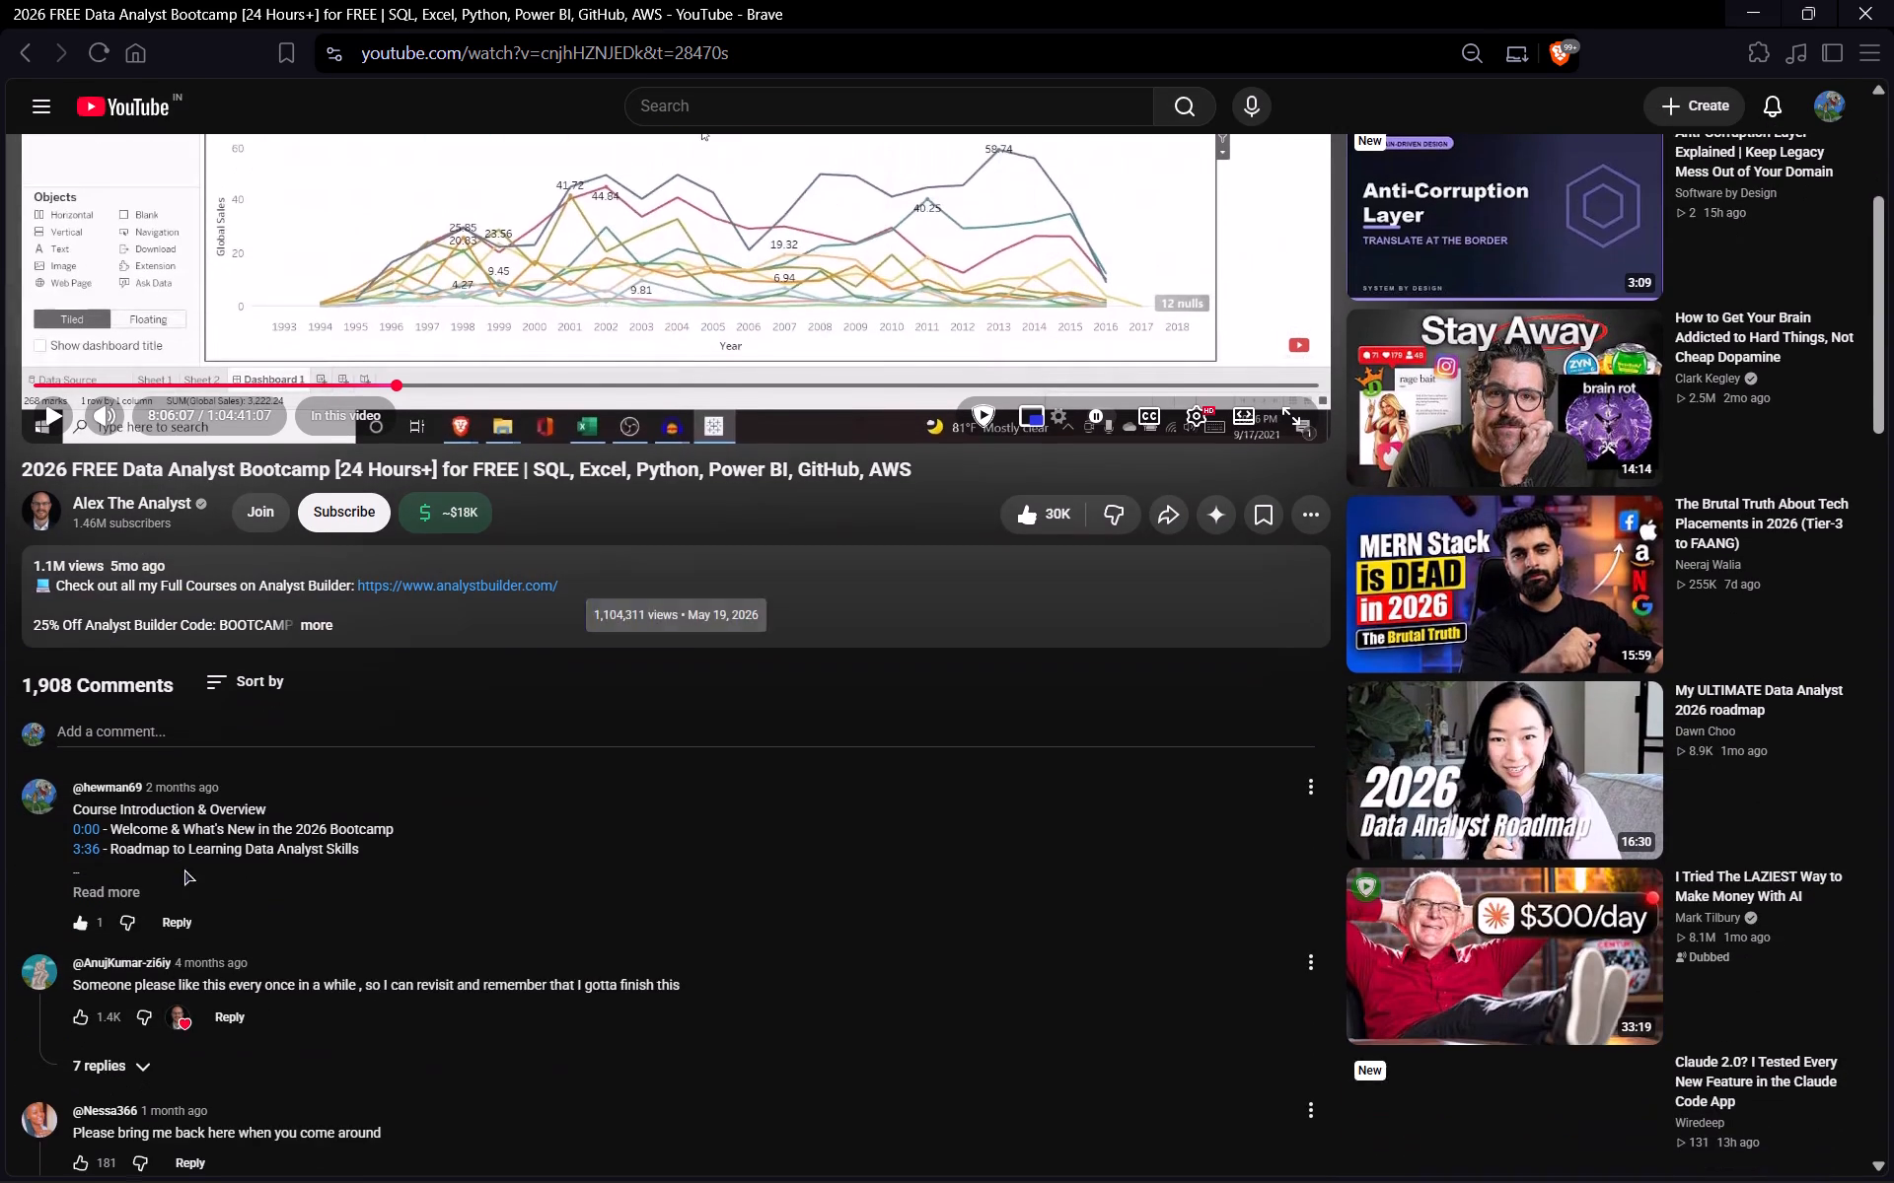
{"action": "left_click", "coordinate": [125, 892]}
{"action": "scroll", "coordinate": [125, 892], "scroll_direction": "down", "scroll_amount": 3}
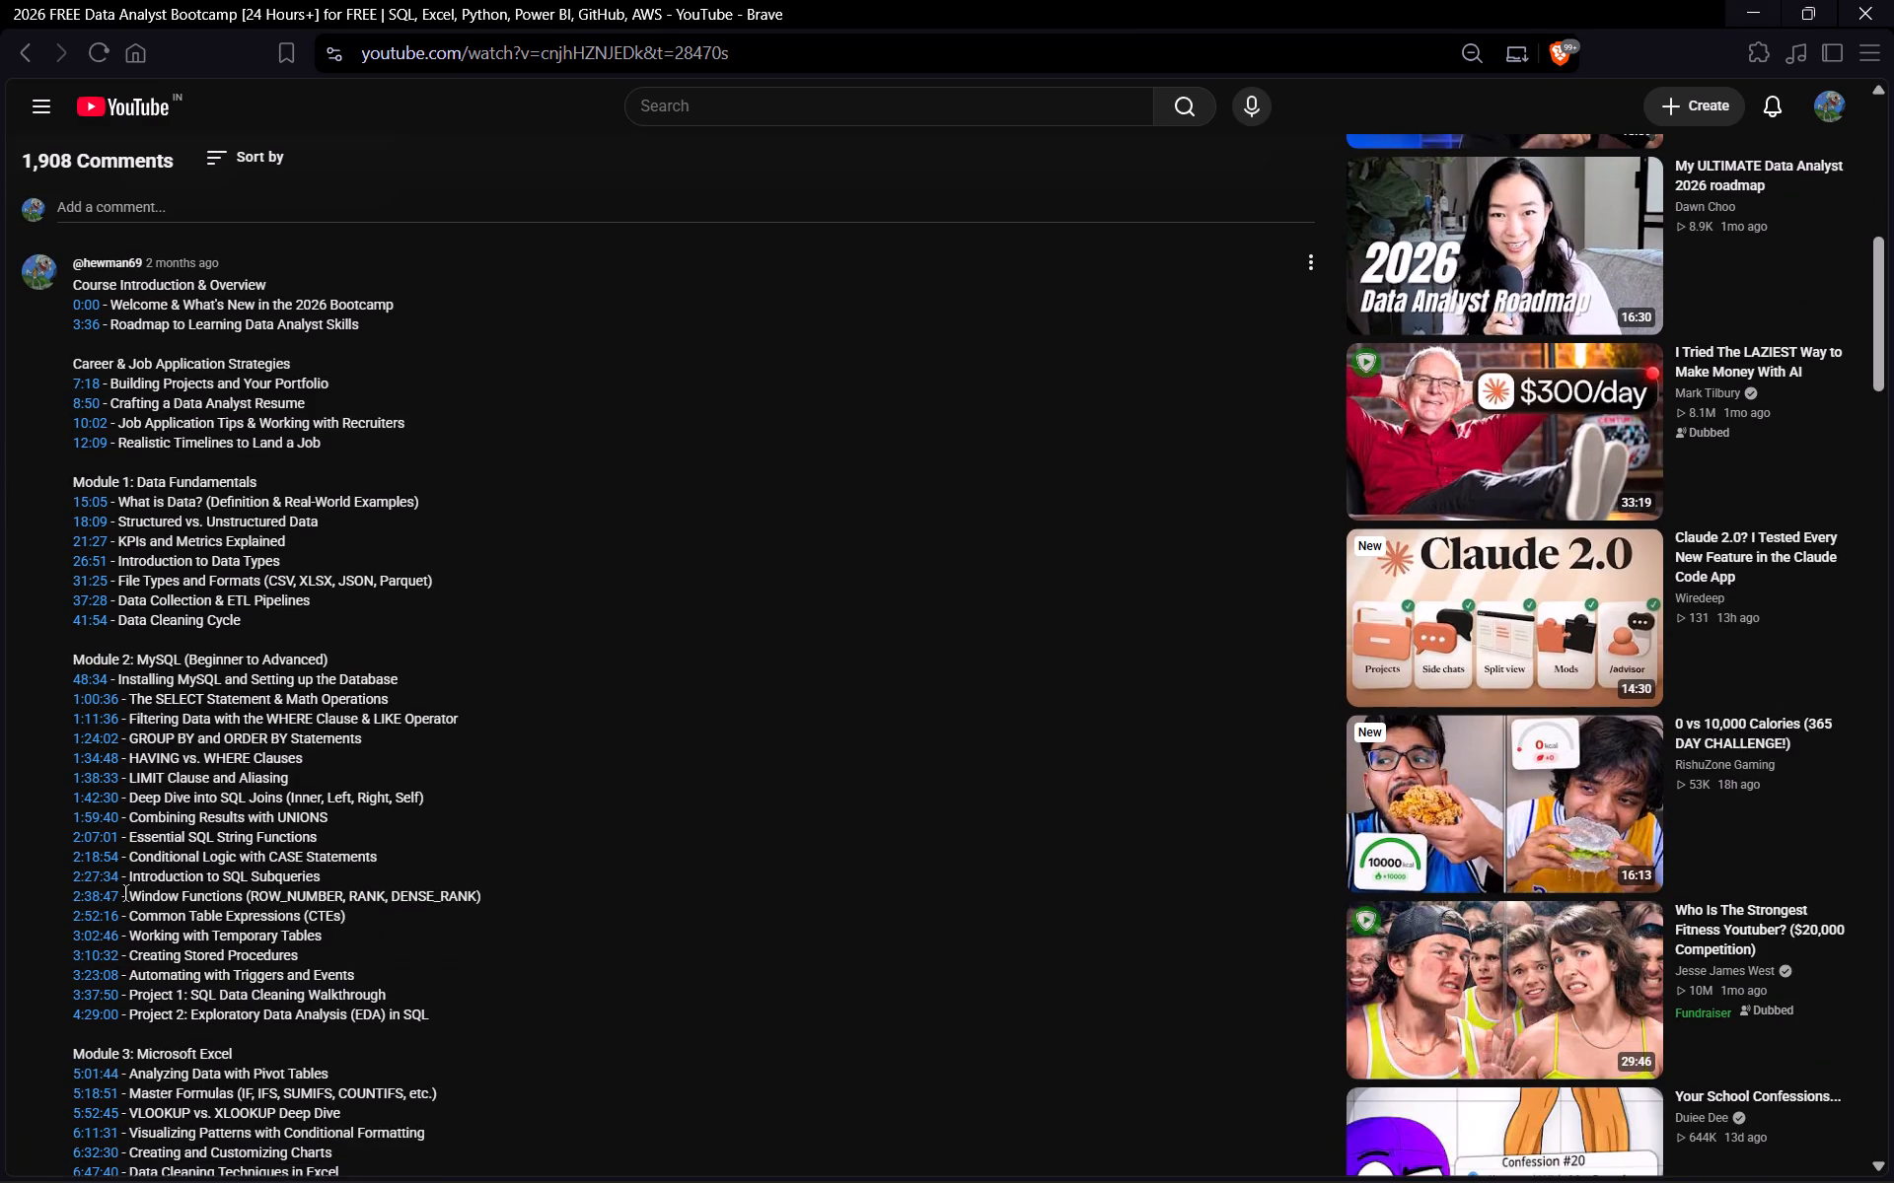
{"action": "scroll", "coordinate": [125, 892], "scroll_direction": "down", "scroll_amount": 3}
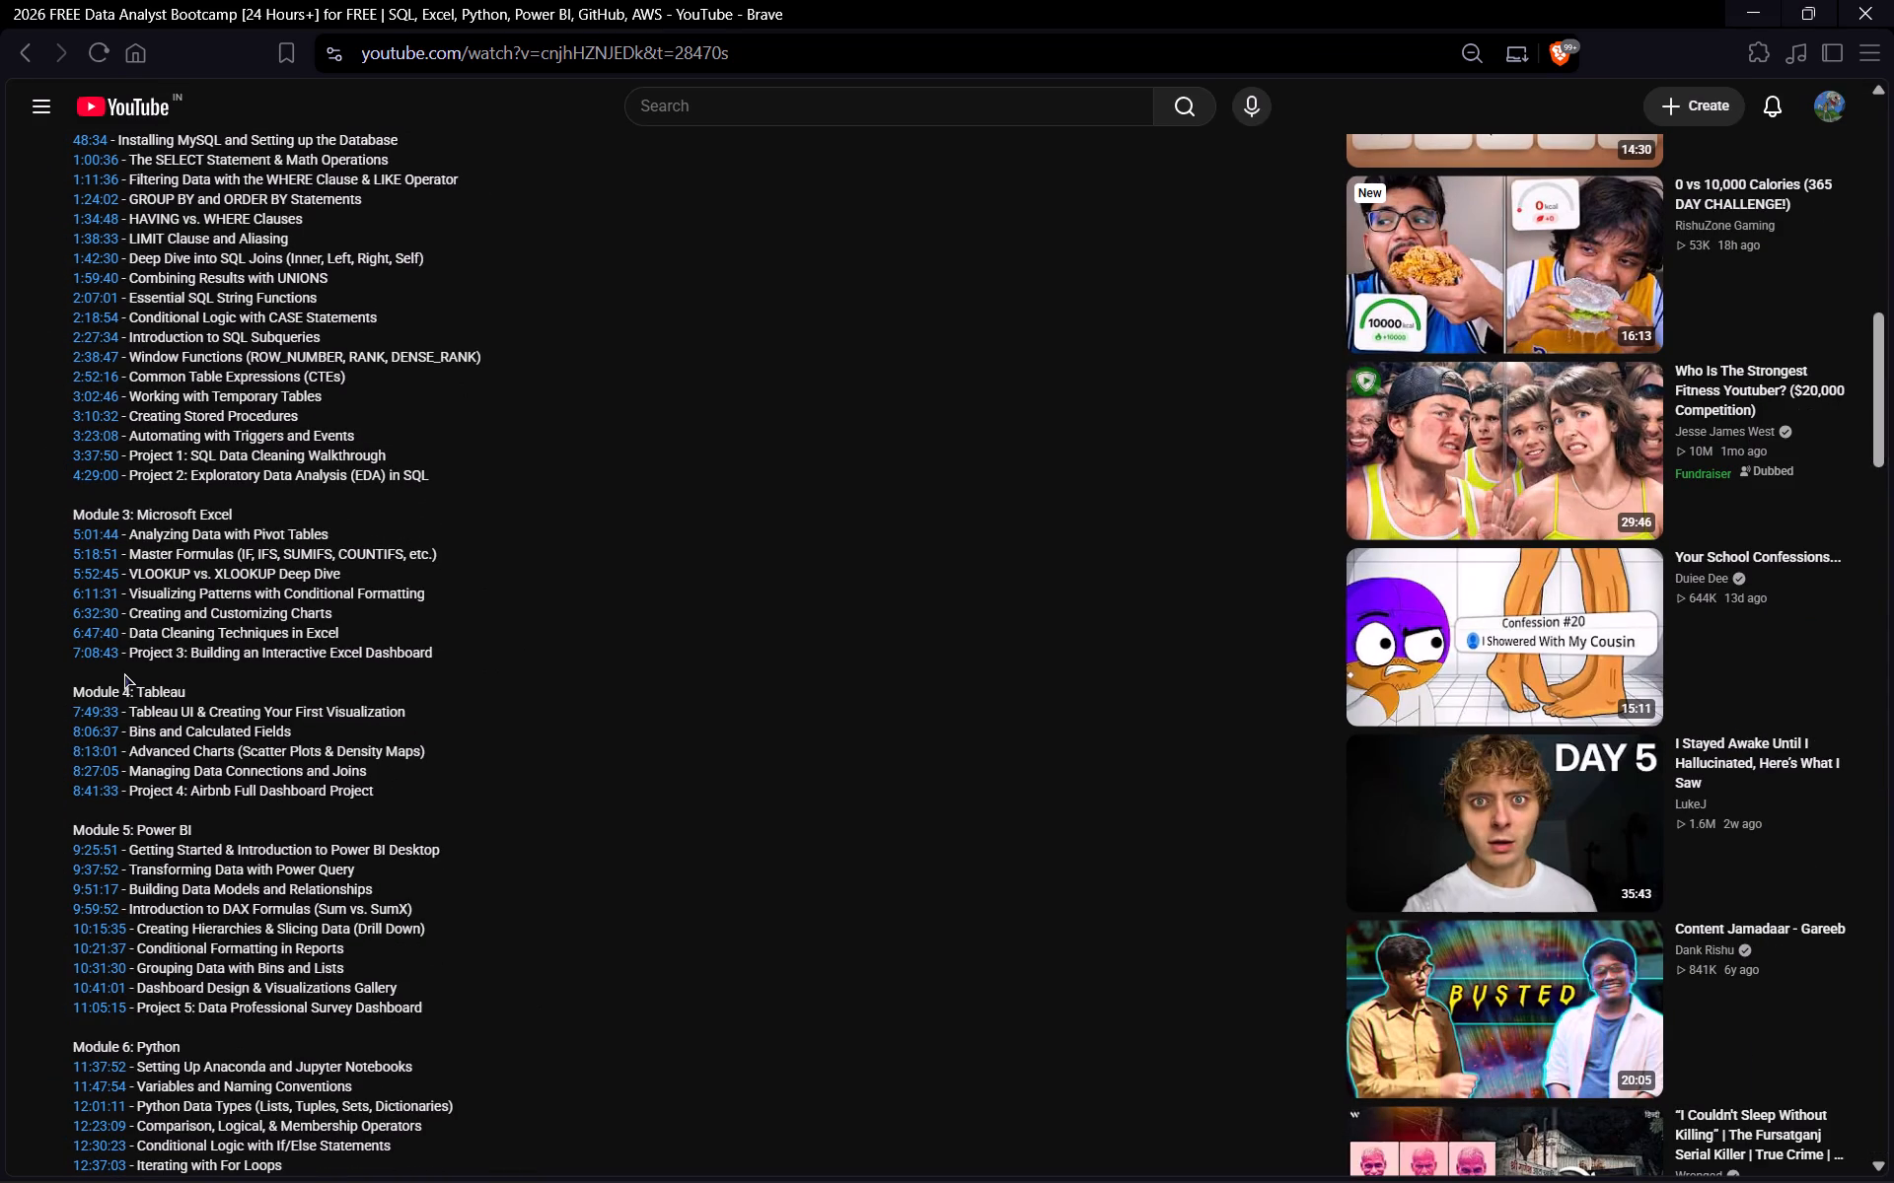
{"action": "scroll", "coordinate": [122, 672], "scroll_direction": "up", "scroll_amount": 11}
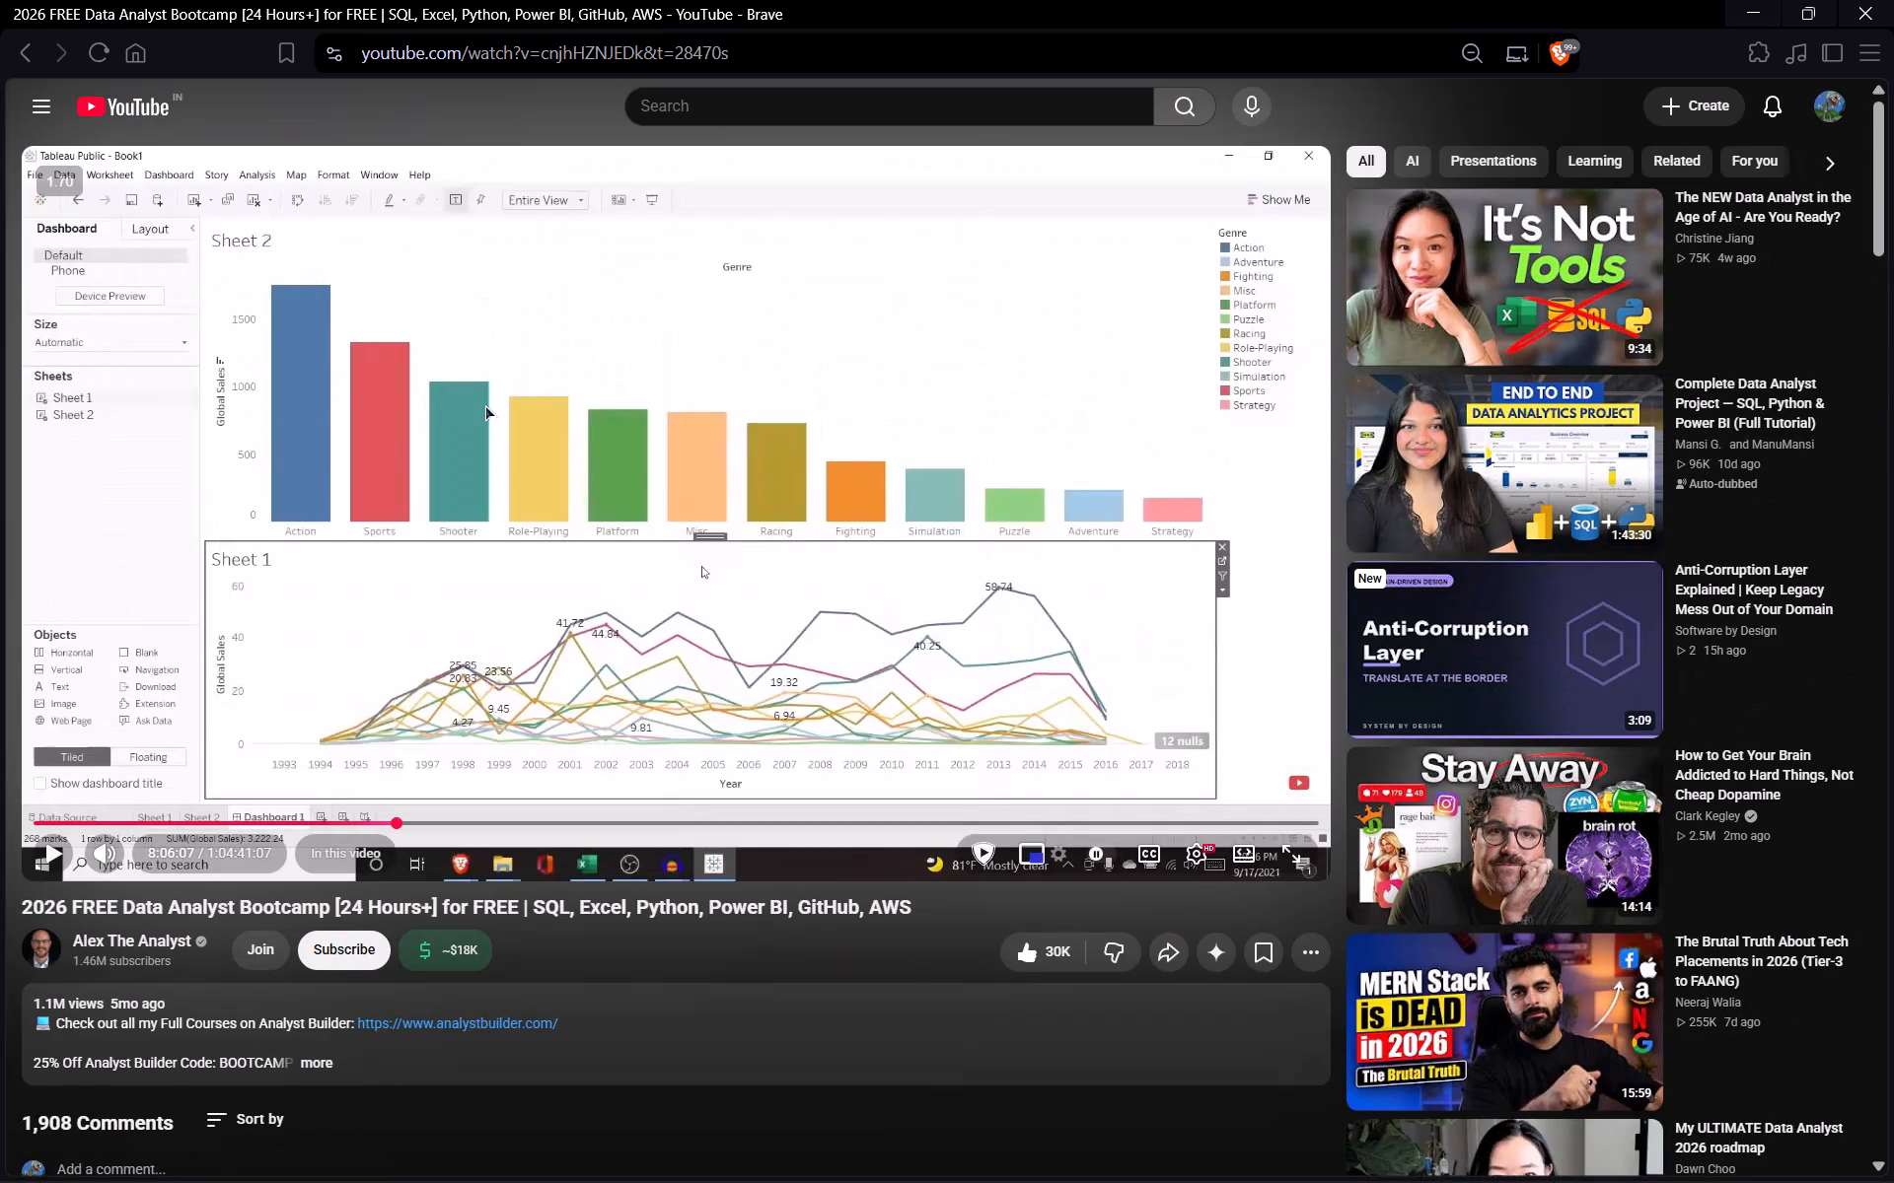
{"action": "scroll", "coordinate": [479, 421], "scroll_direction": "down", "scroll_amount": 6}
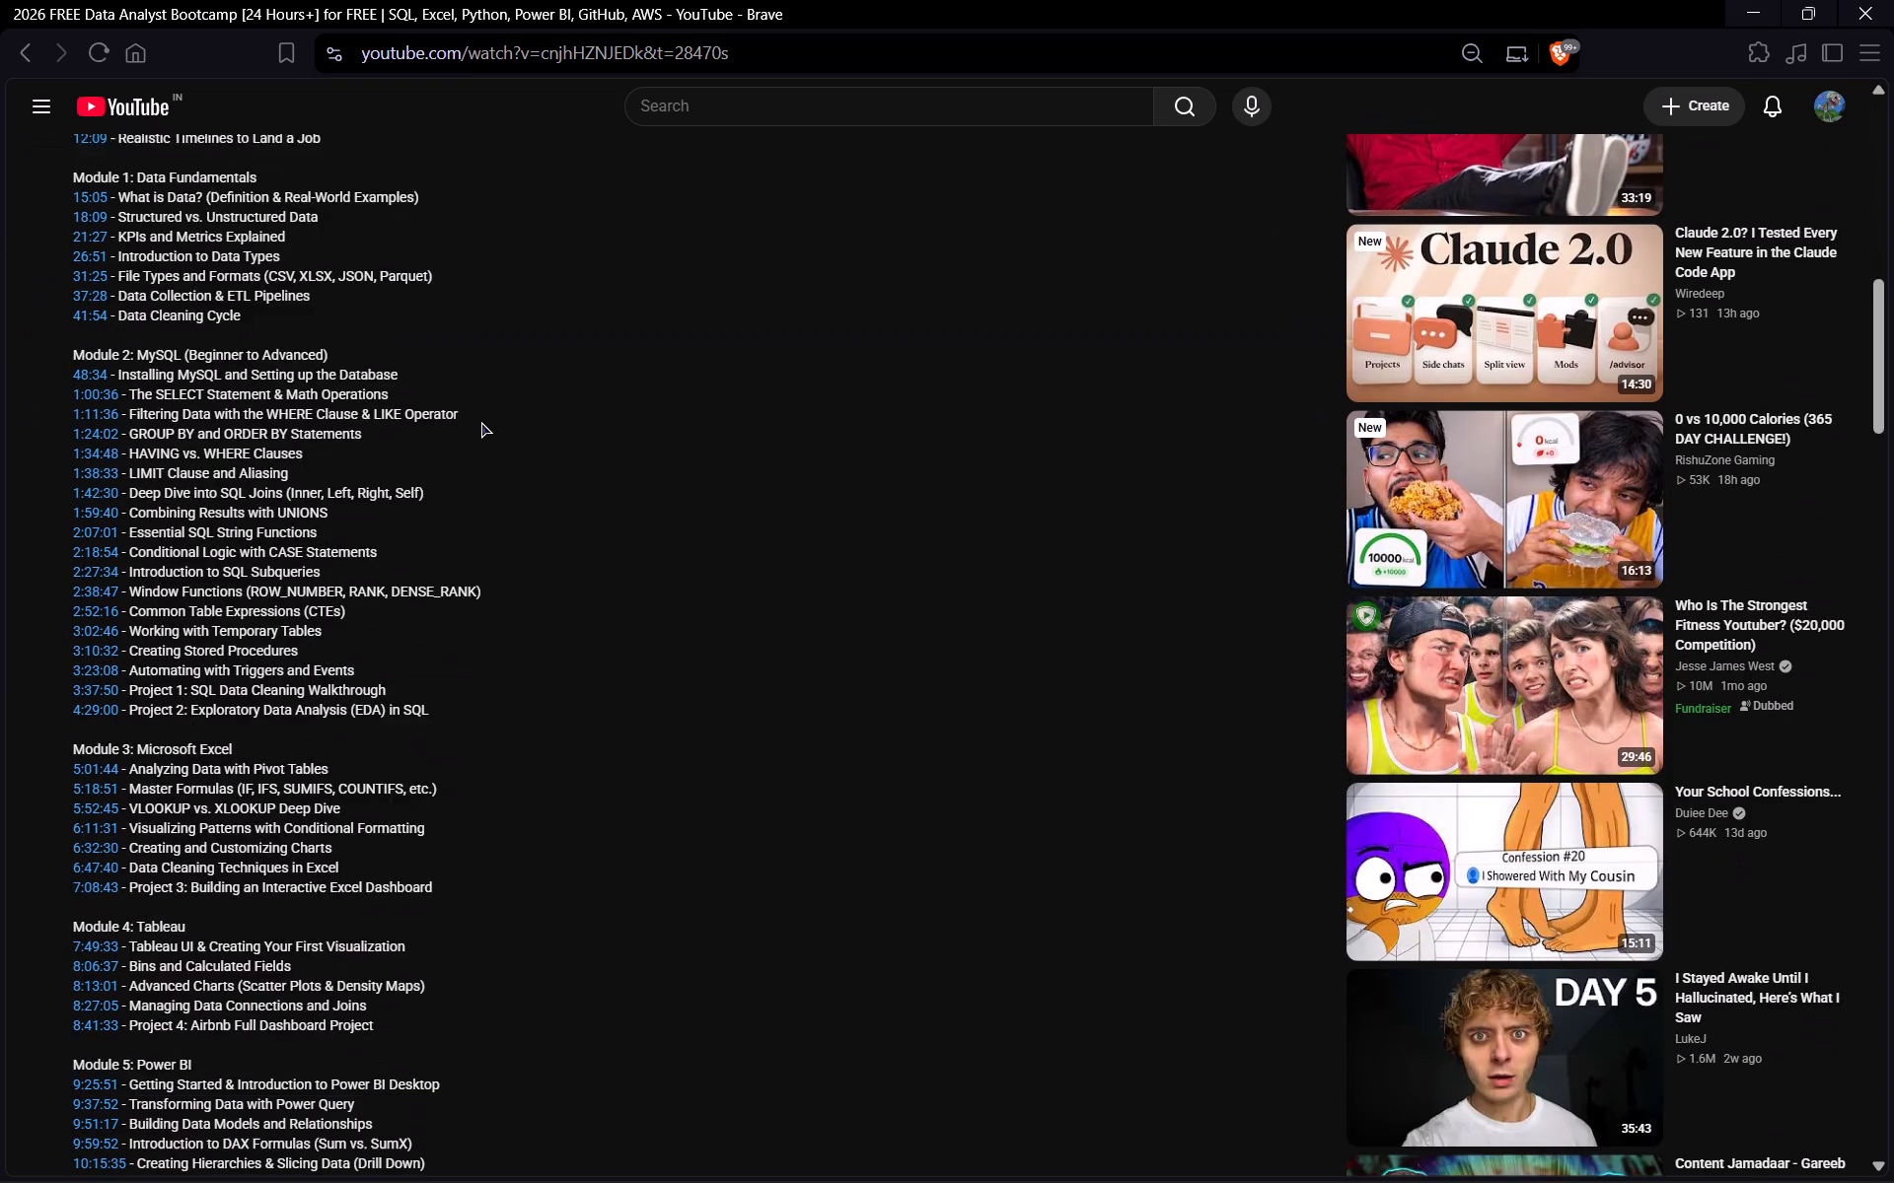
{"action": "scroll", "coordinate": [479, 421], "scroll_direction": "down", "scroll_amount": 1}
{"action": "scroll", "coordinate": [143, 759], "scroll_direction": "up", "scroll_amount": 12}
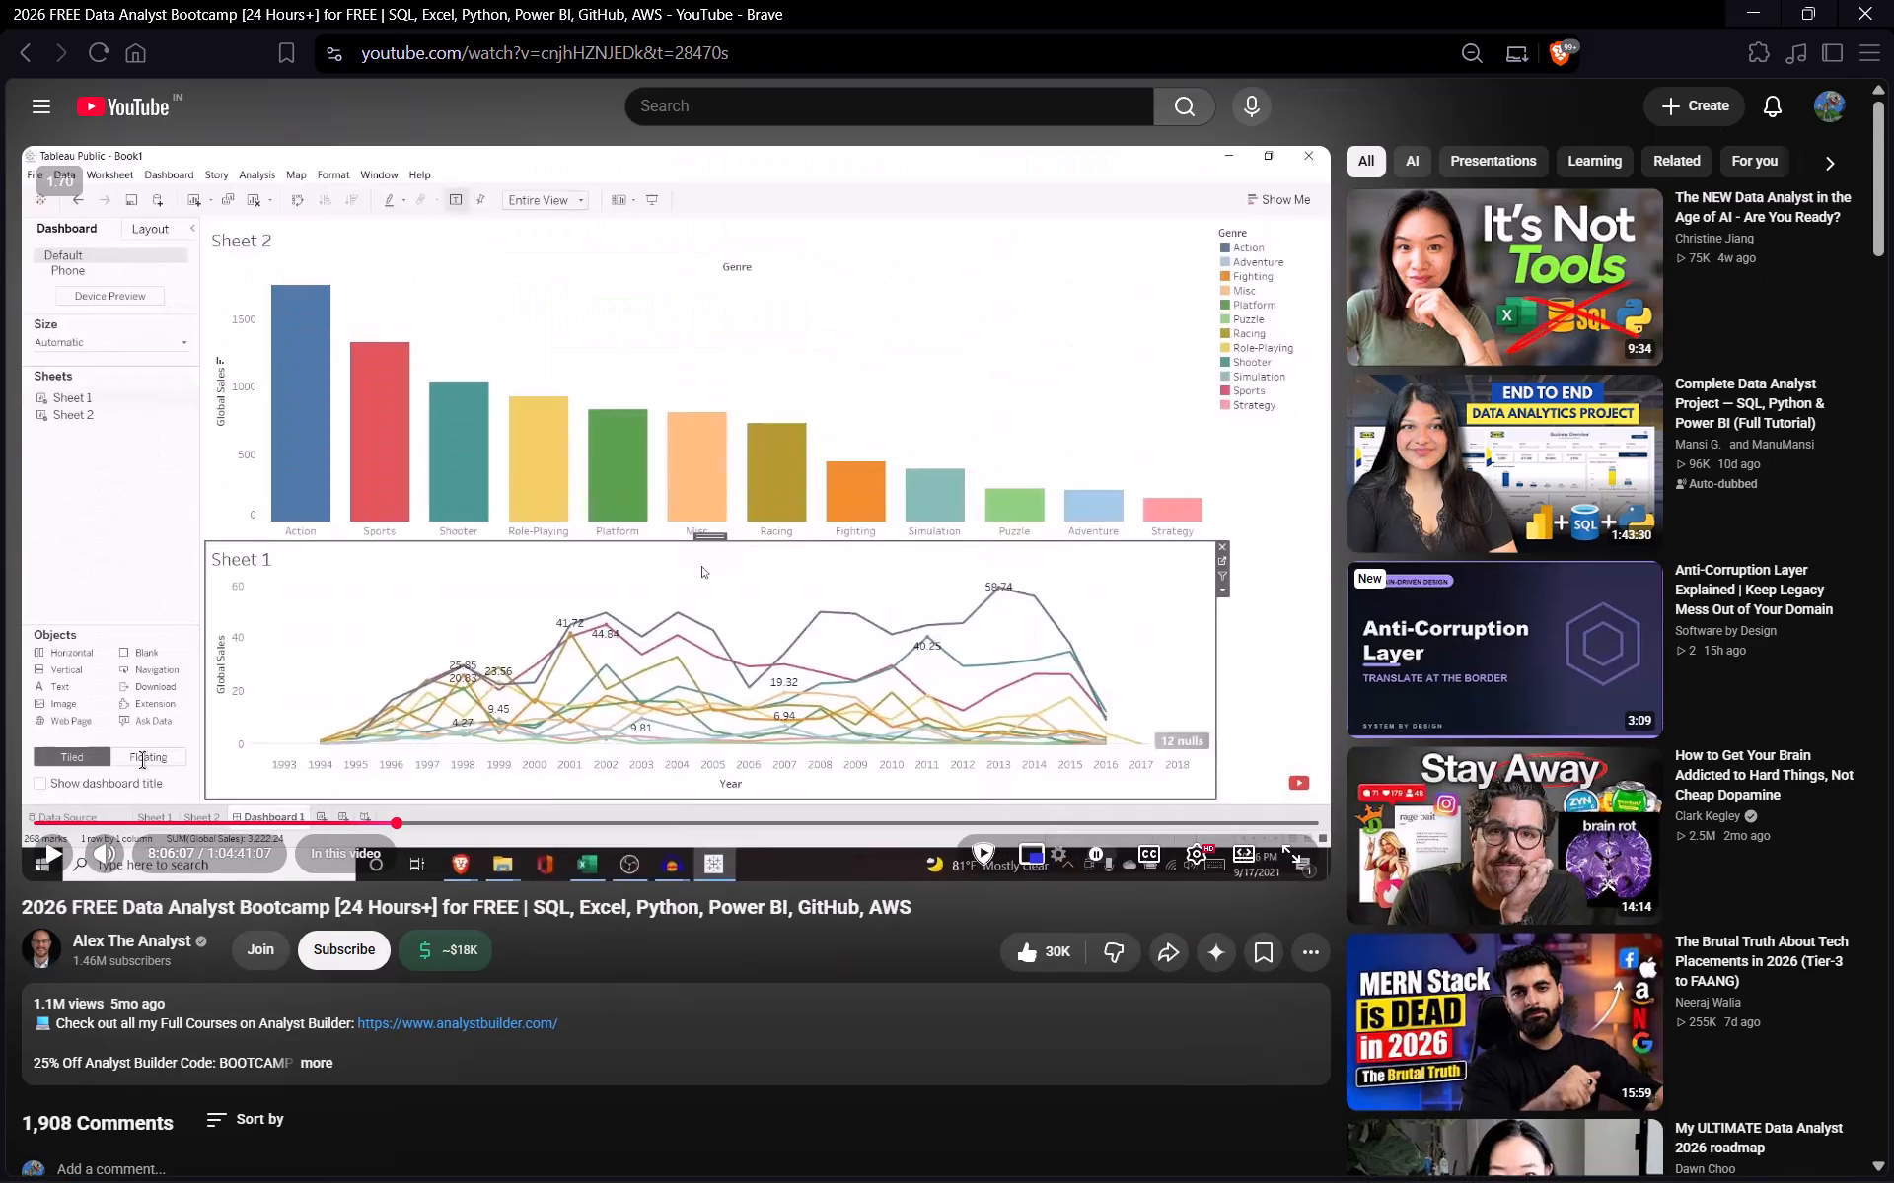
Play the remainder of the lesson's dashboard part in full screen, then pause it and close the video tab.
{"action": "key", "text": "space"}
{"action": "type", "text": "f"}
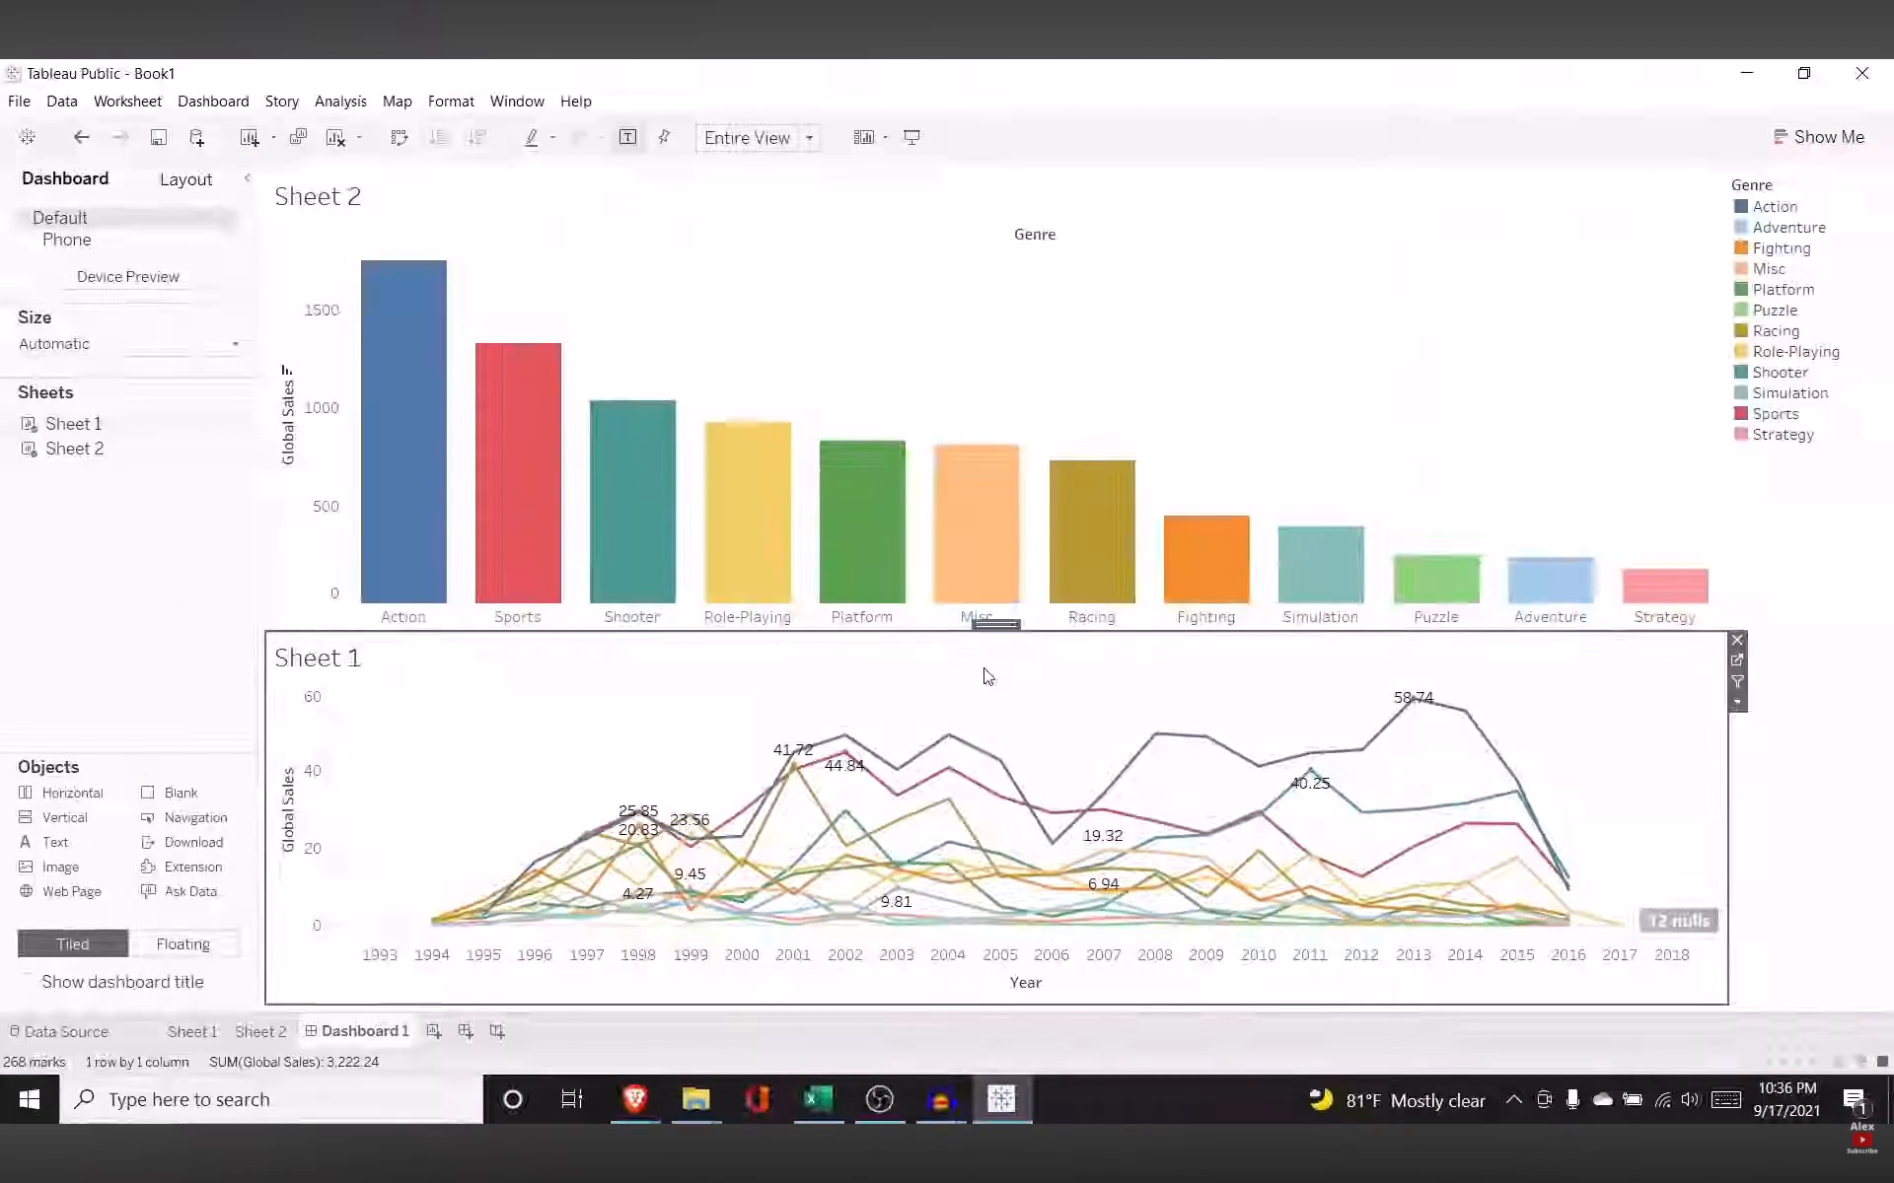
{"action": "key", "text": "space"}
{"action": "type", "text": "n"}
{"action": "key", "text": "Escape"}
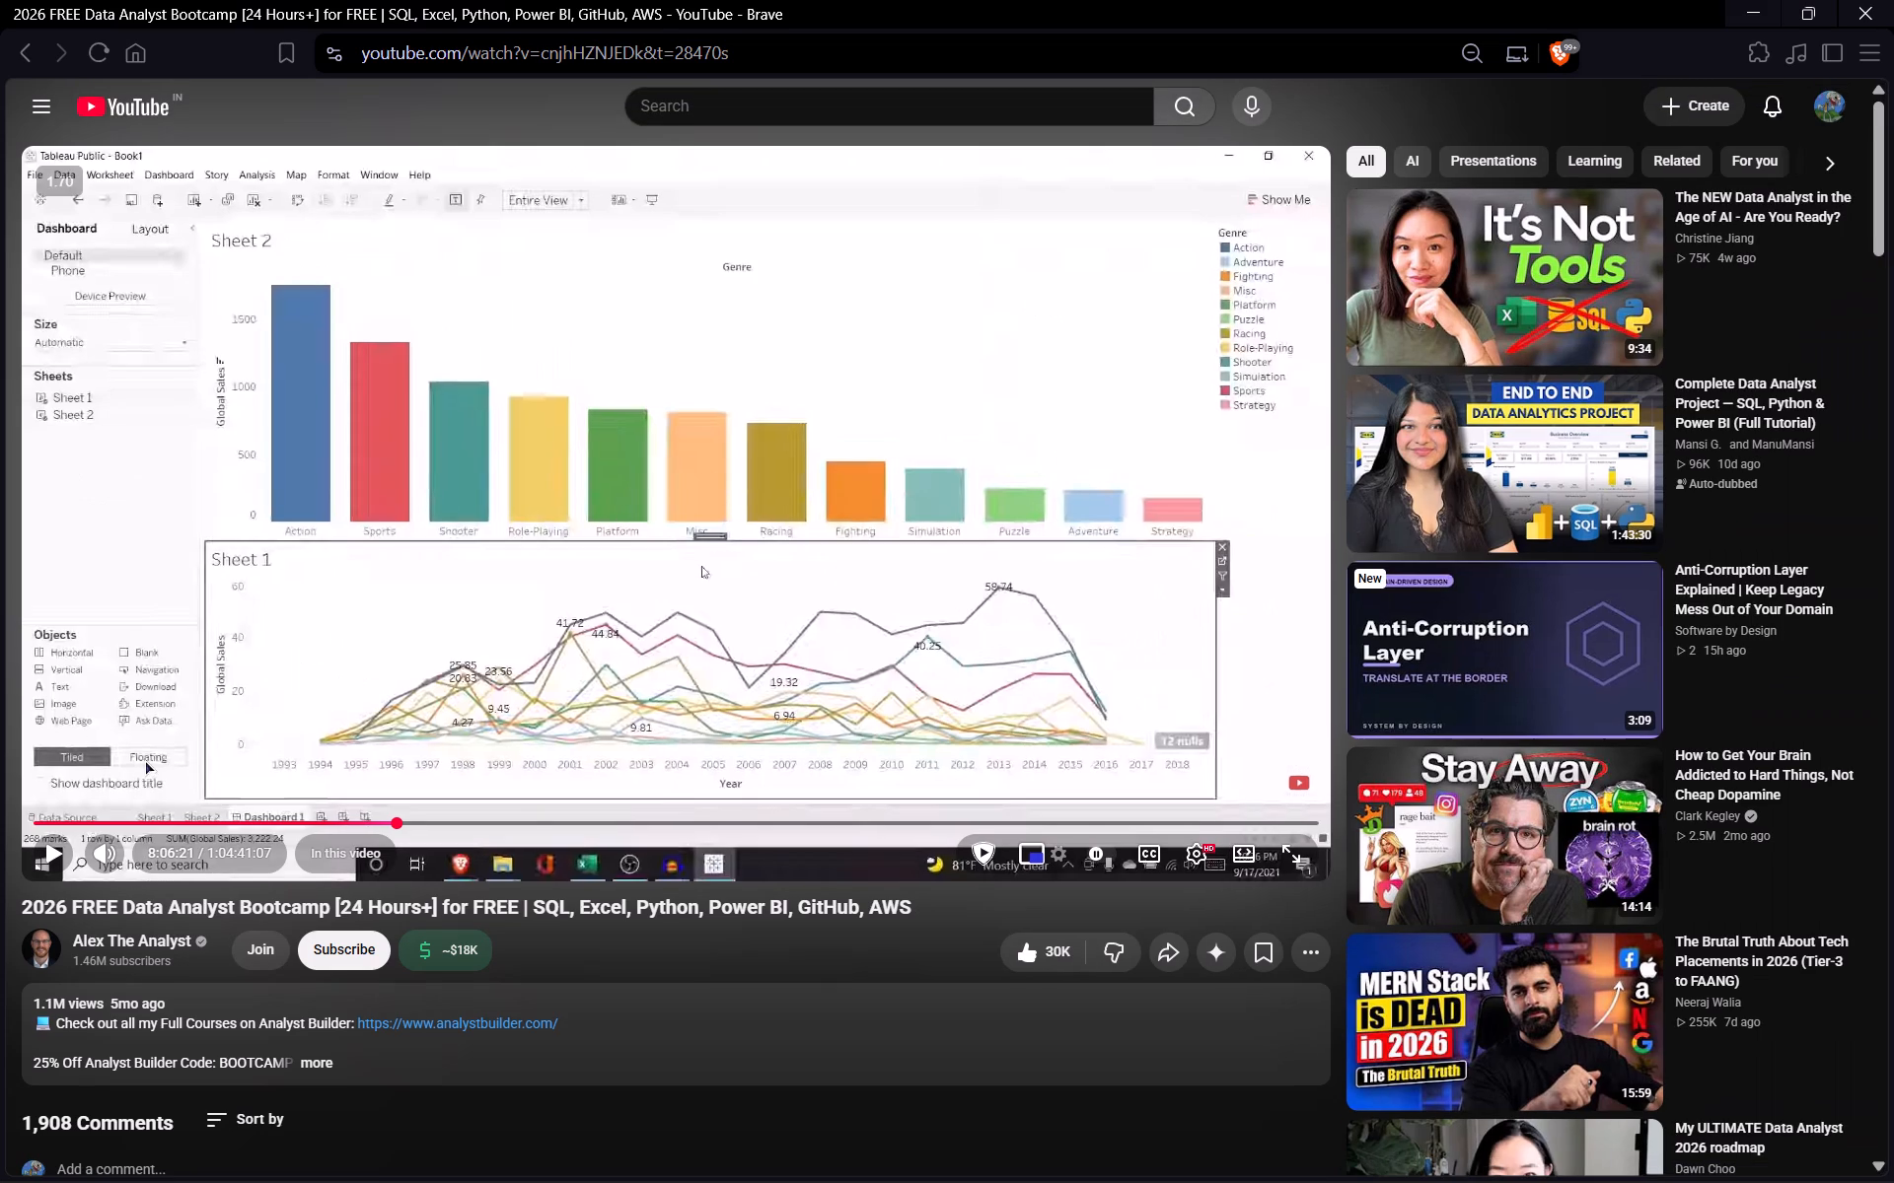
{"action": "key", "text": "ctrl+w"}
In Tableau, save the workbook as Book1 in the Workbooks folder as a Tableau Workbook (.twb) and close the program.
{"action": "key", "text": "ctrl+s"}
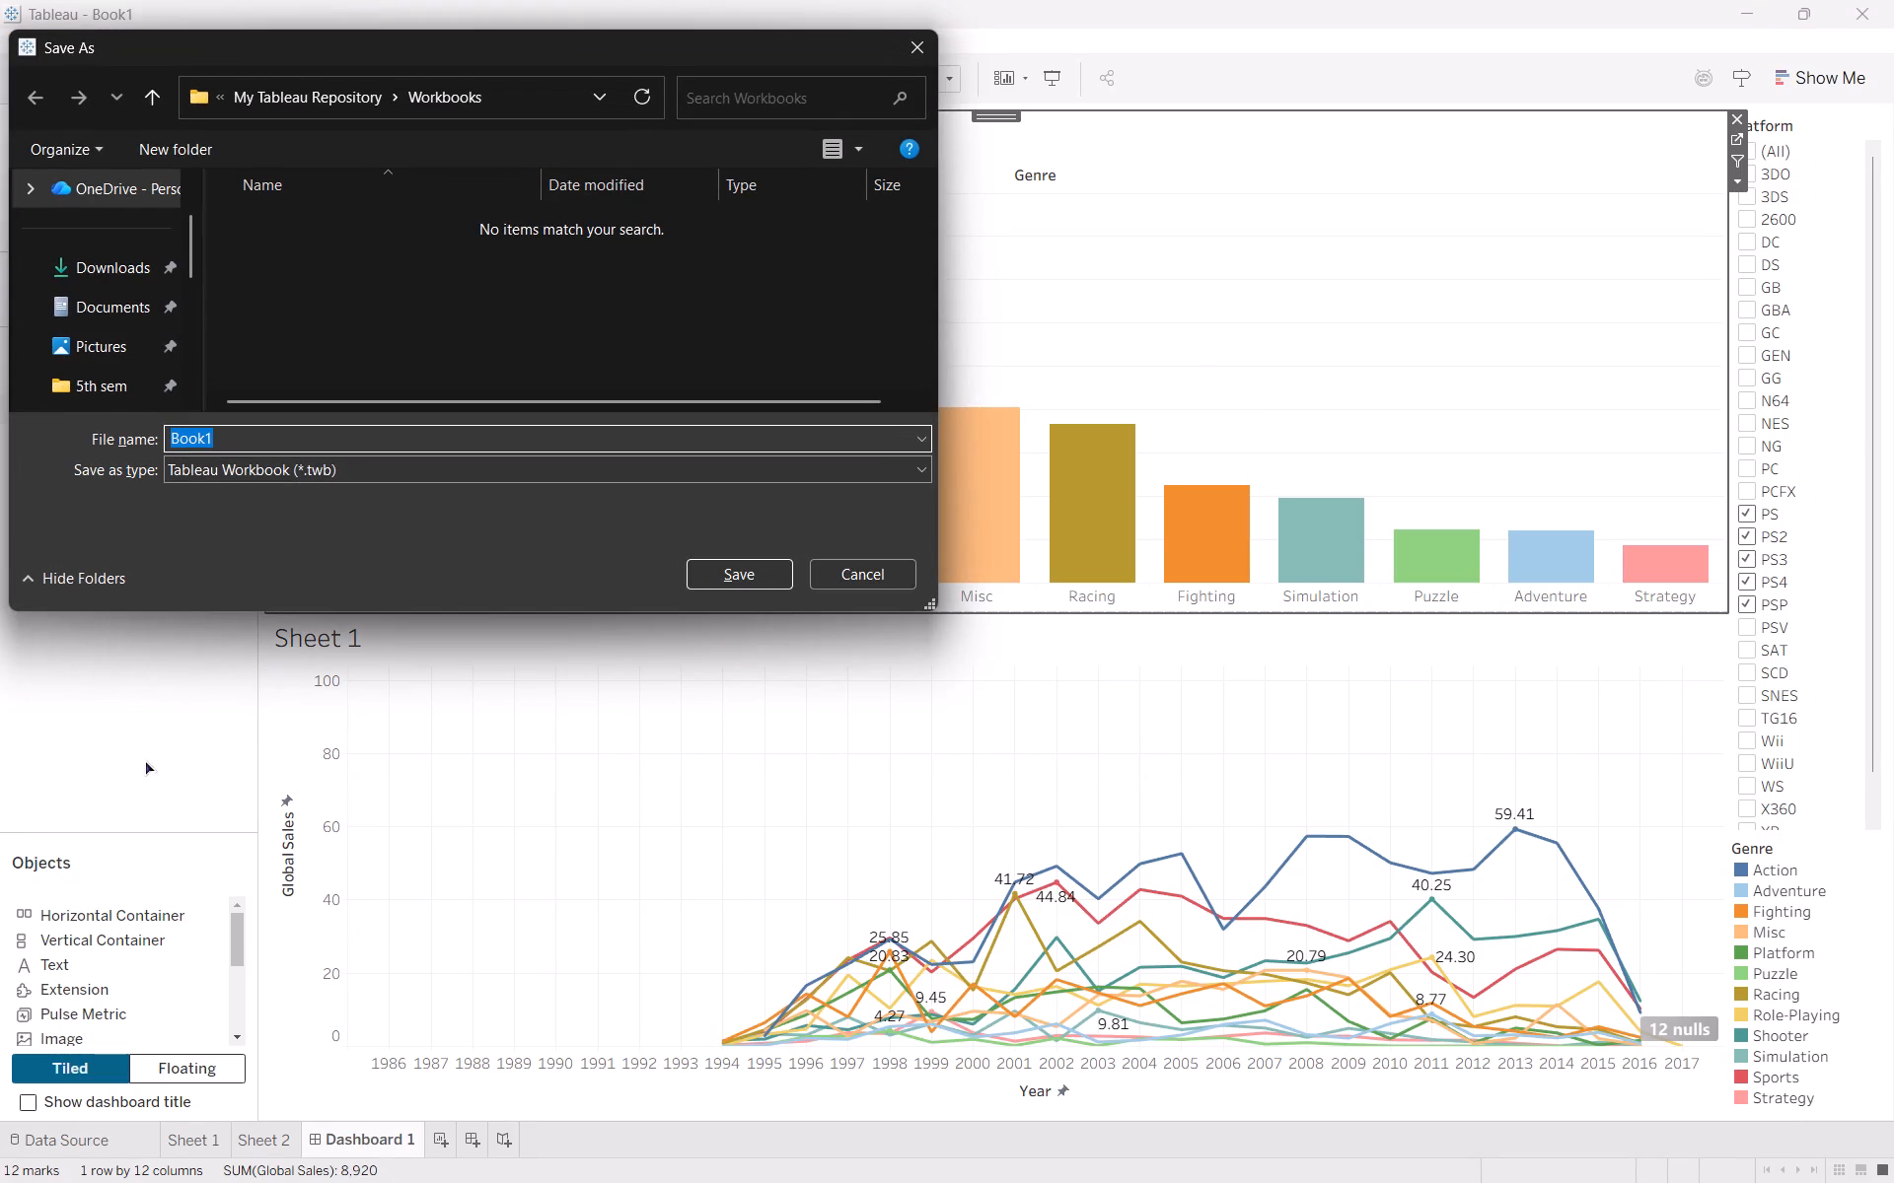
{"action": "key", "text": "Return"}
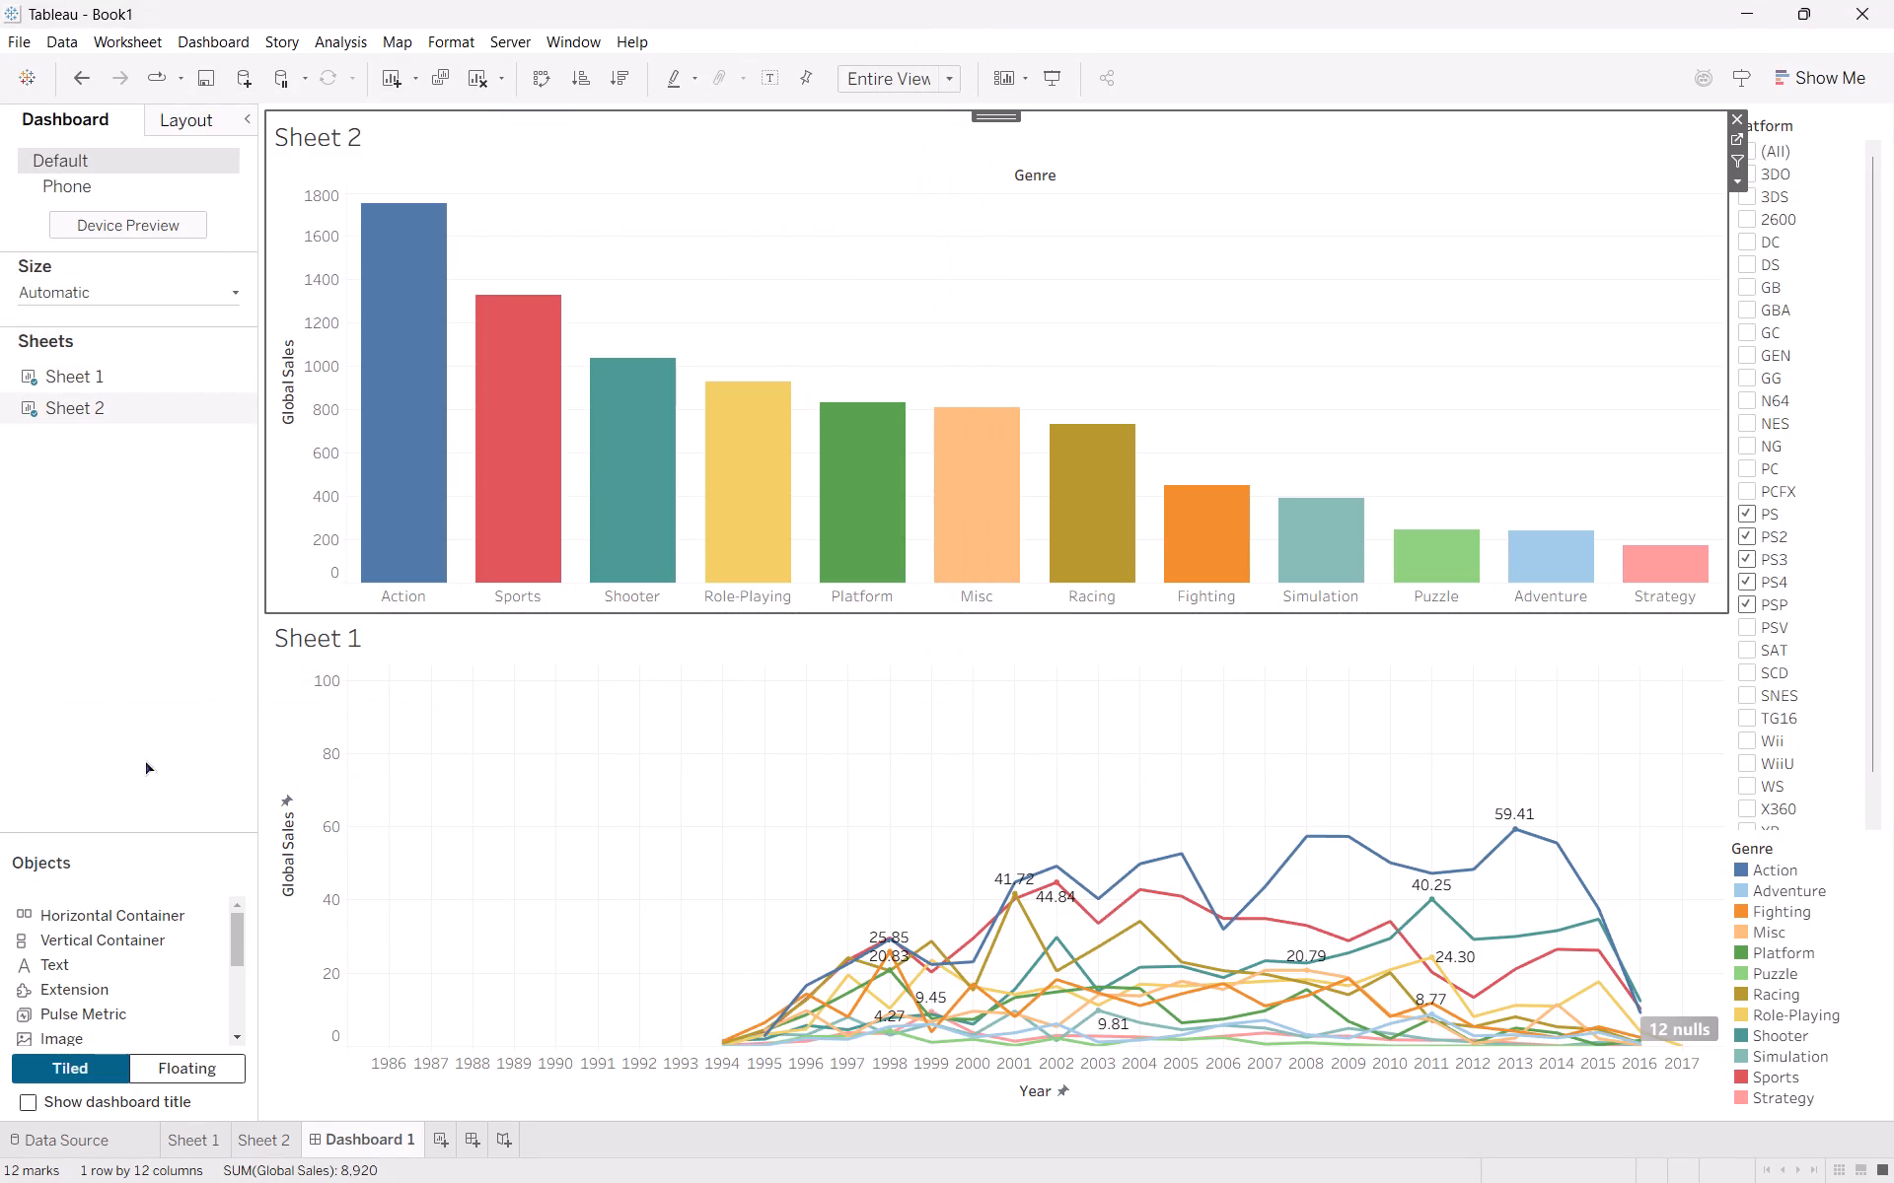
{"action": "left_click", "coordinate": [1893, 0]}
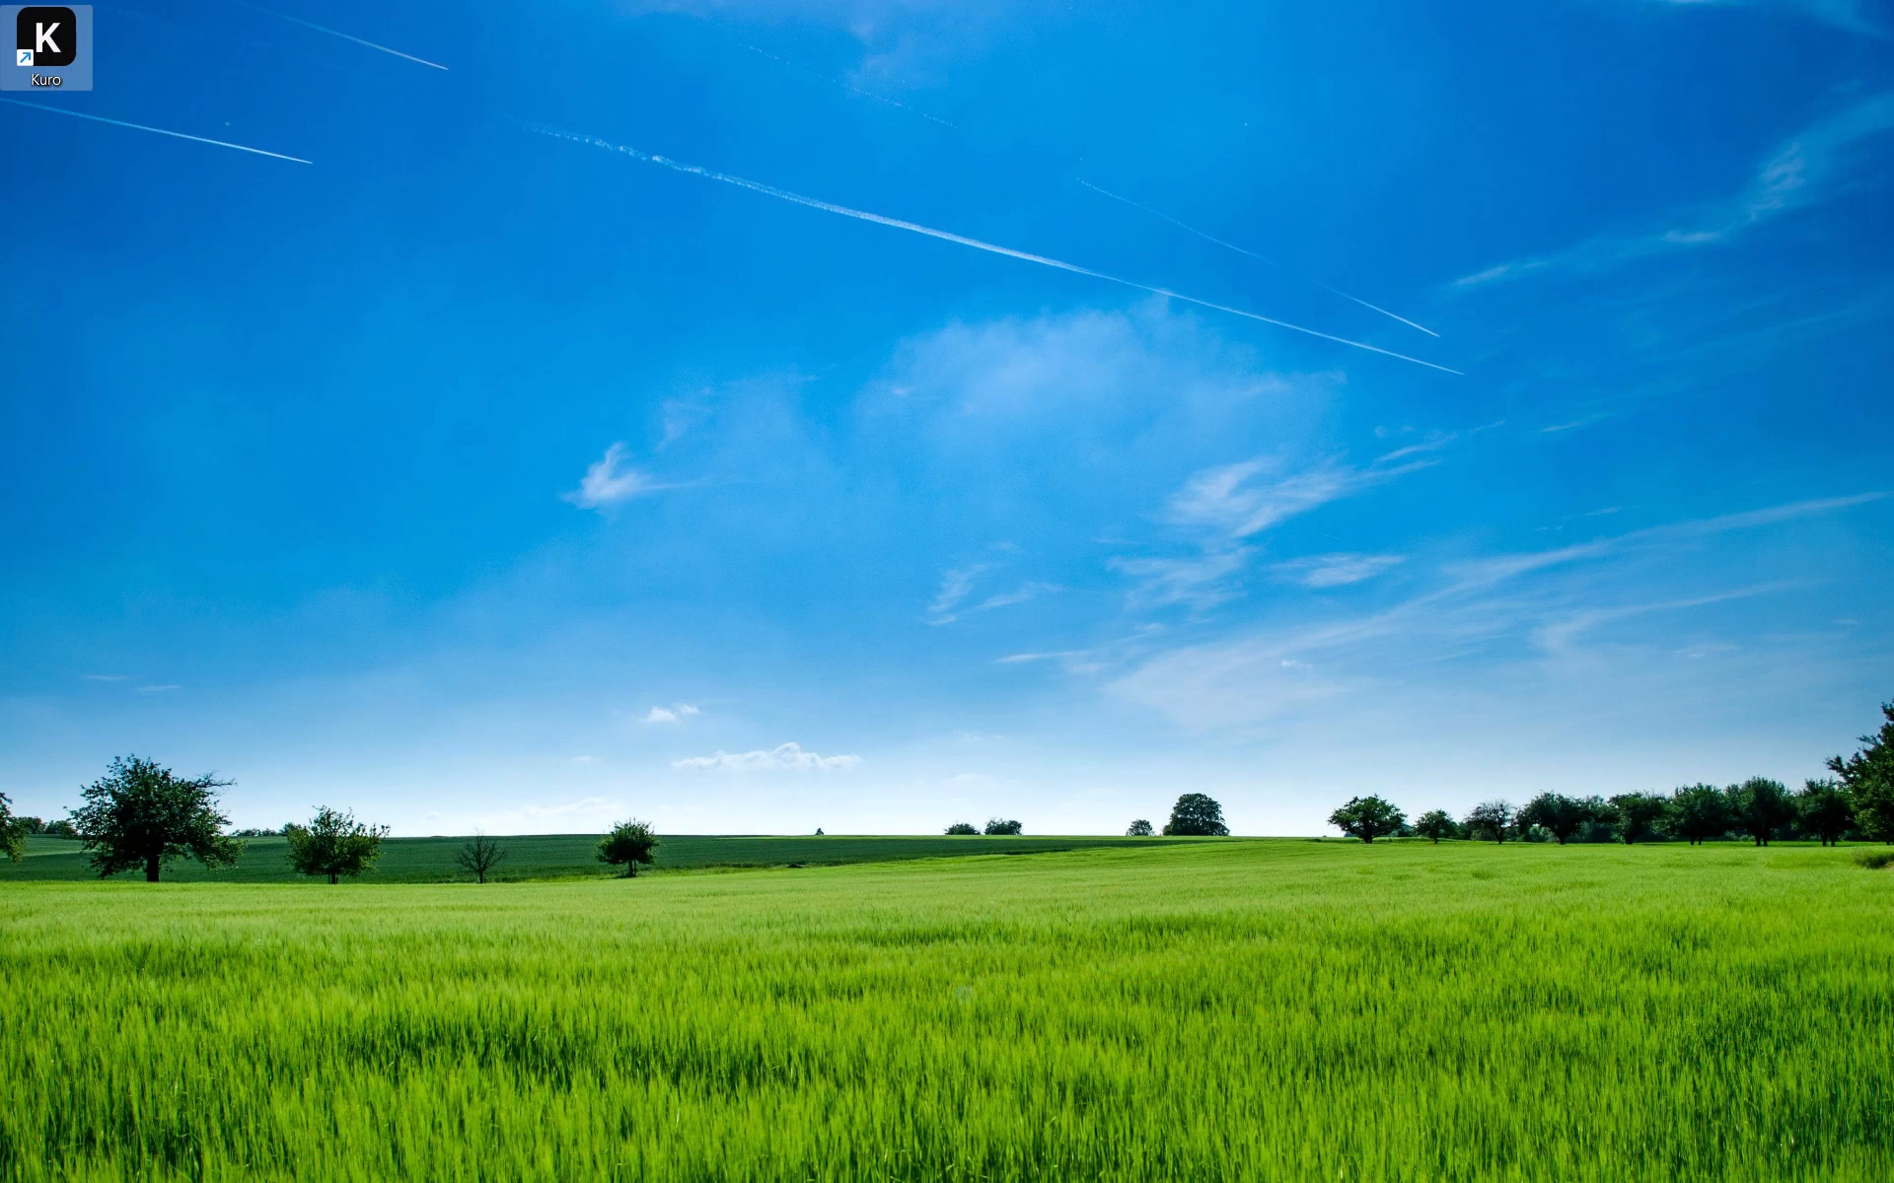